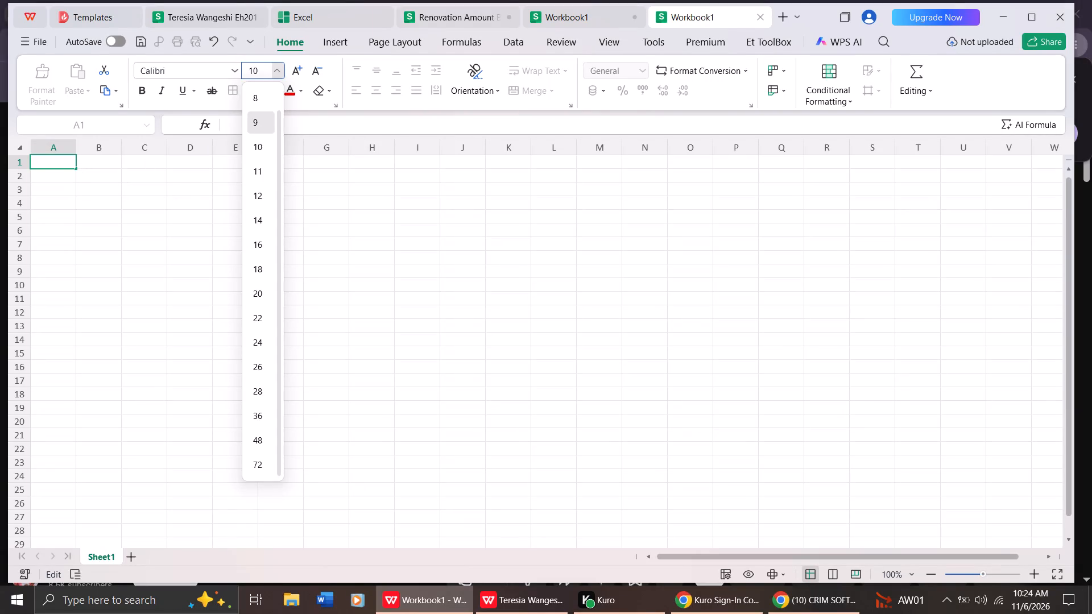
Set the font size of cell A1 to 11.
click(263, 164)
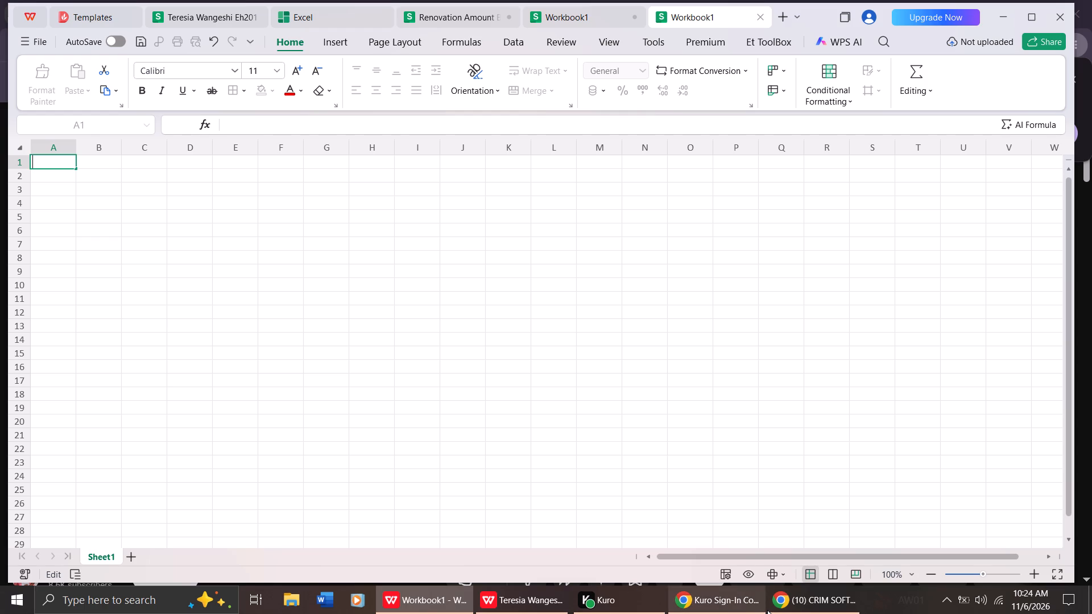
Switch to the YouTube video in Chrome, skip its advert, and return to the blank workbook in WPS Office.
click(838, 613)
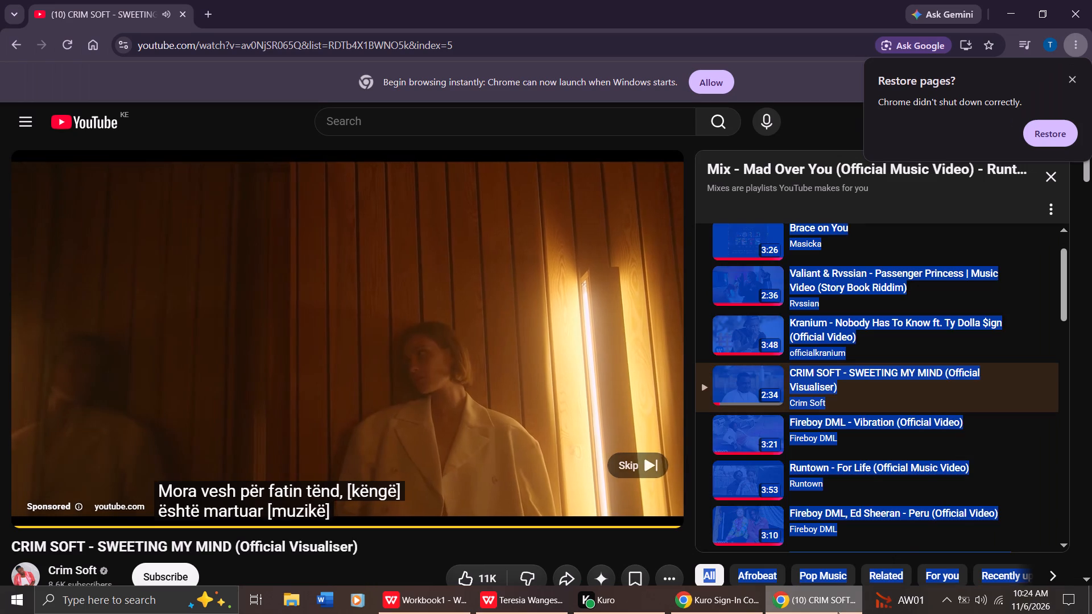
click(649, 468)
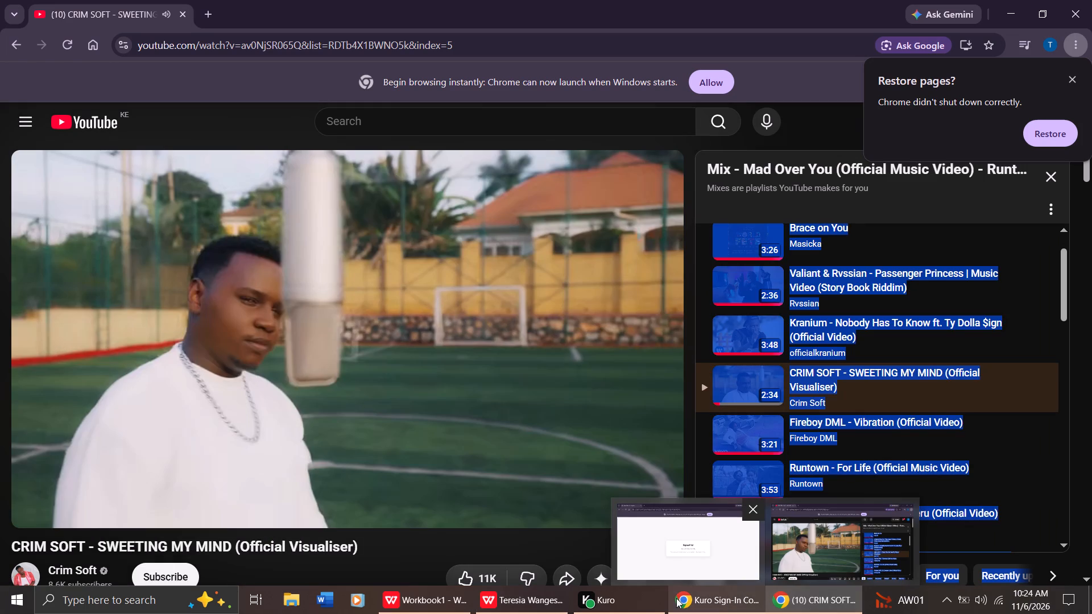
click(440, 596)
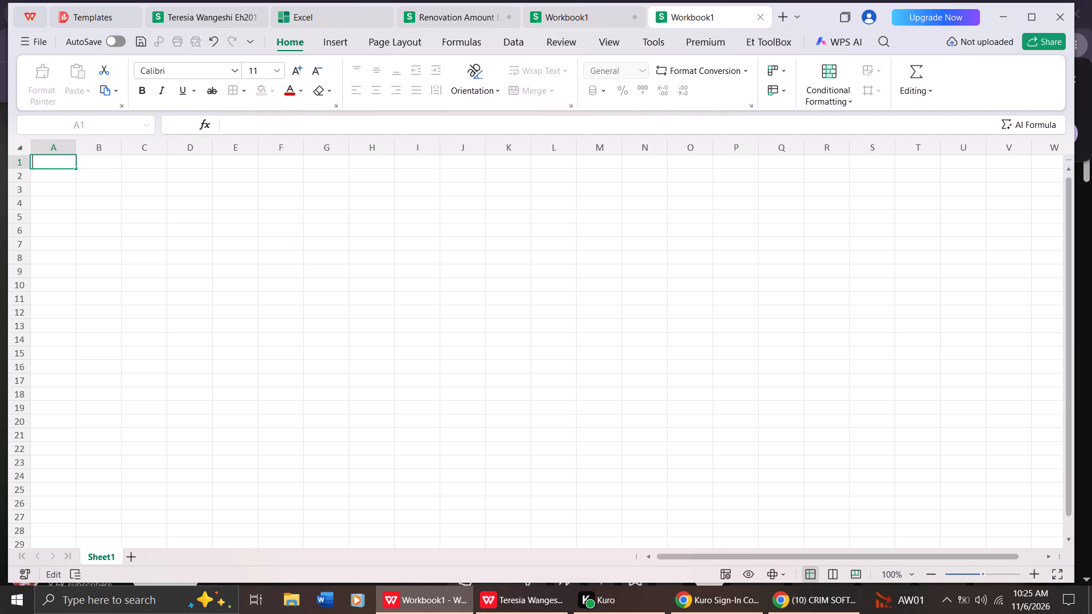
Widen columns A and B for the table headings, keeping column A slightly narrower than column B.
click(104, 163)
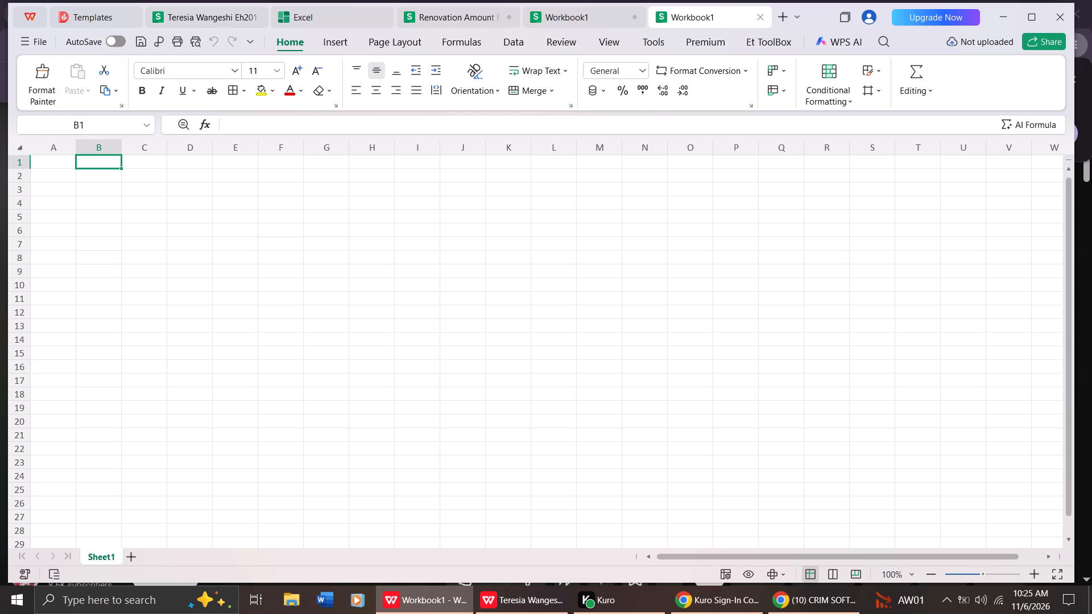
drag(121, 151, 143, 150)
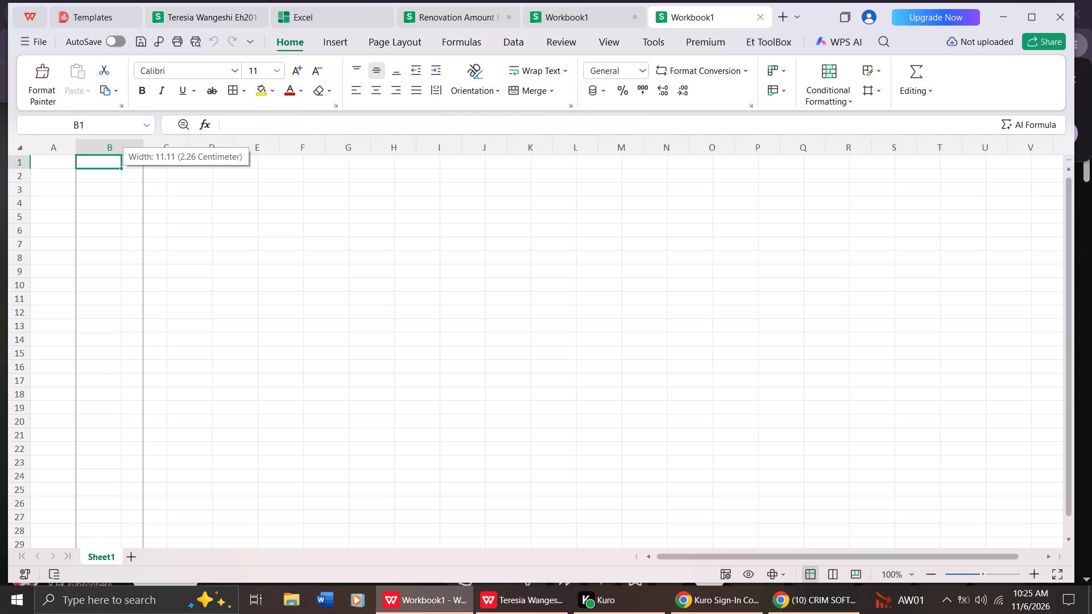
drag(143, 150, 146, 150)
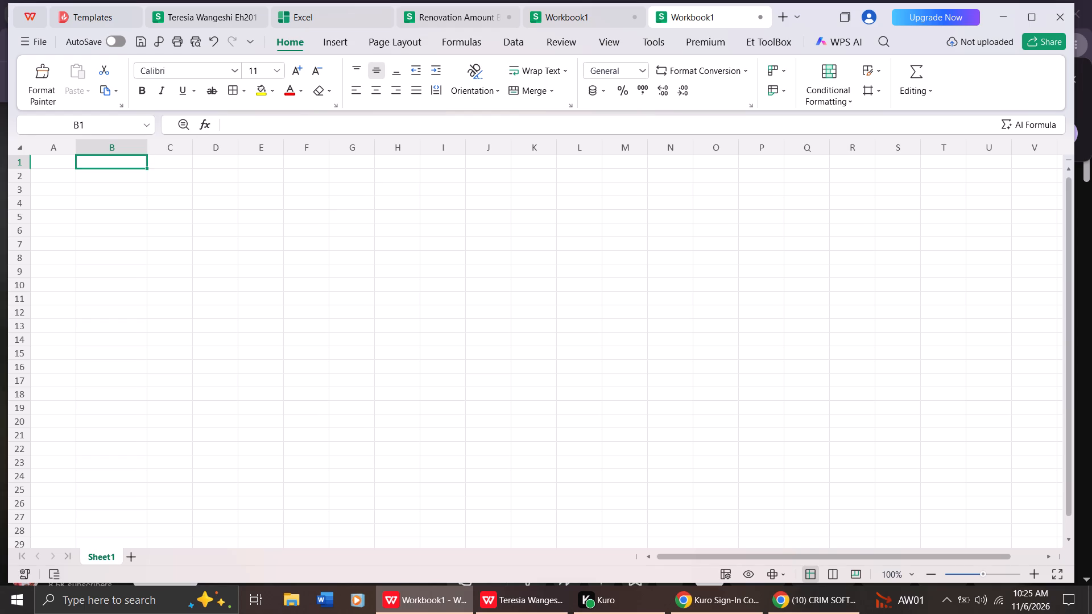
drag(75, 151, 81, 151)
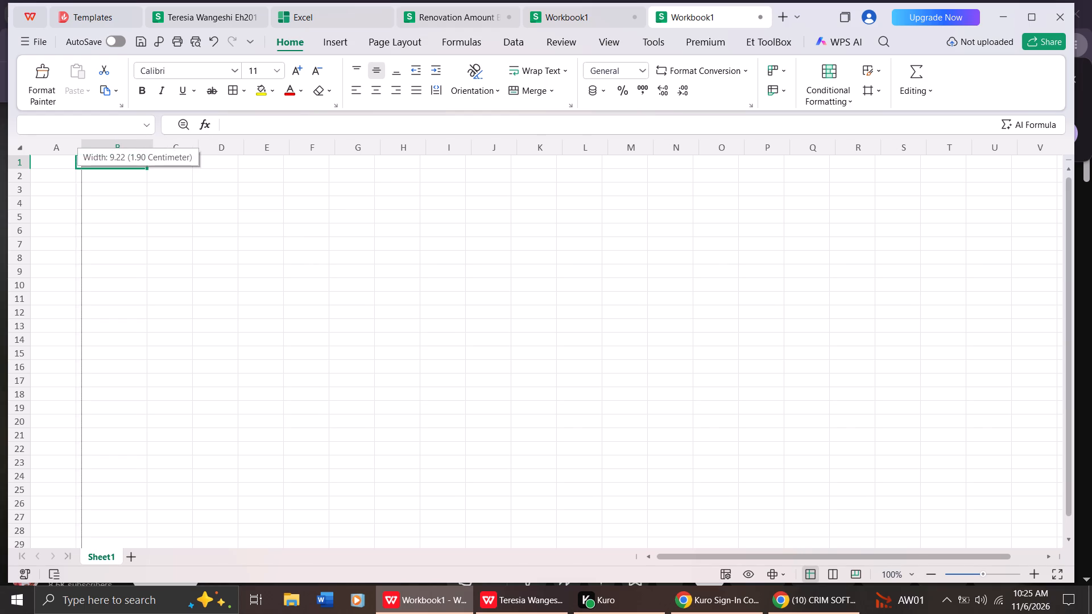
drag(81, 151, 97, 152)
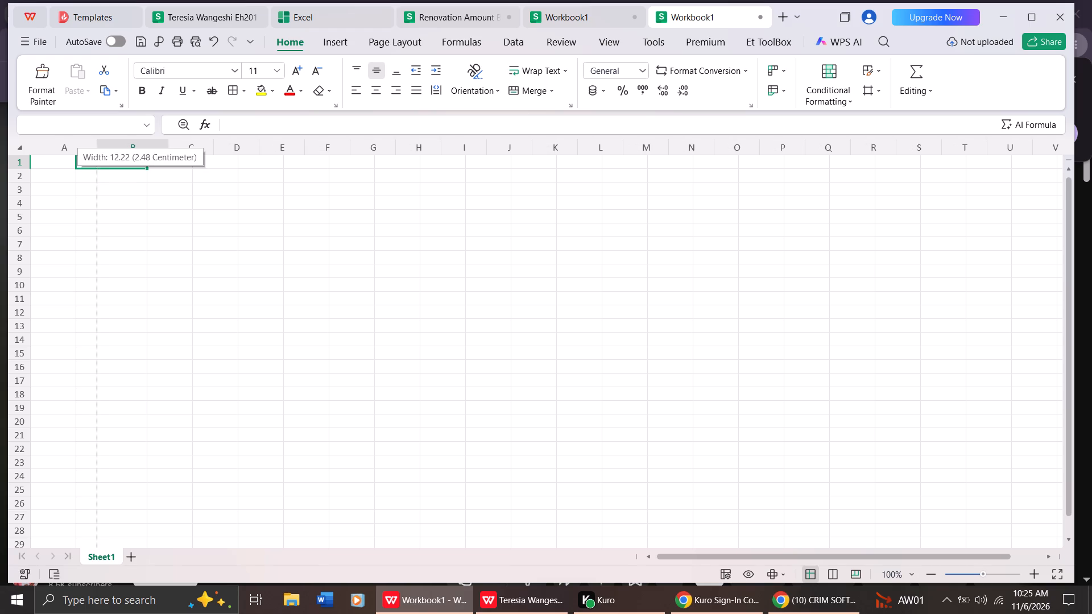
drag(97, 152, 99, 152)
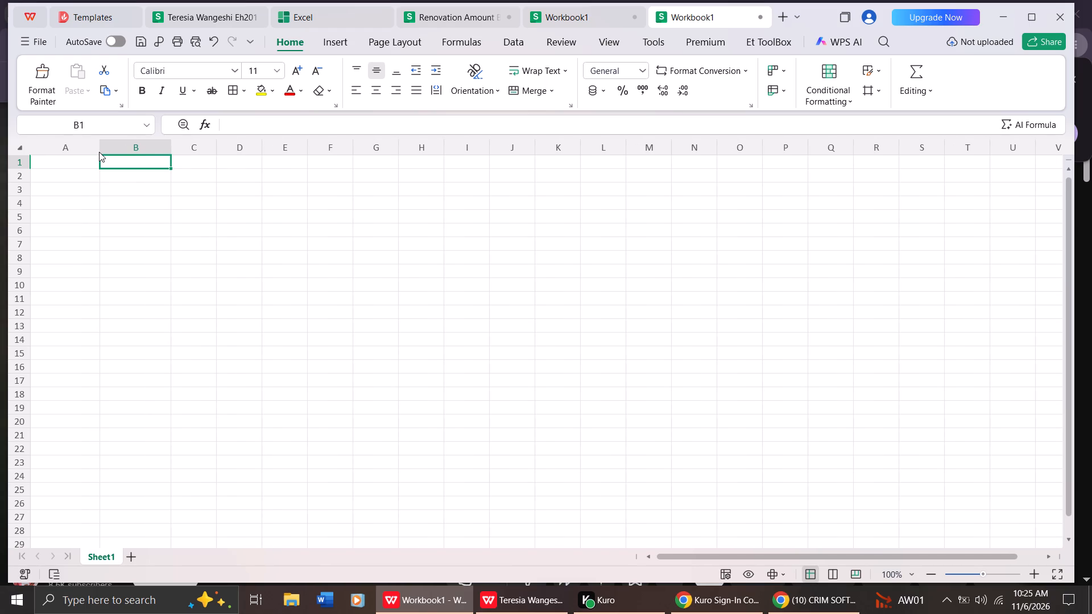
drag(99, 152, 98, 152)
drag(98, 152, 88, 151)
Enter the bold heading PRODUCT in cell A1.
click(40, 167)
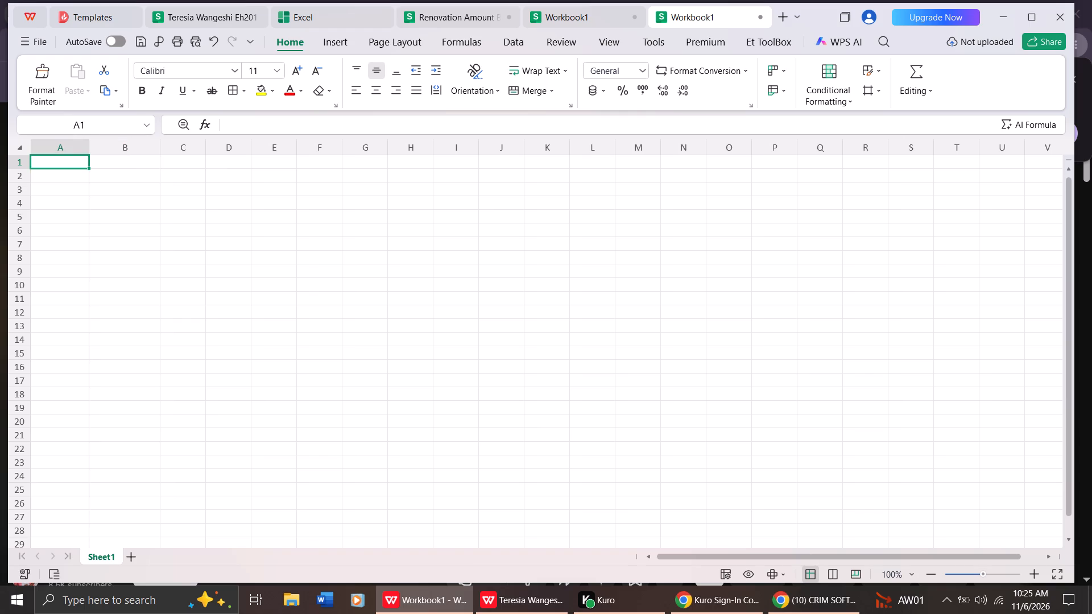
click(138, 89)
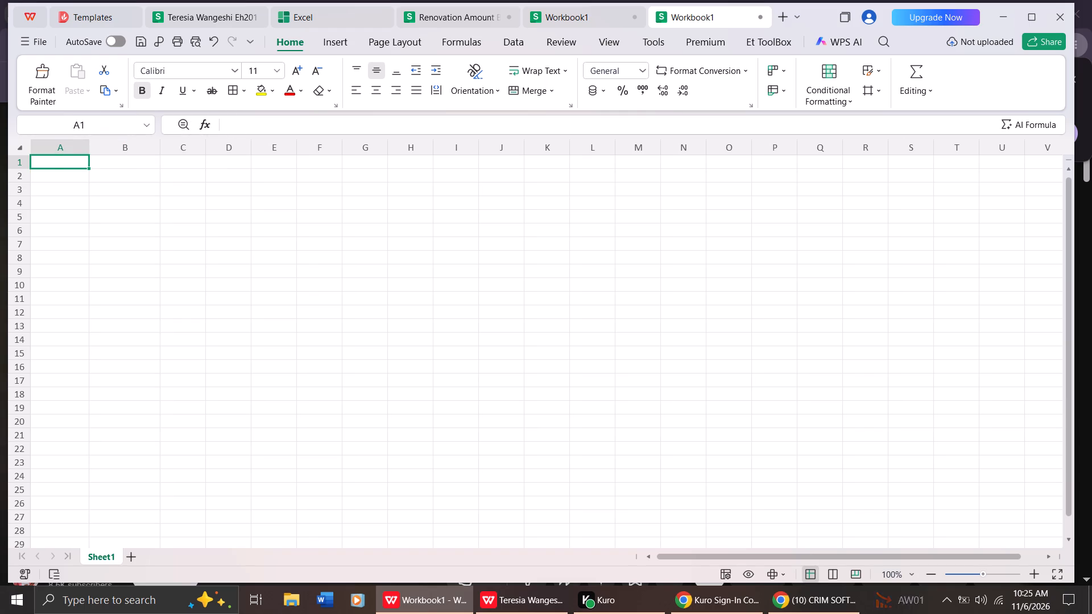
text(PR)
text(ODU)
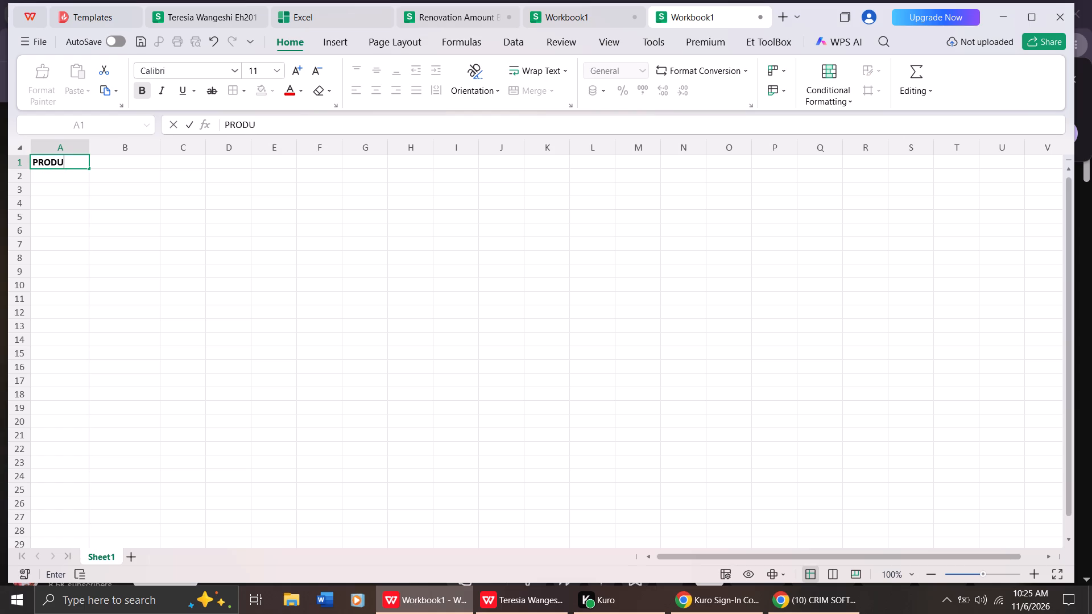
text(CT)
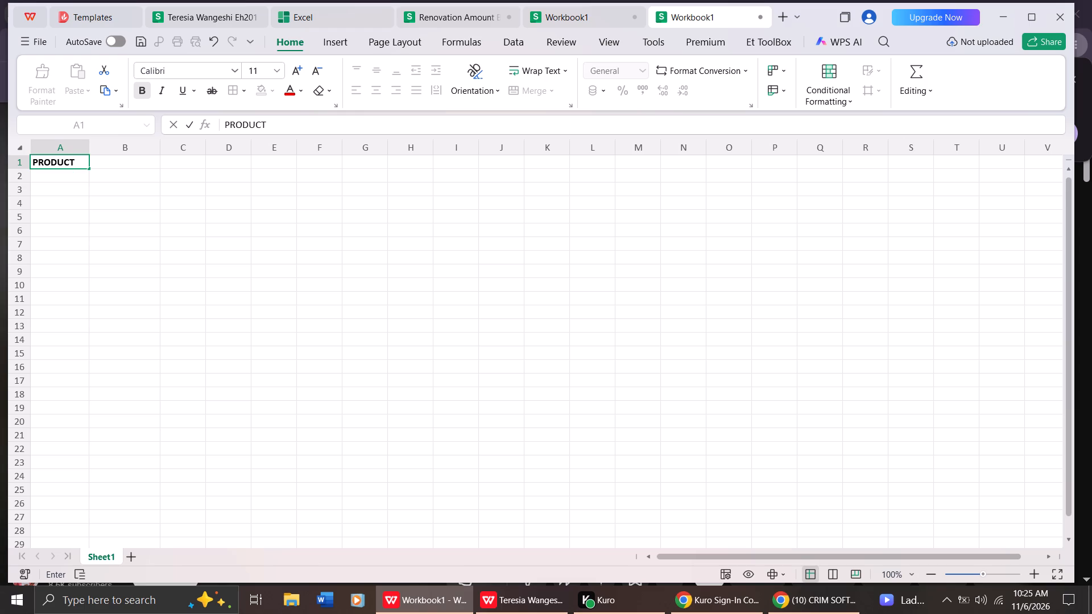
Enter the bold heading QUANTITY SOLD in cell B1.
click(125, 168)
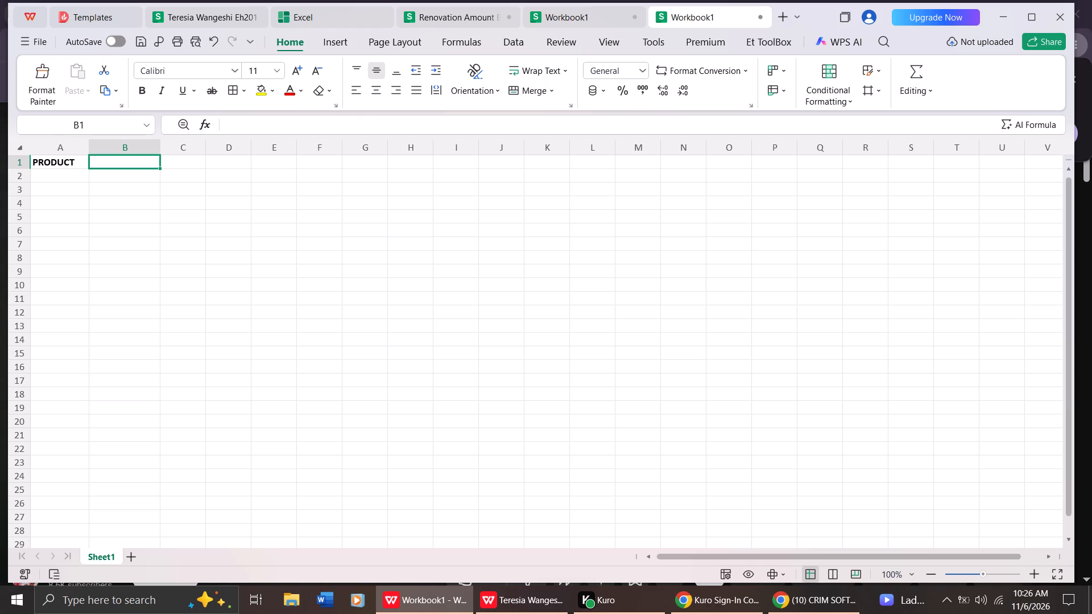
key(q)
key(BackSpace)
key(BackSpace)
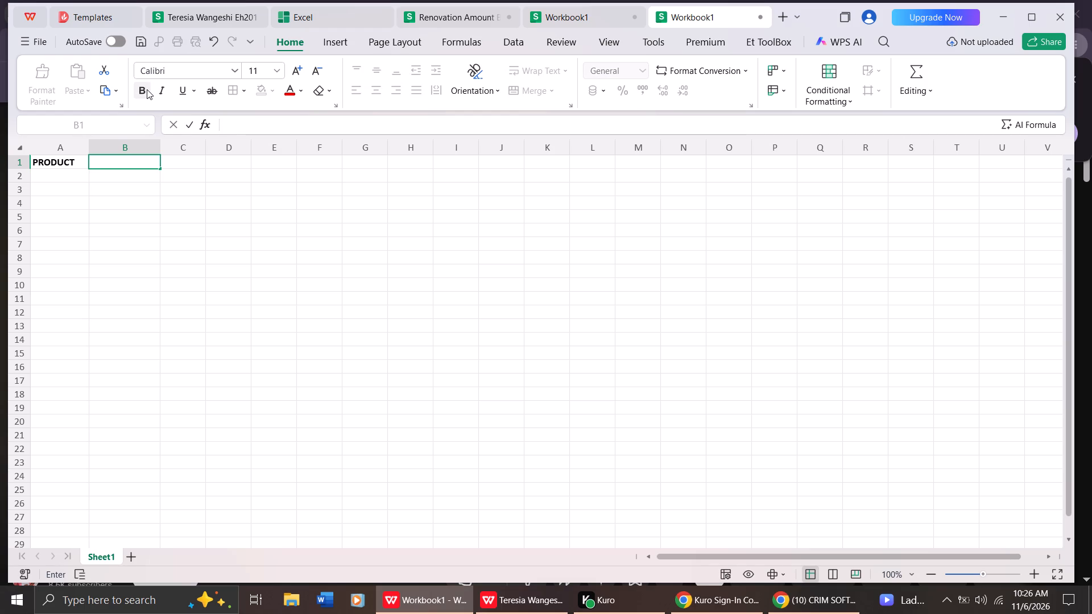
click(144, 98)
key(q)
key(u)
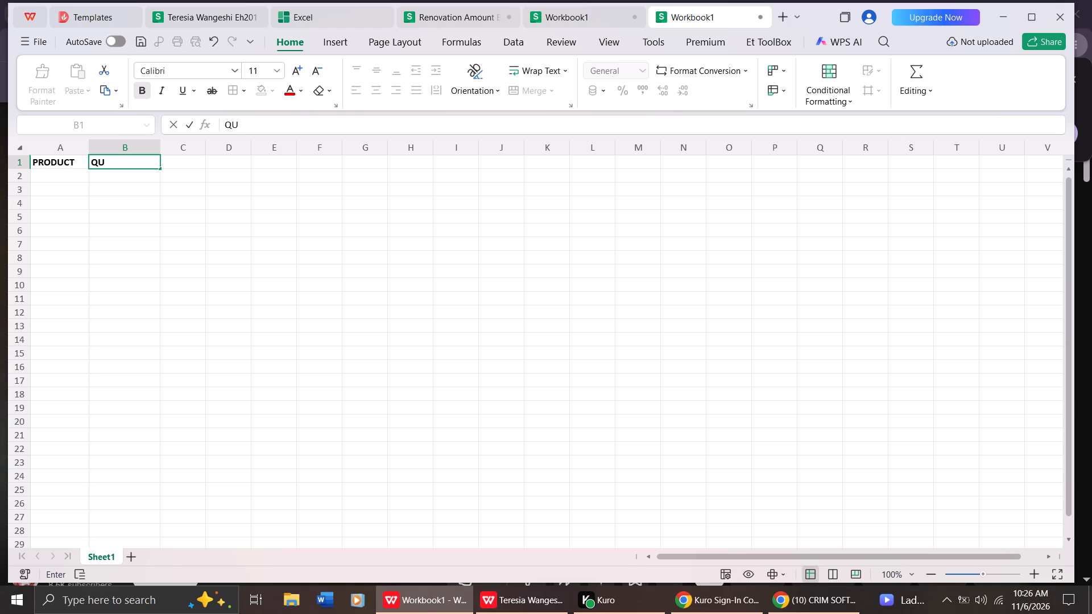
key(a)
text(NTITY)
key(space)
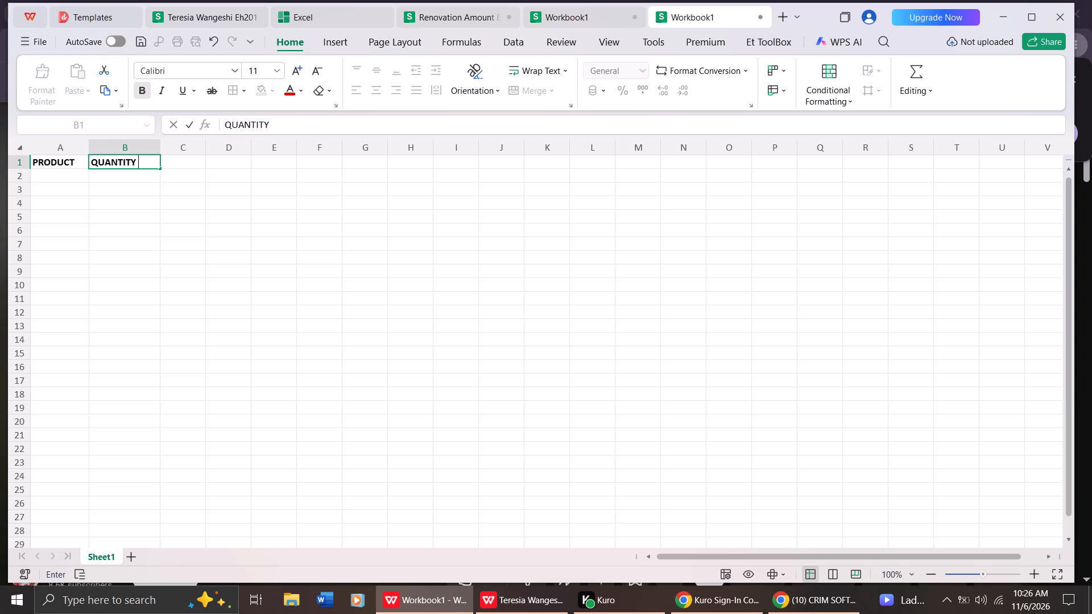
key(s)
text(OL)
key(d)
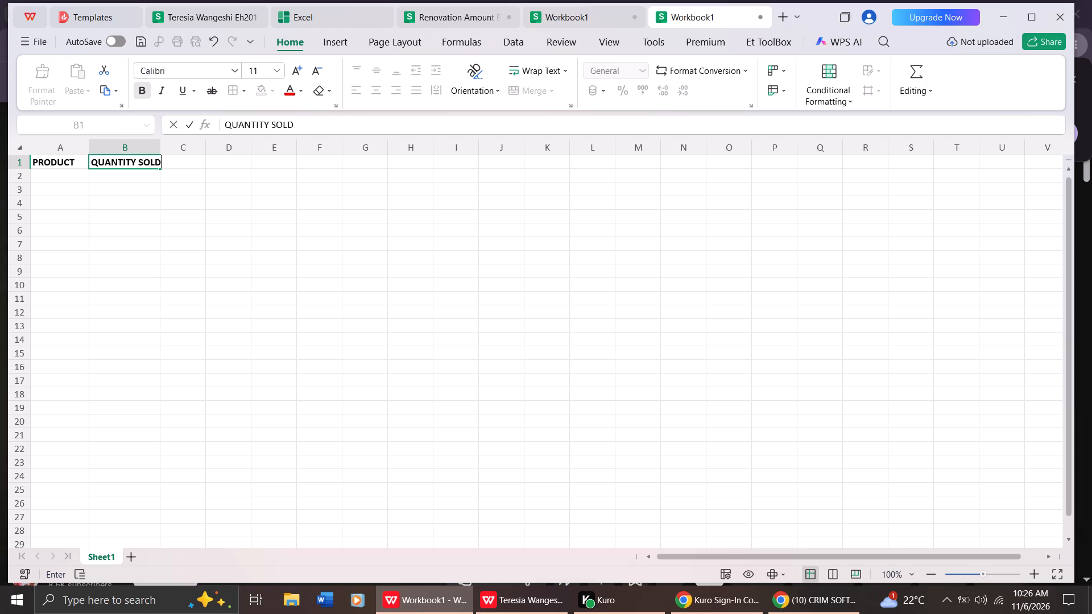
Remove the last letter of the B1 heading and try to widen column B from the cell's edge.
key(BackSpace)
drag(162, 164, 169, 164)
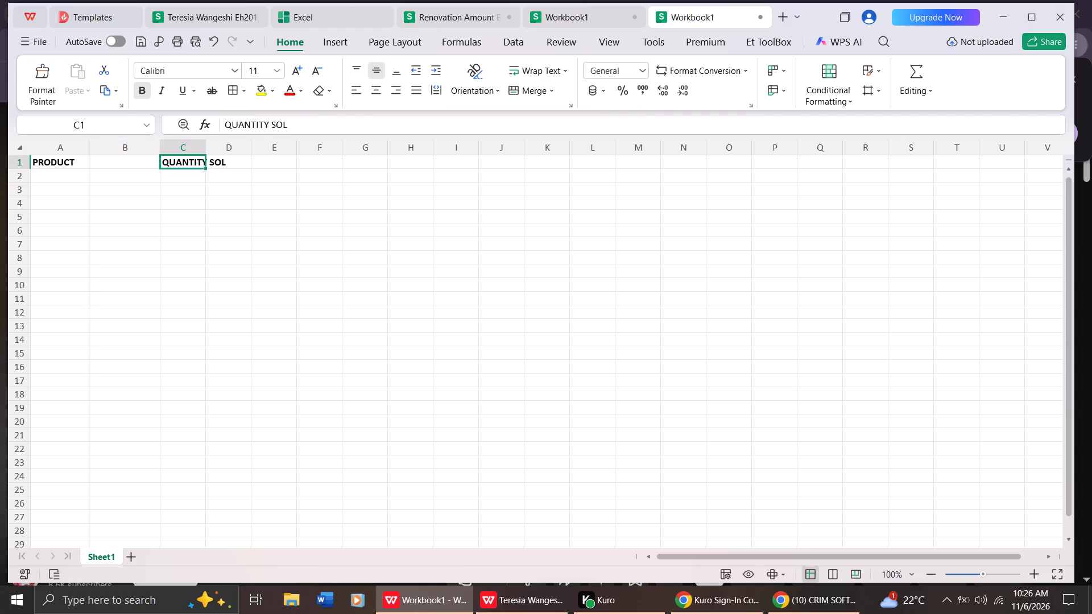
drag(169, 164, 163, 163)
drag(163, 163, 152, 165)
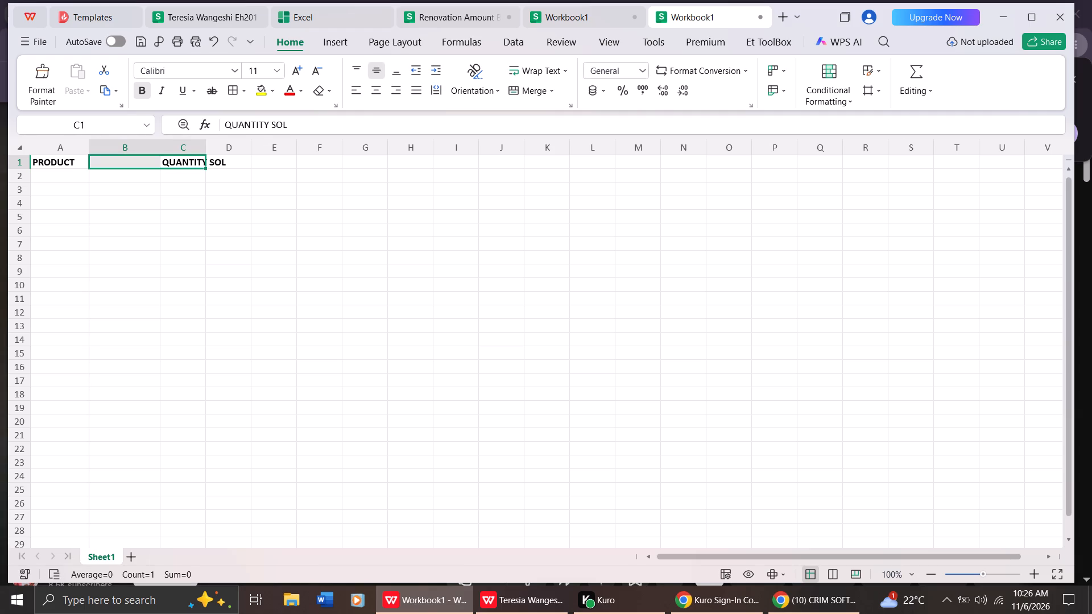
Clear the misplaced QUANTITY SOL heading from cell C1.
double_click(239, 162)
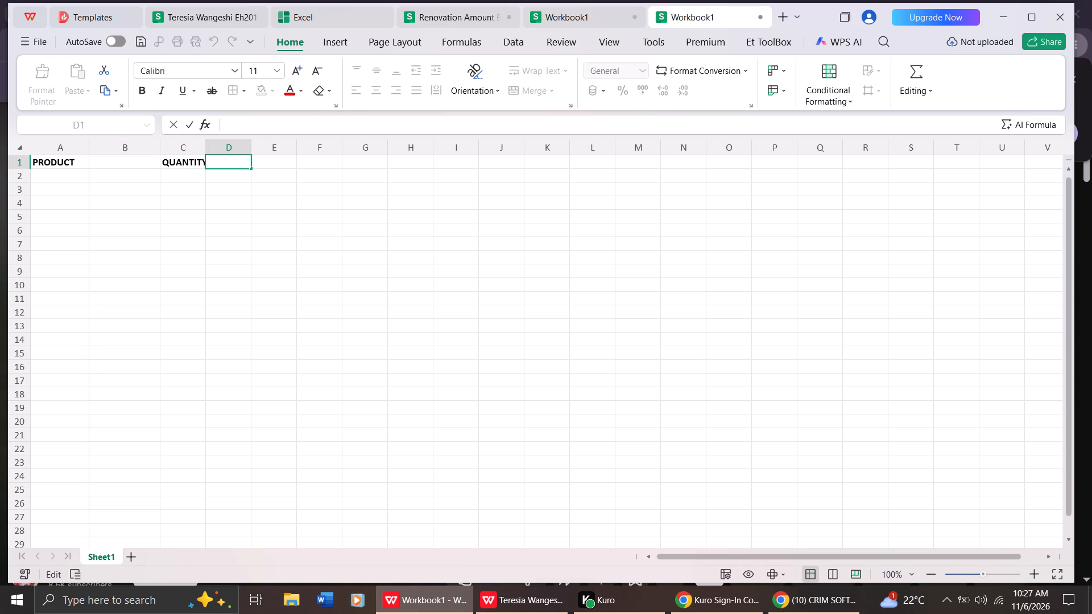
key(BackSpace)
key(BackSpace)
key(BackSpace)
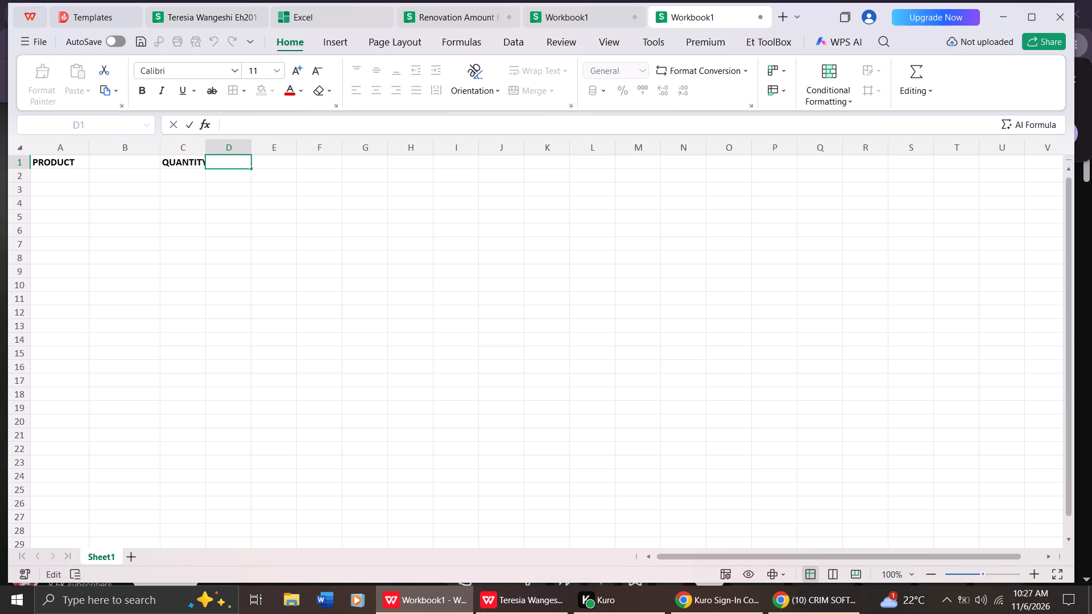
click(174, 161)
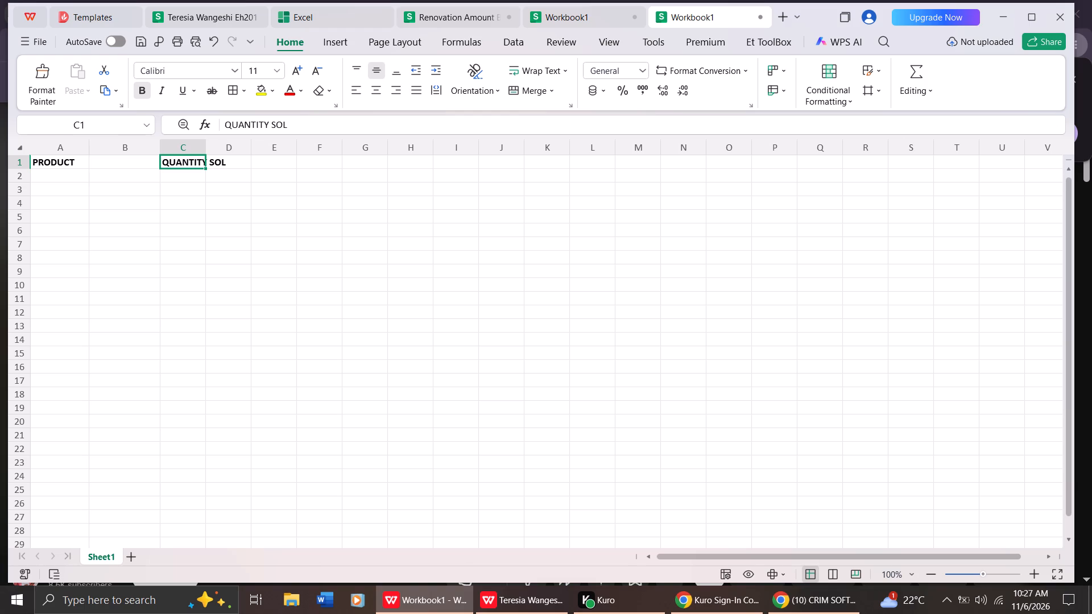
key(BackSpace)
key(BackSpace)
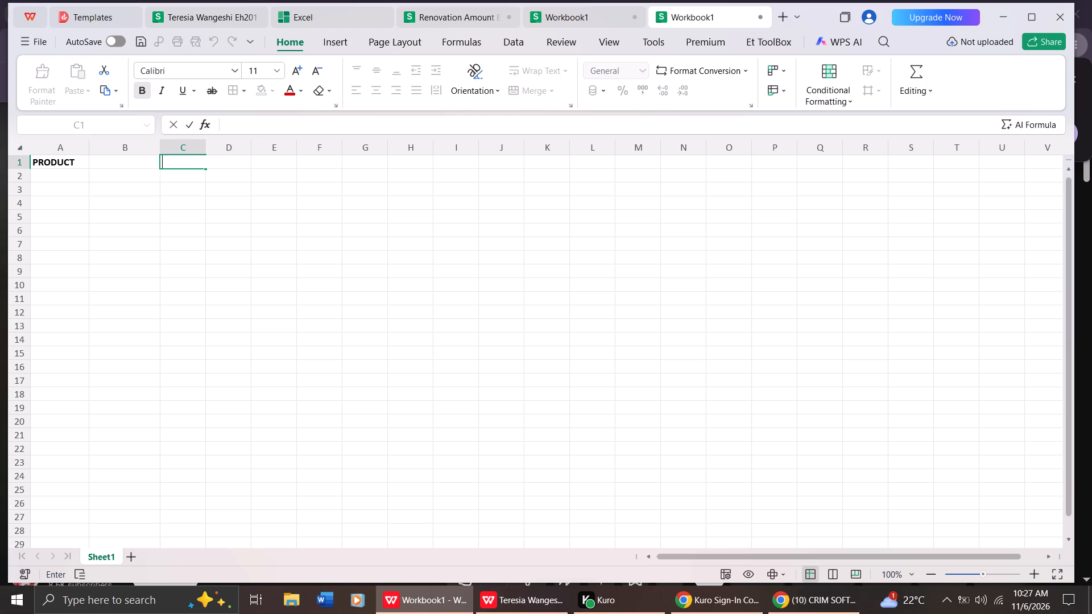
Widen column B a little more to make room for the full QUANTITY SOLD heading.
click(154, 155)
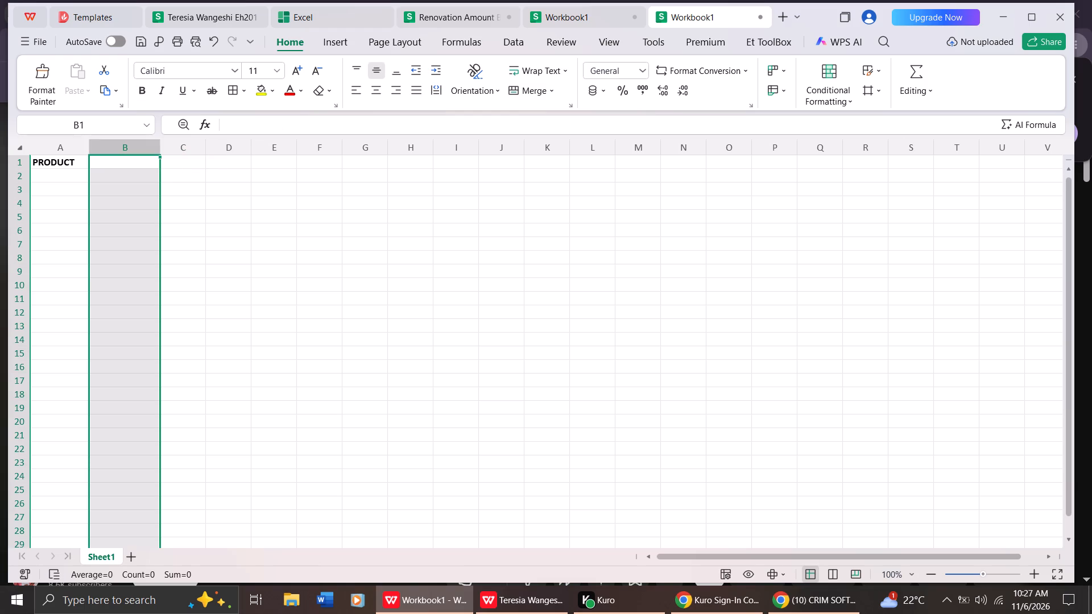
drag(160, 152, 168, 152)
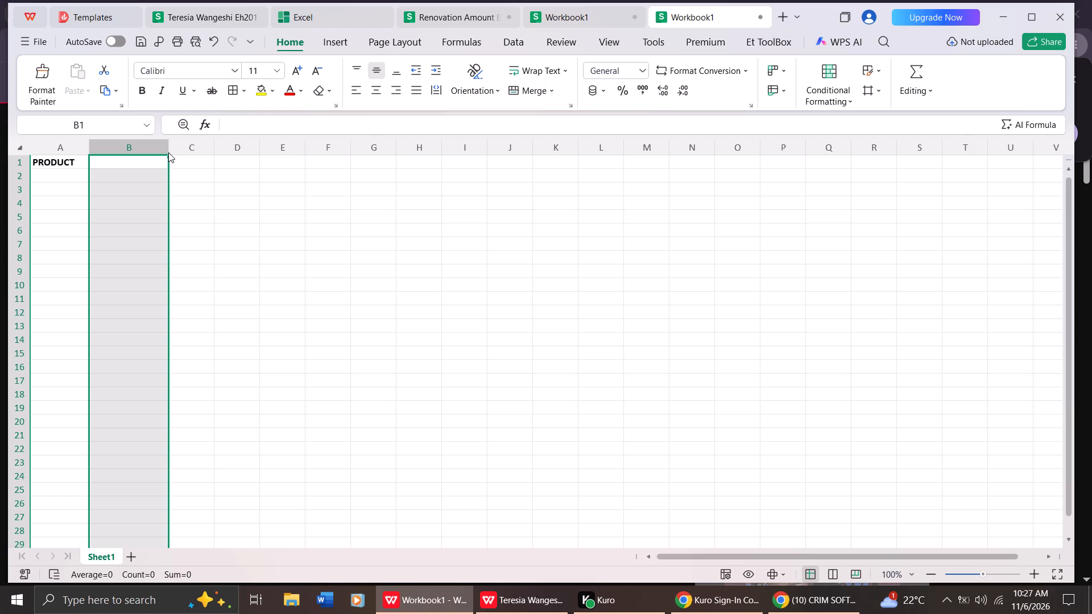
Enter the heading QUANTITY SOLD in bold in cell B1, next to the PRODUCT heading.
click(142, 165)
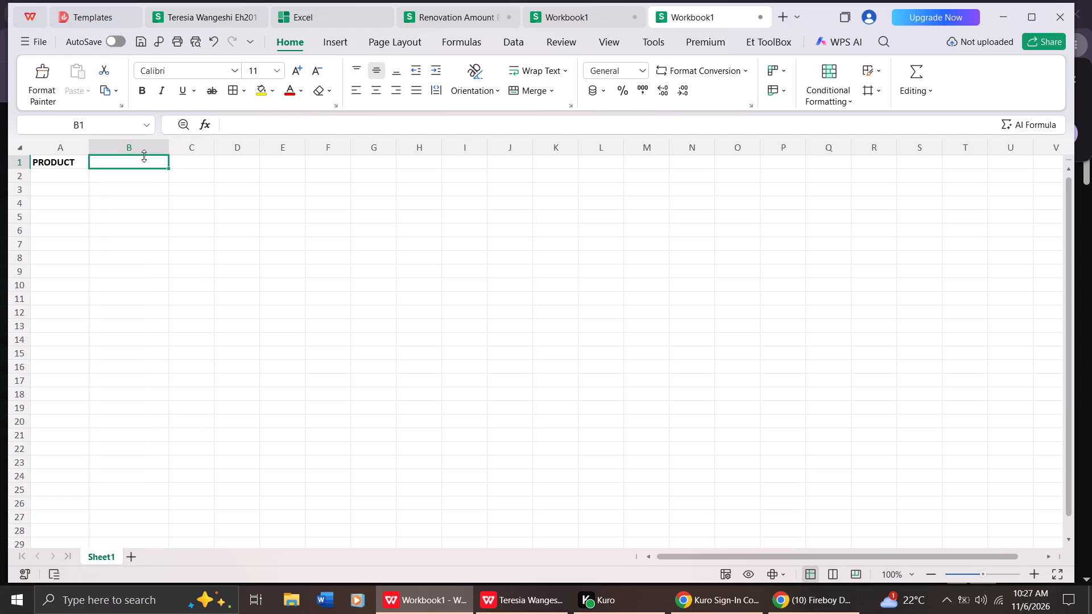
click(148, 88)
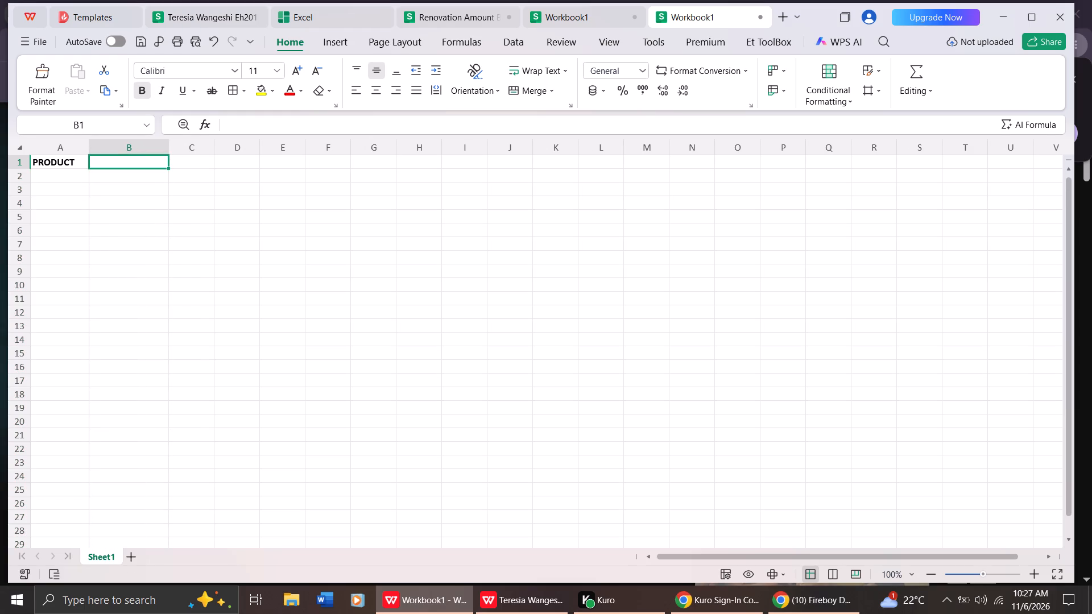
text(QU)
text(AN)
key(t)
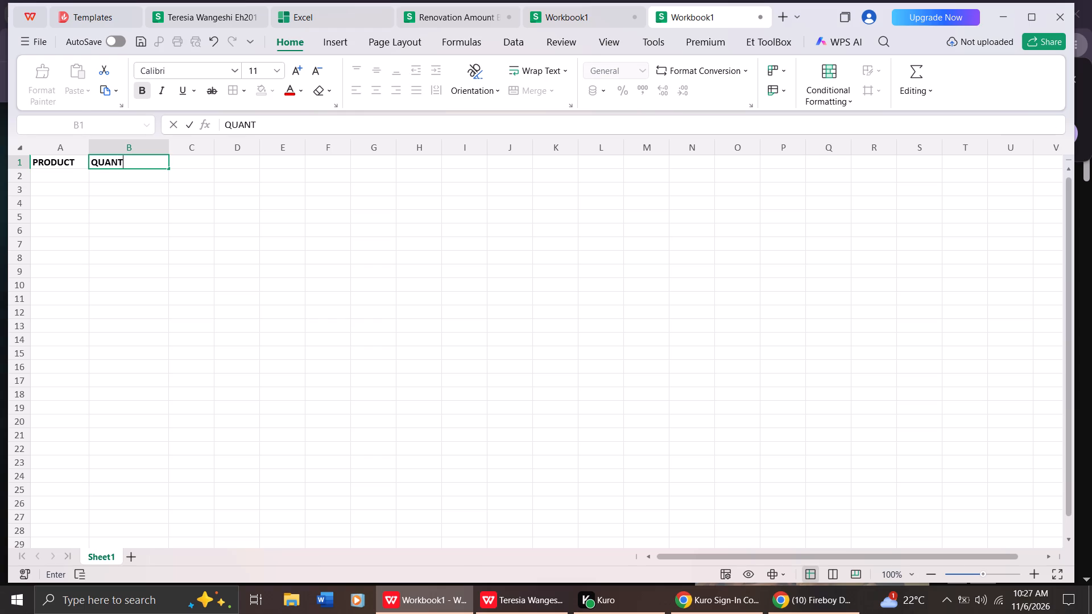
text(ITY)
key(space)
text(SOL)
key(d)
click(204, 163)
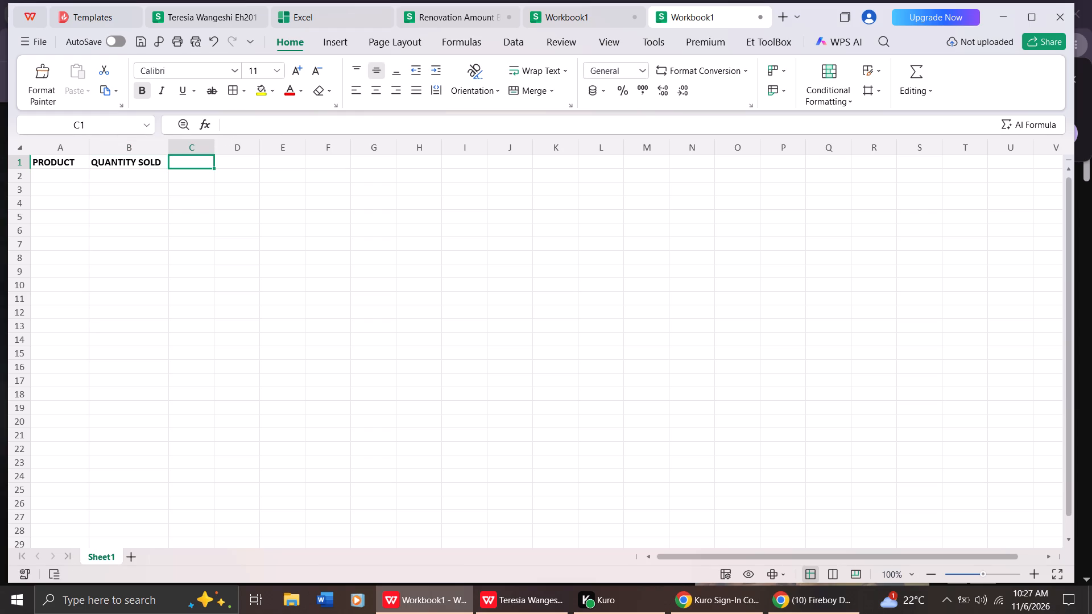
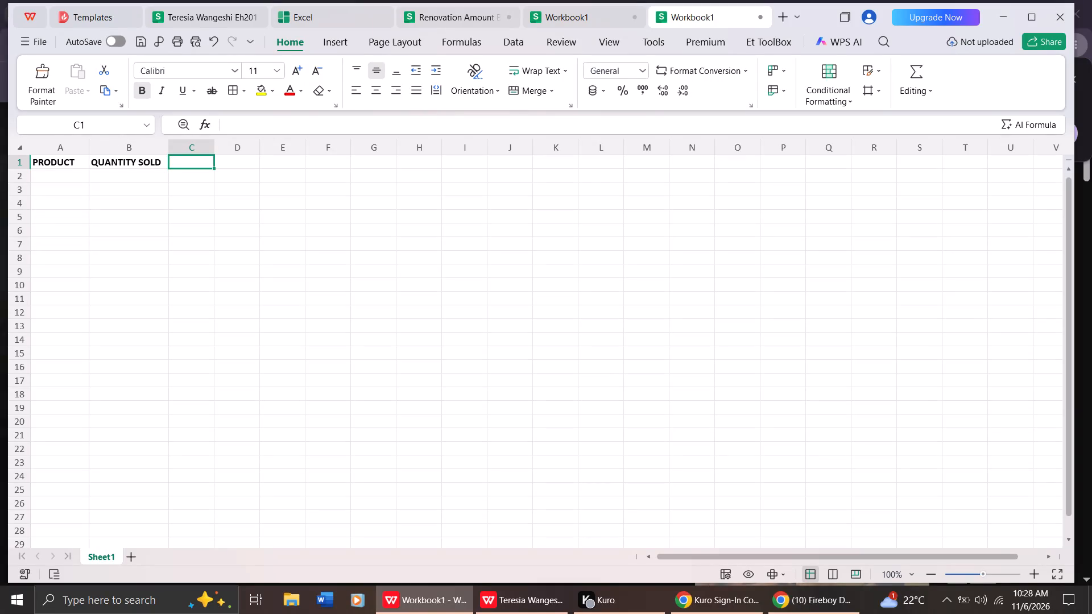
Widen column C to roughly double its width to make room for a longer heading.
drag(213, 152, 242, 150)
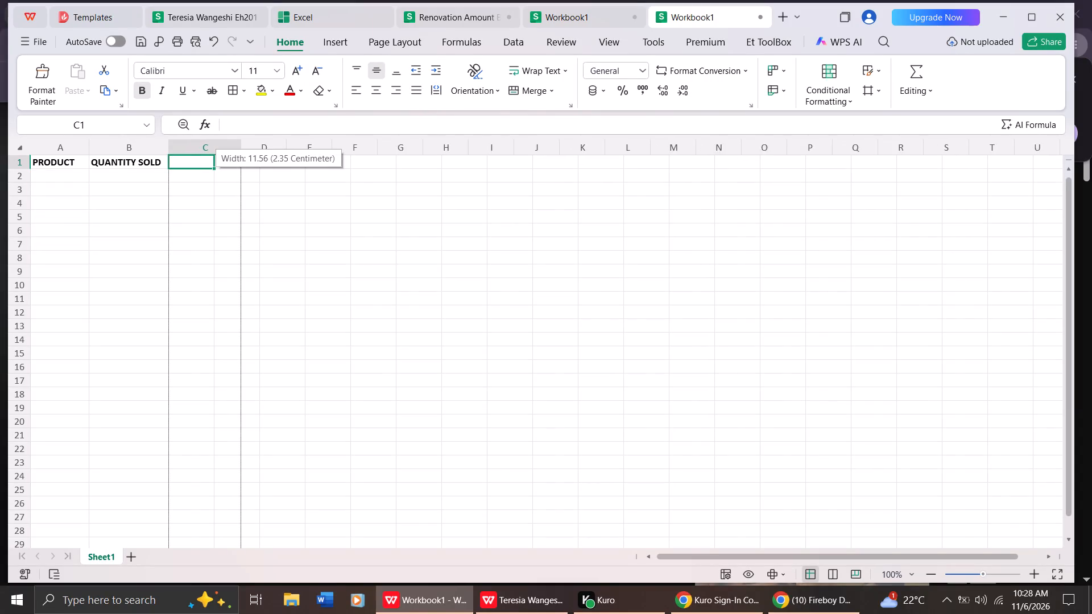
drag(242, 150, 262, 153)
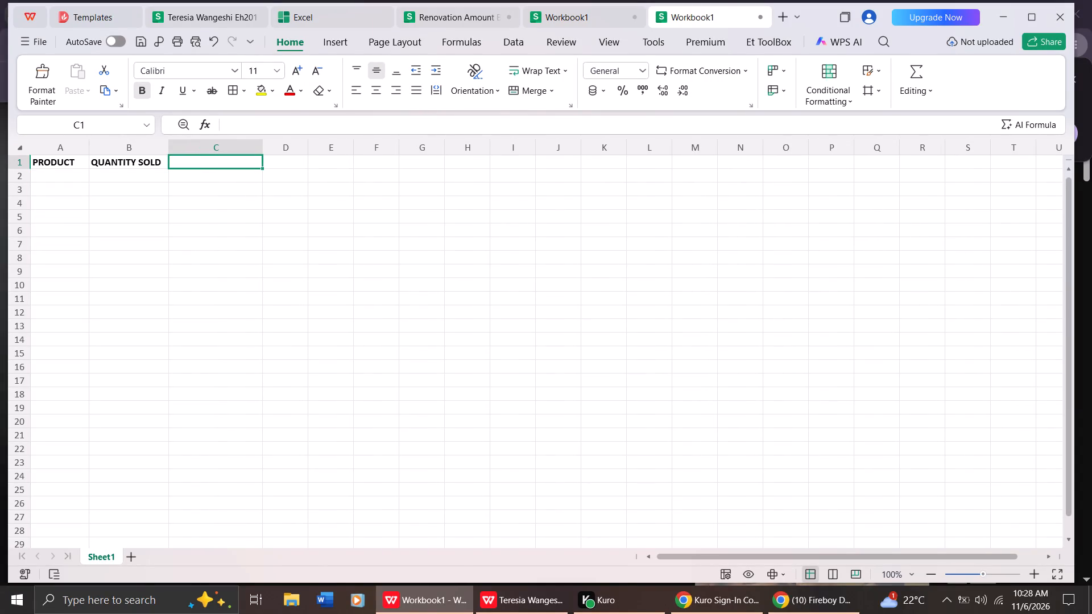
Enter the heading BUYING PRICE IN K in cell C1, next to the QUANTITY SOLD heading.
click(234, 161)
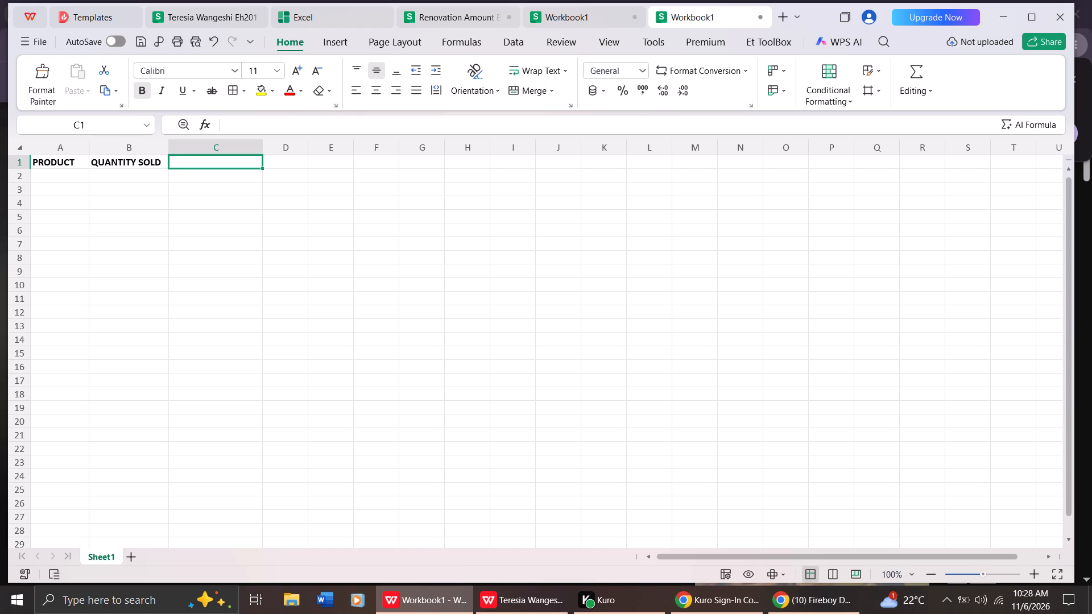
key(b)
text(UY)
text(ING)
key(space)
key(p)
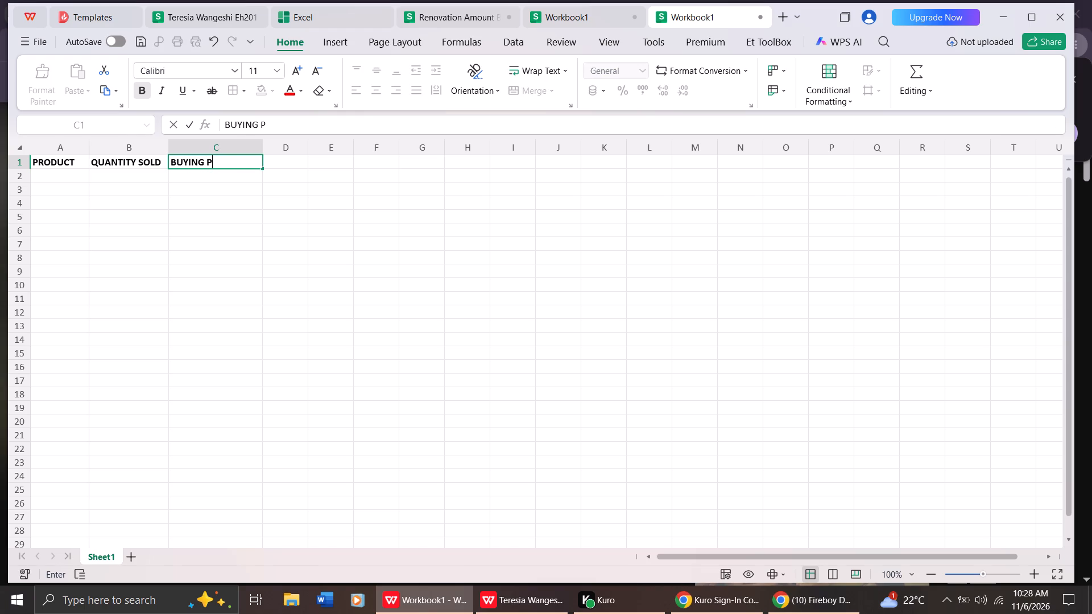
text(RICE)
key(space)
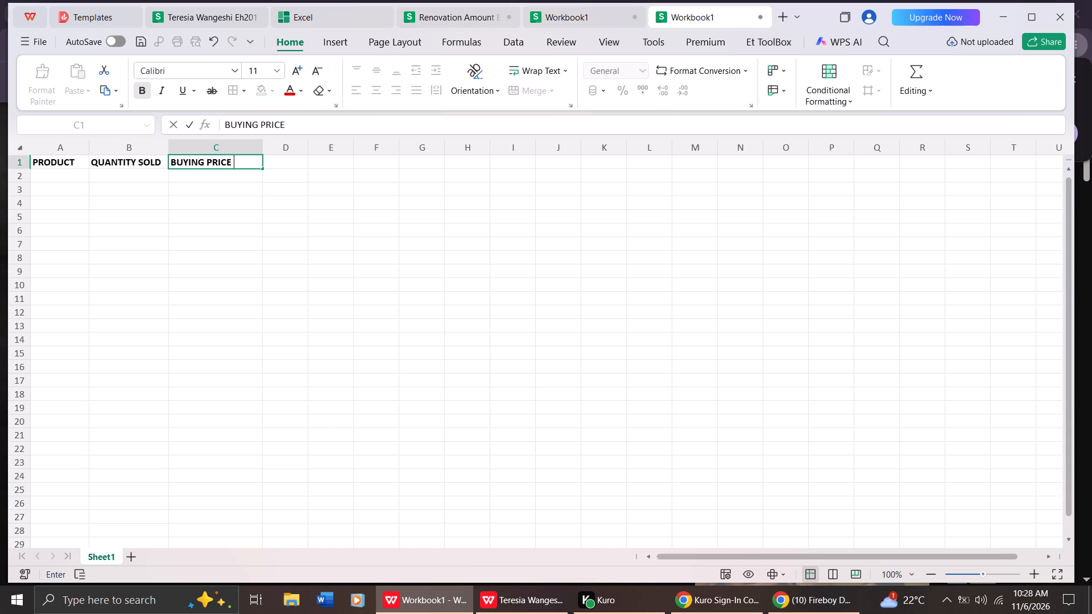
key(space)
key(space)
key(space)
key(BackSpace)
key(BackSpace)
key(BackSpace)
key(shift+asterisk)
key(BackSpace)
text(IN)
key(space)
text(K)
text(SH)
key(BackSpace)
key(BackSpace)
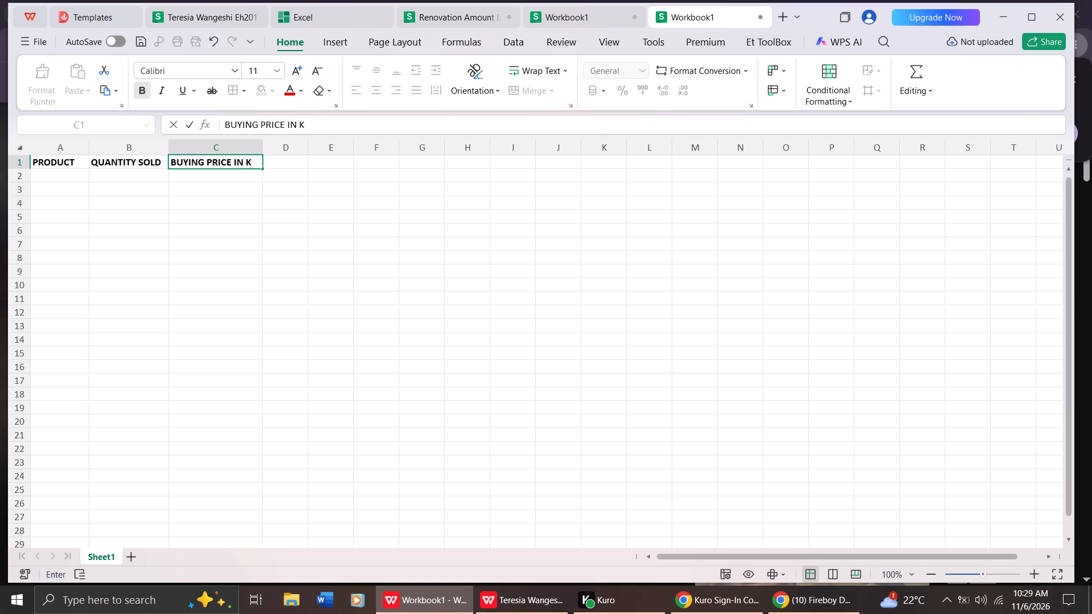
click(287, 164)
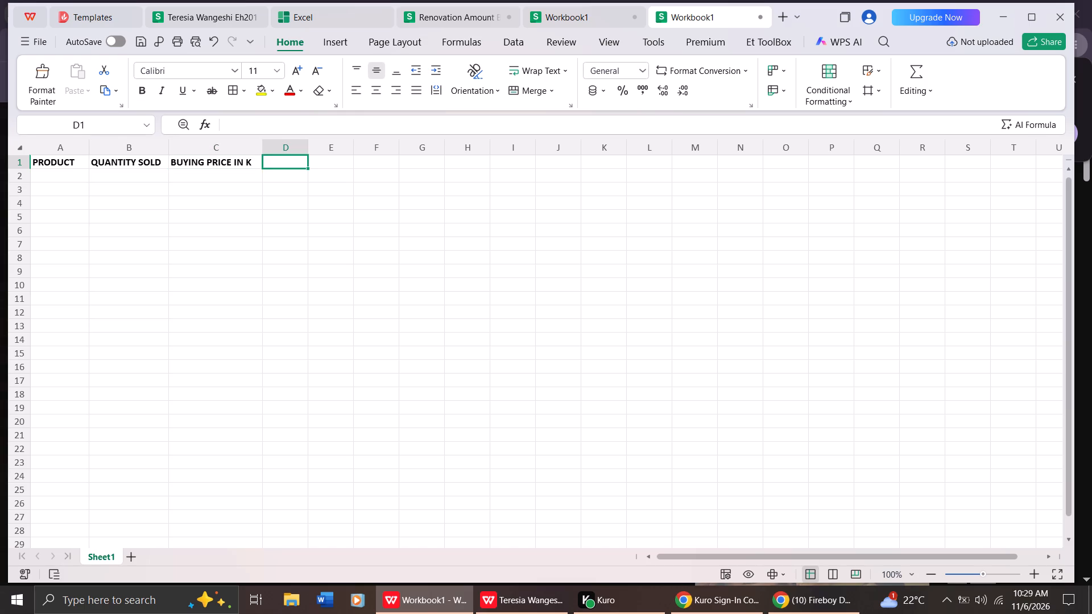
Widen column C slightly more to make room for the full buying price heading.
drag(263, 153, 268, 153)
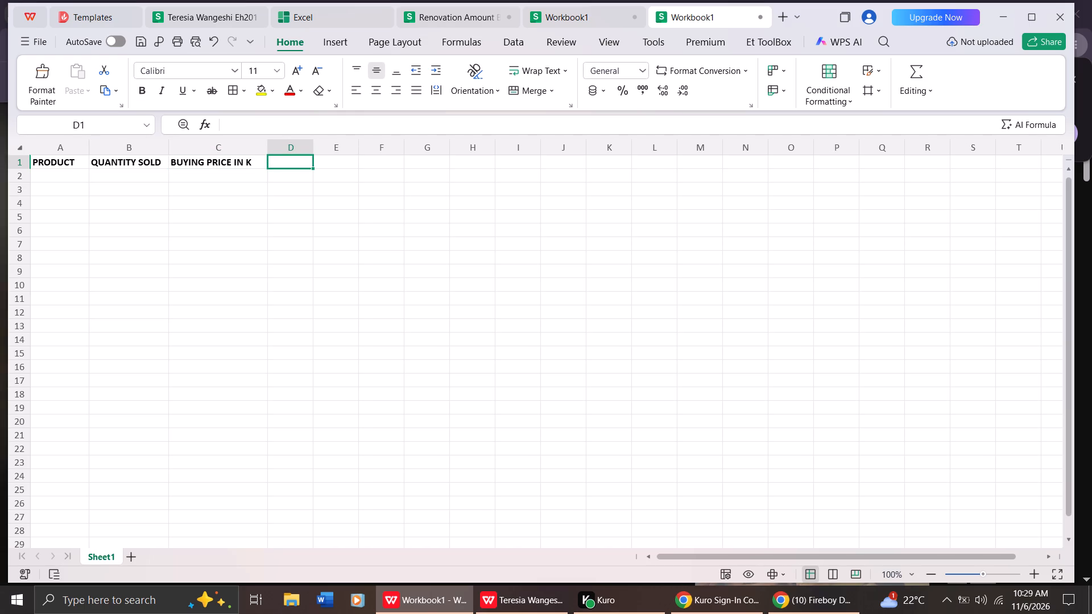
Replace the heading in cell C1 with BUYING PRICE IN KSH.
click(260, 162)
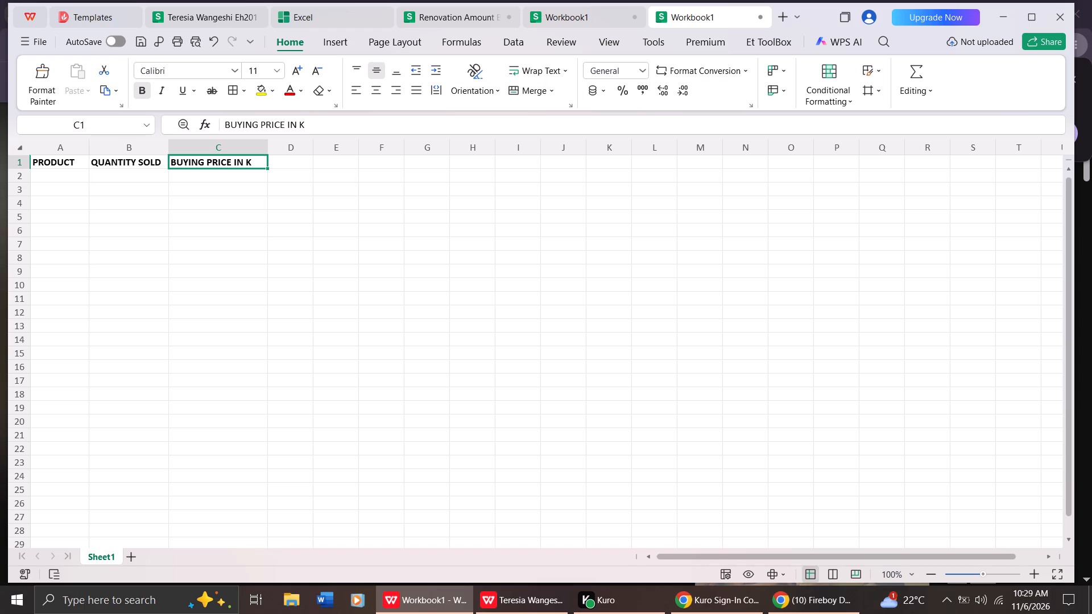
key(s)
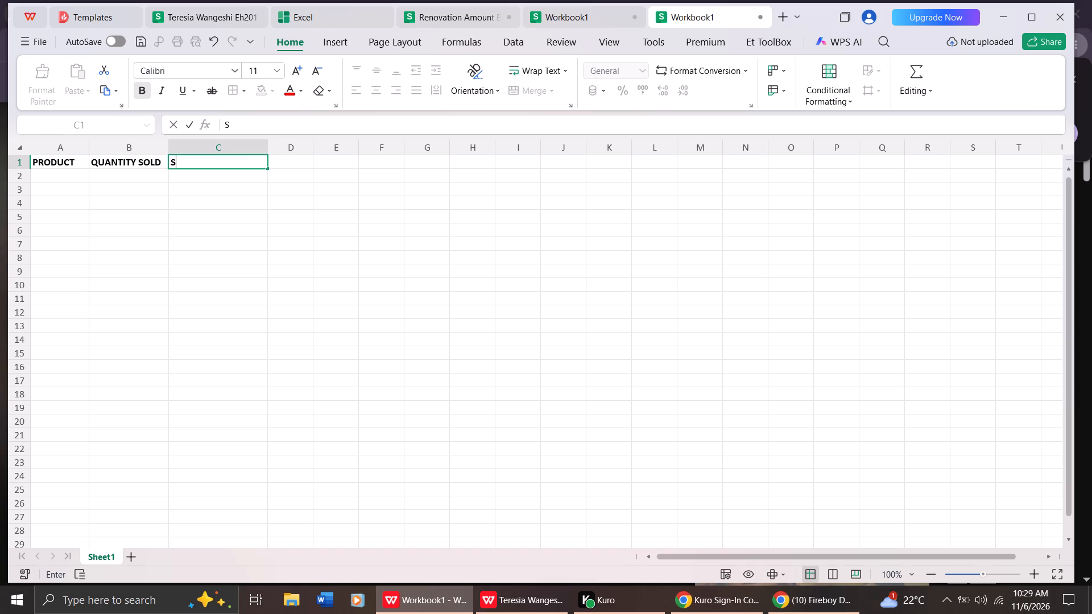
key(BackSpace)
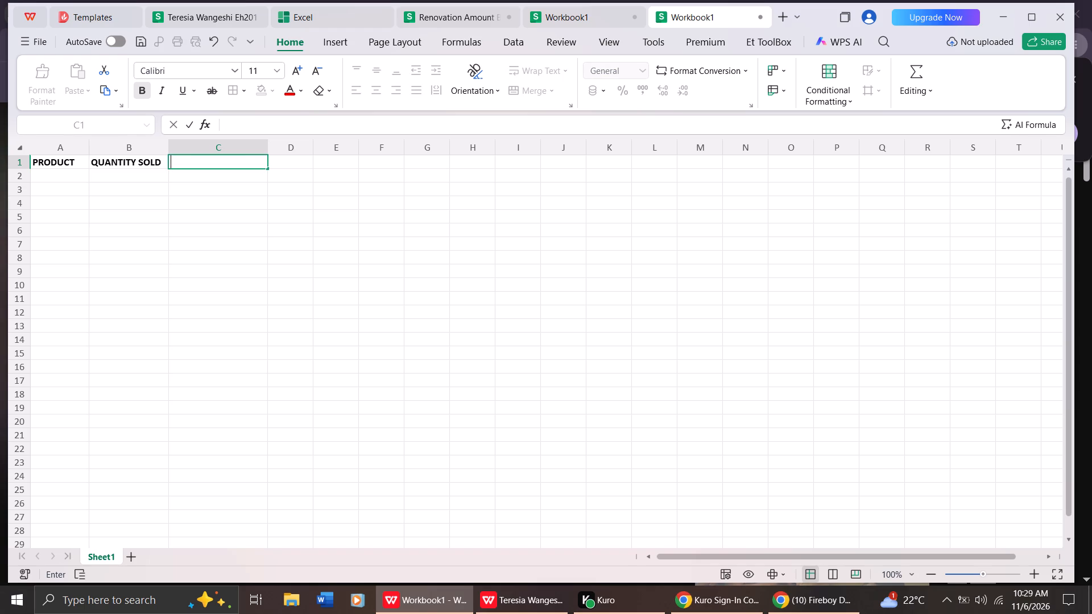
text(BUY)
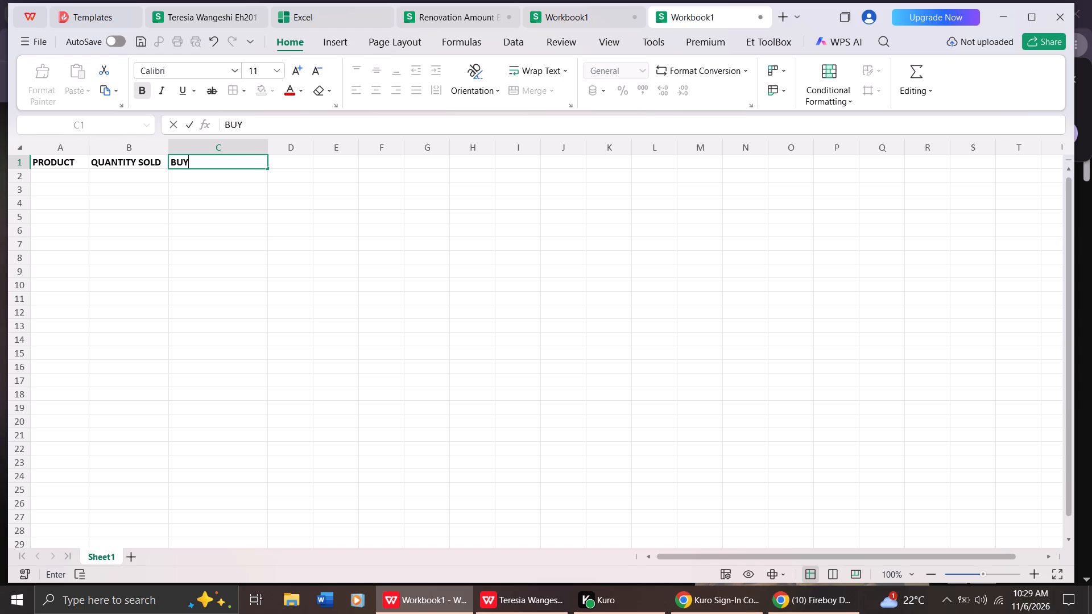
text(IN)
text(G)
key(space)
text(PRICE)
key(space)
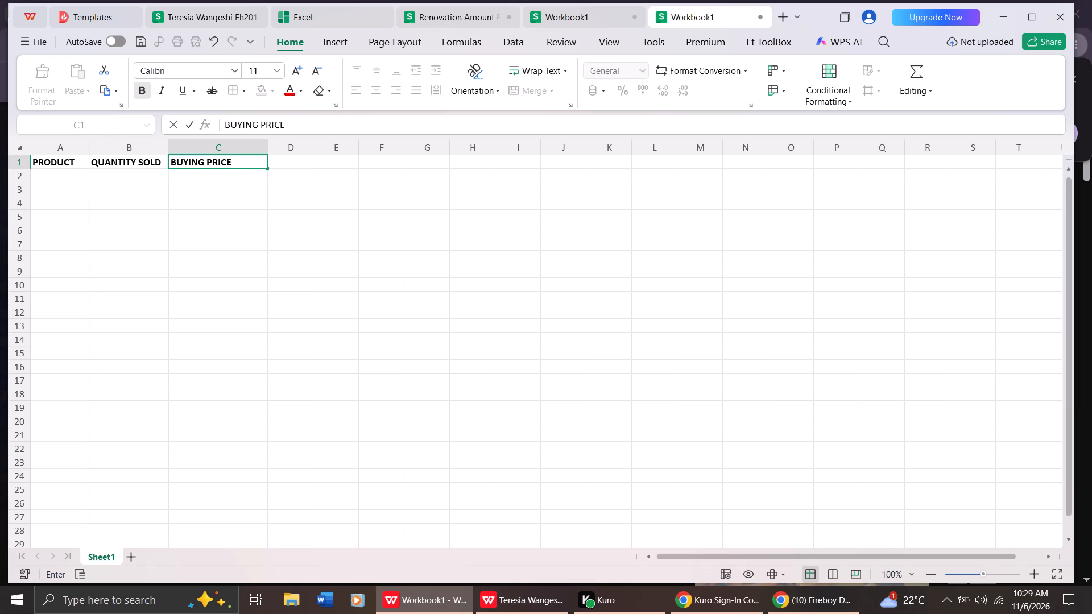
text(IN)
key(space)
text(KSH)
click(300, 161)
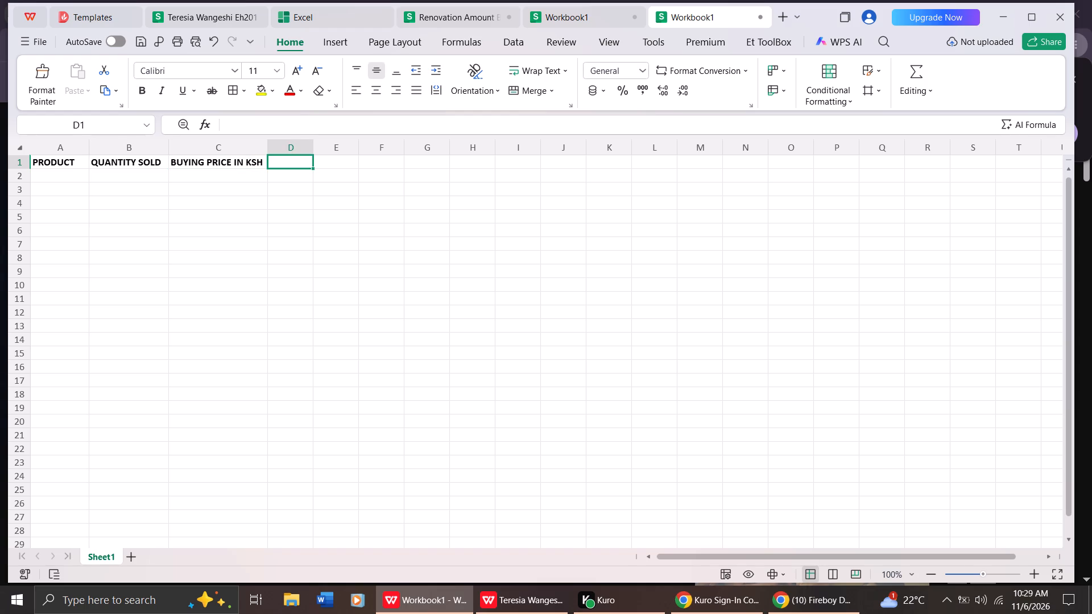
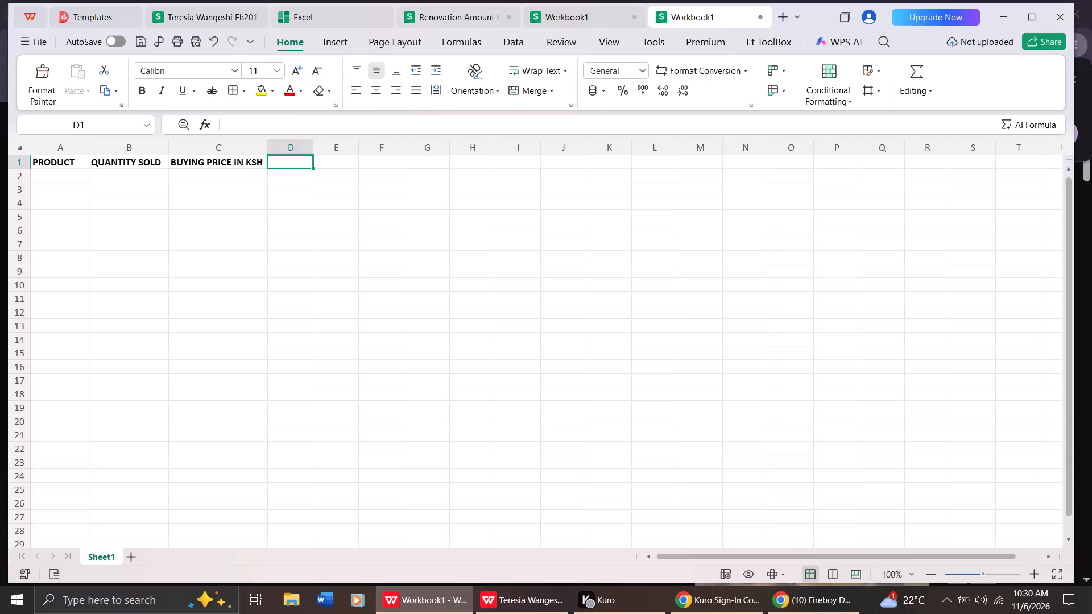
Apply bold to cell D1 and widen column D to nearly double its width.
click(138, 86)
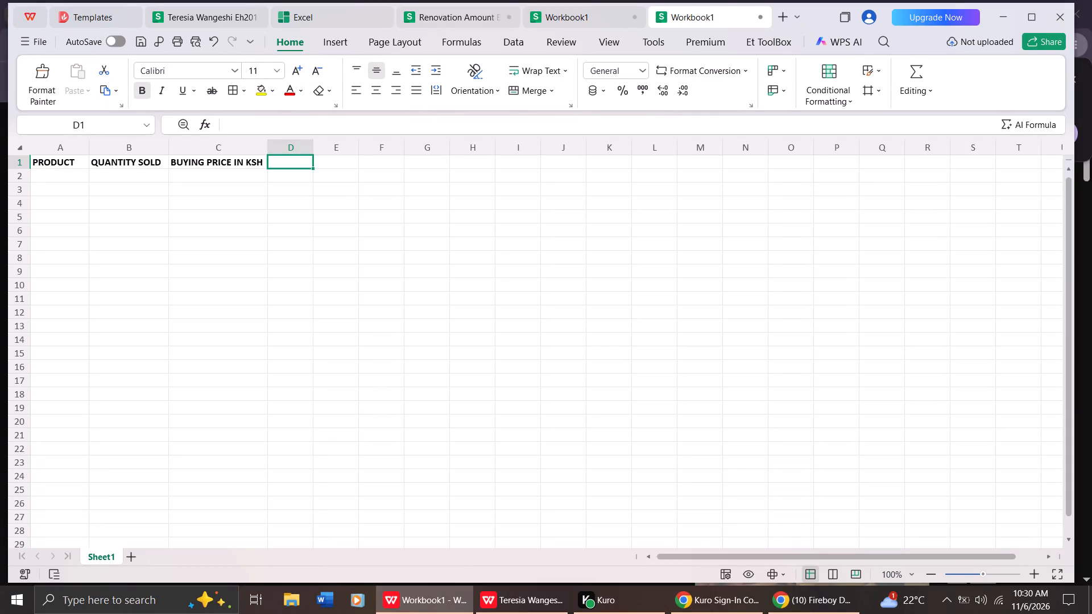
drag(313, 152, 344, 149)
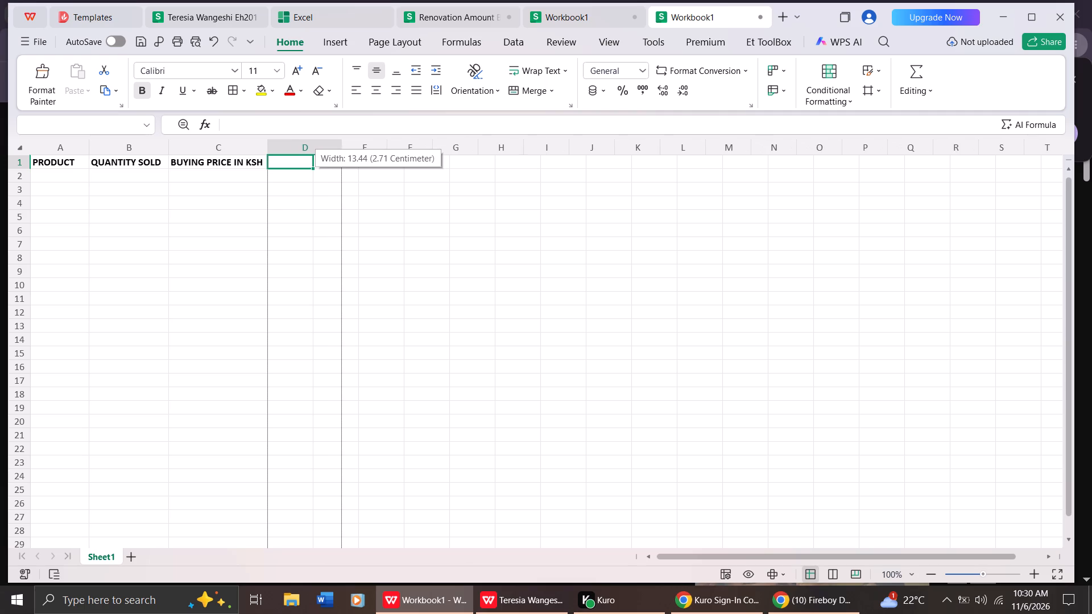
drag(344, 149, 349, 150)
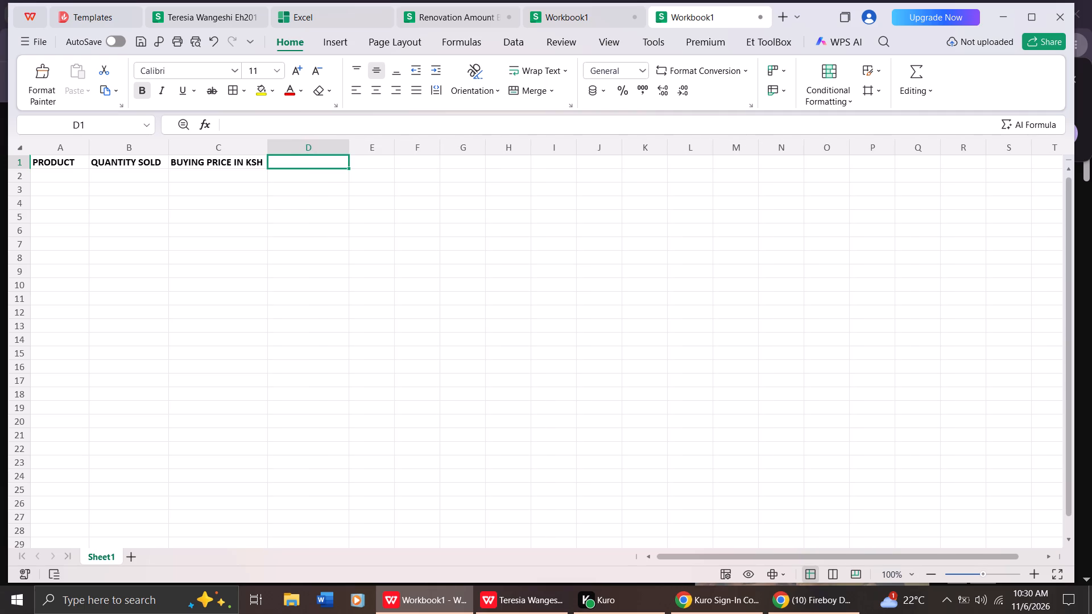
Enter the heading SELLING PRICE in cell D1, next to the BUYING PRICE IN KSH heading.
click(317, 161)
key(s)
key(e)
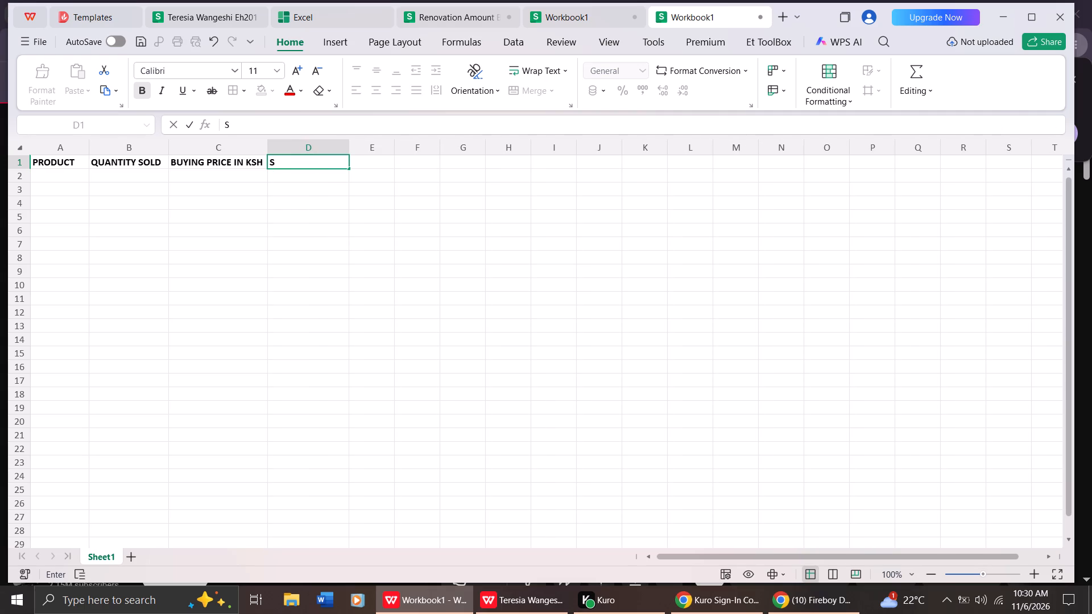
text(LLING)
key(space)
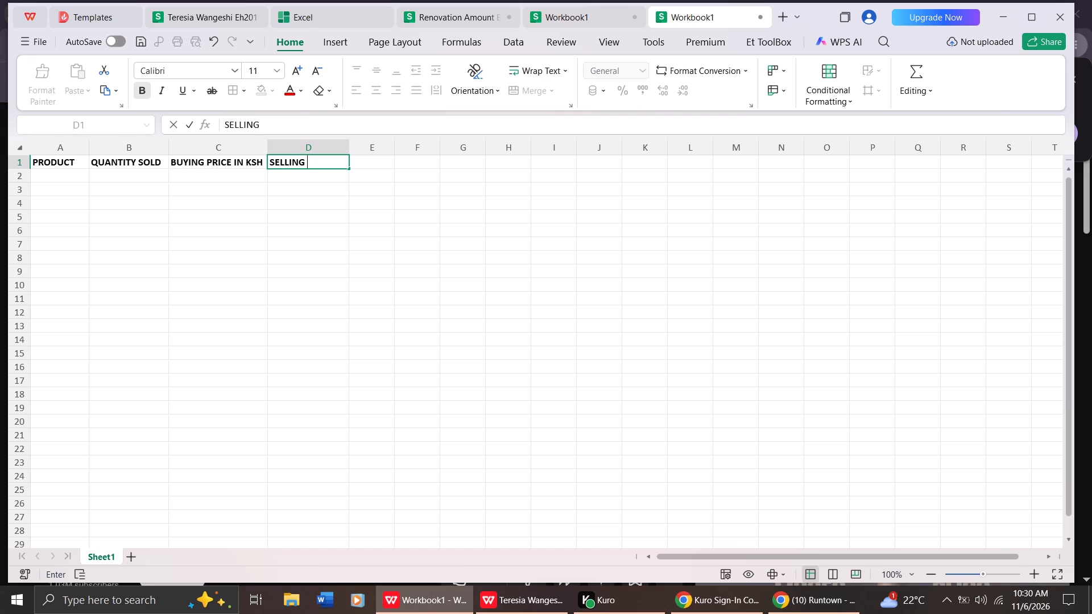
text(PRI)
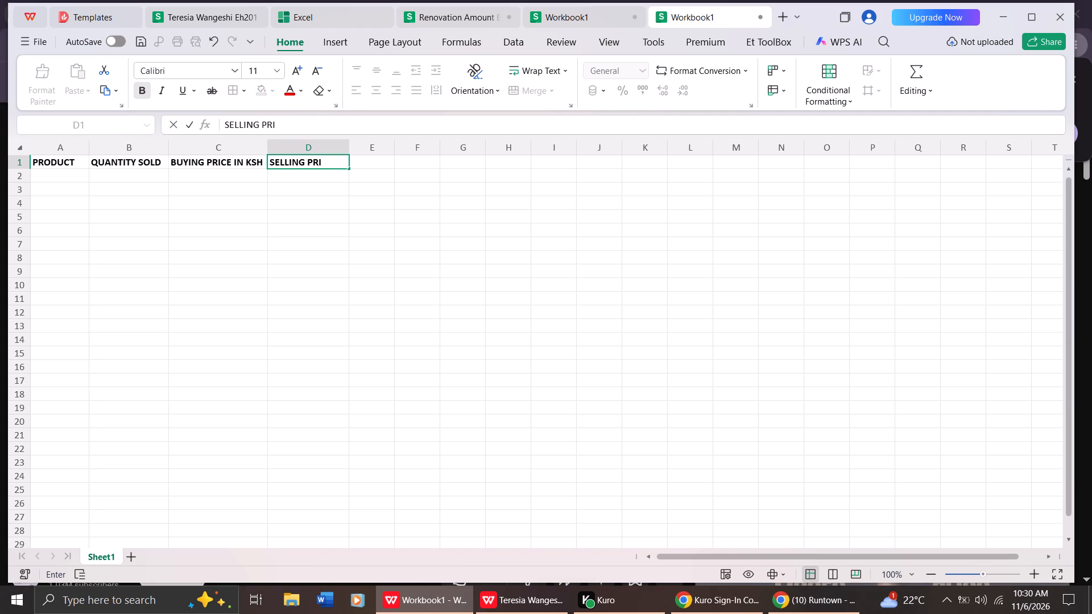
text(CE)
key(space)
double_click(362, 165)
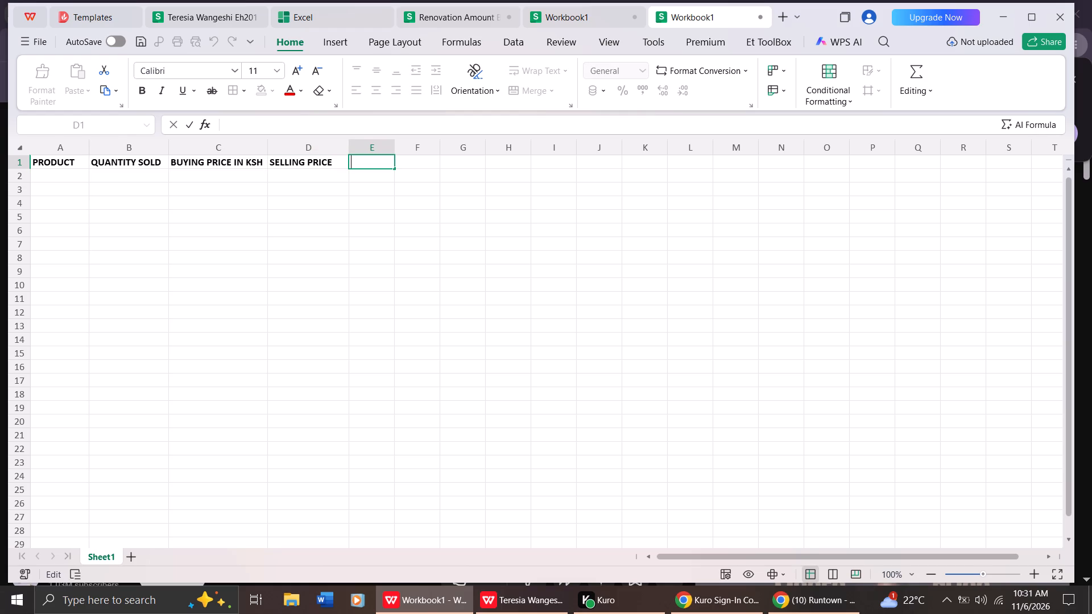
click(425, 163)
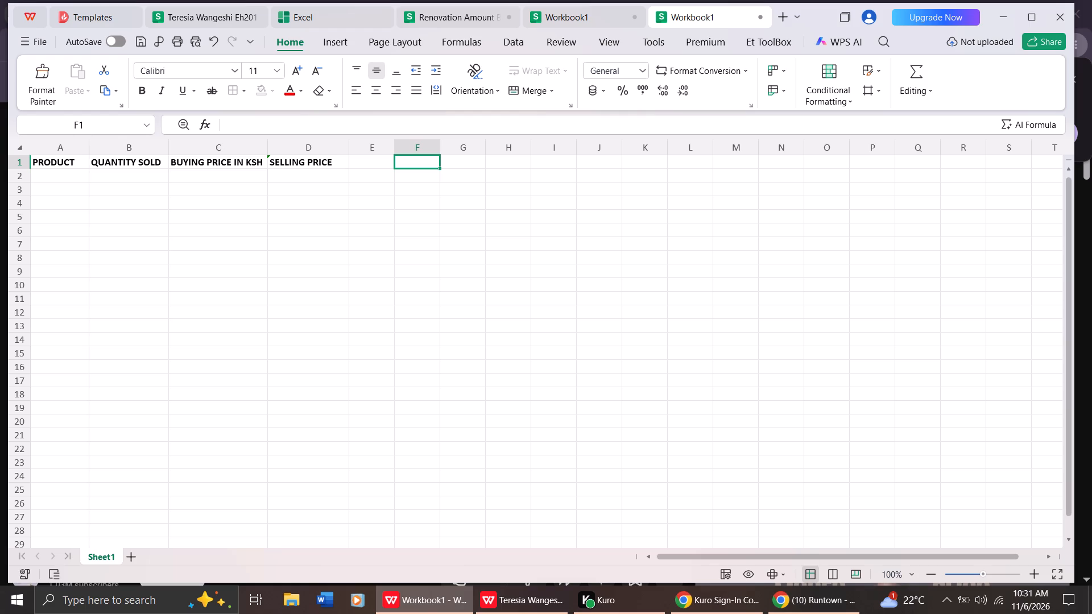
Widen column D slightly more to make room for a longer selling price heading.
drag(348, 153, 361, 153)
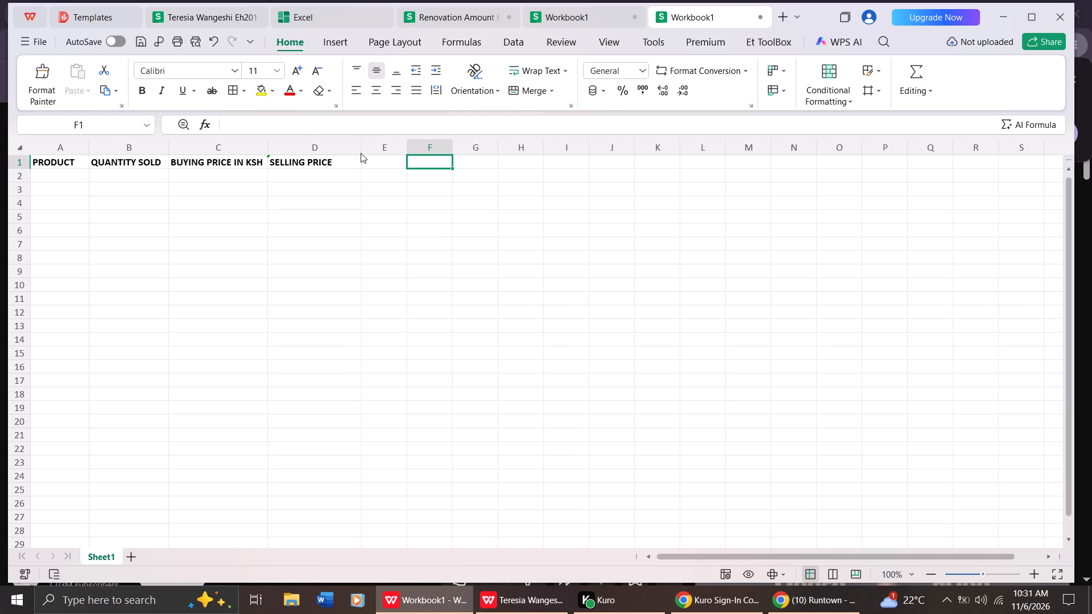
Replace the heading in cell D1 with SELLING PRICE IN KSH.
click(349, 163)
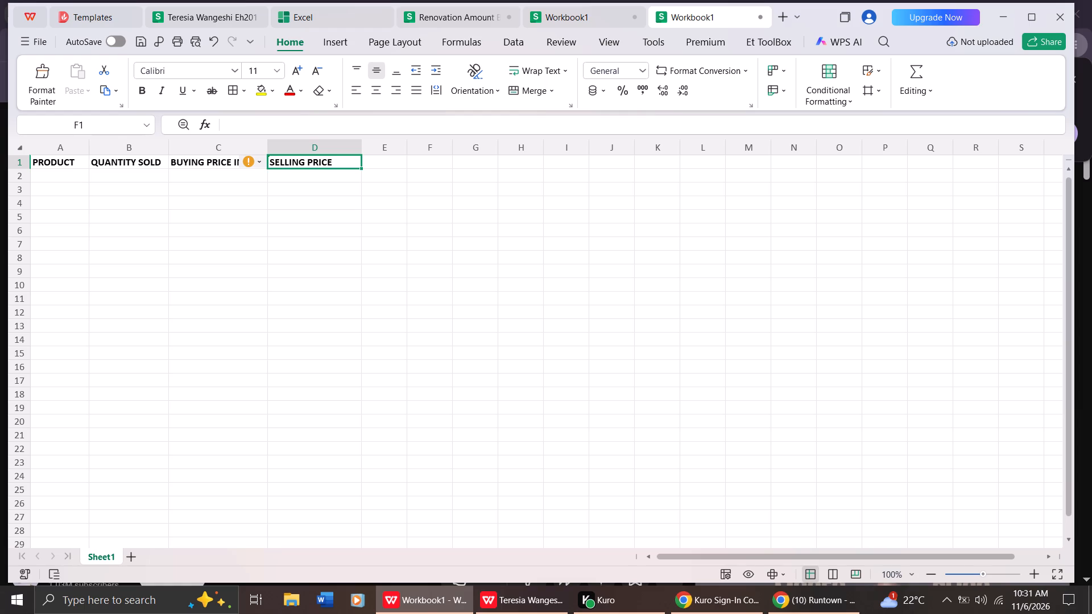
key(i)
key(BackSpace)
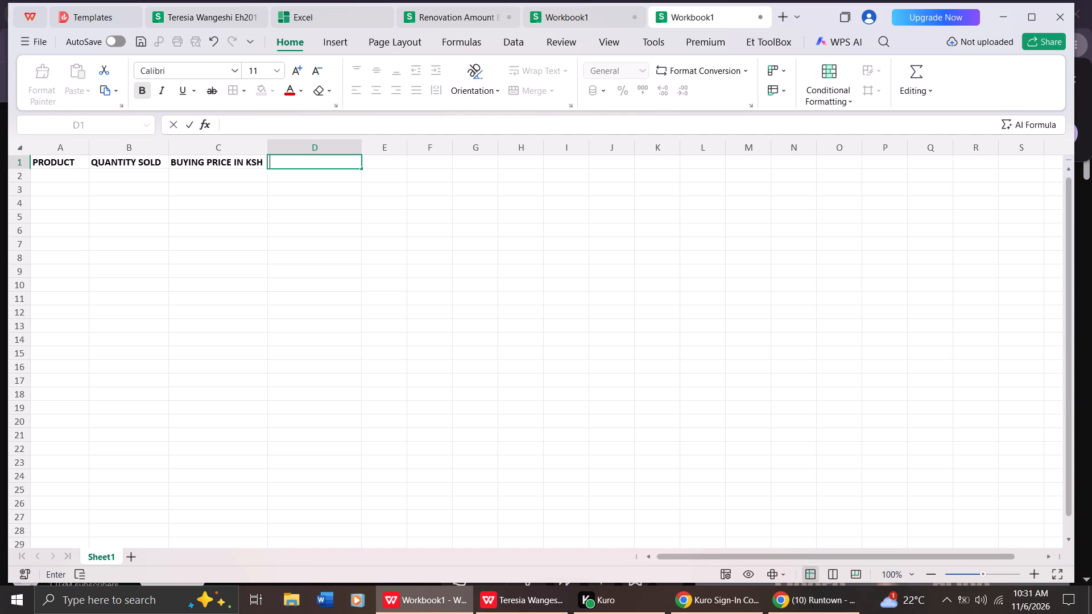
text(SE)
text(LLING)
key(space)
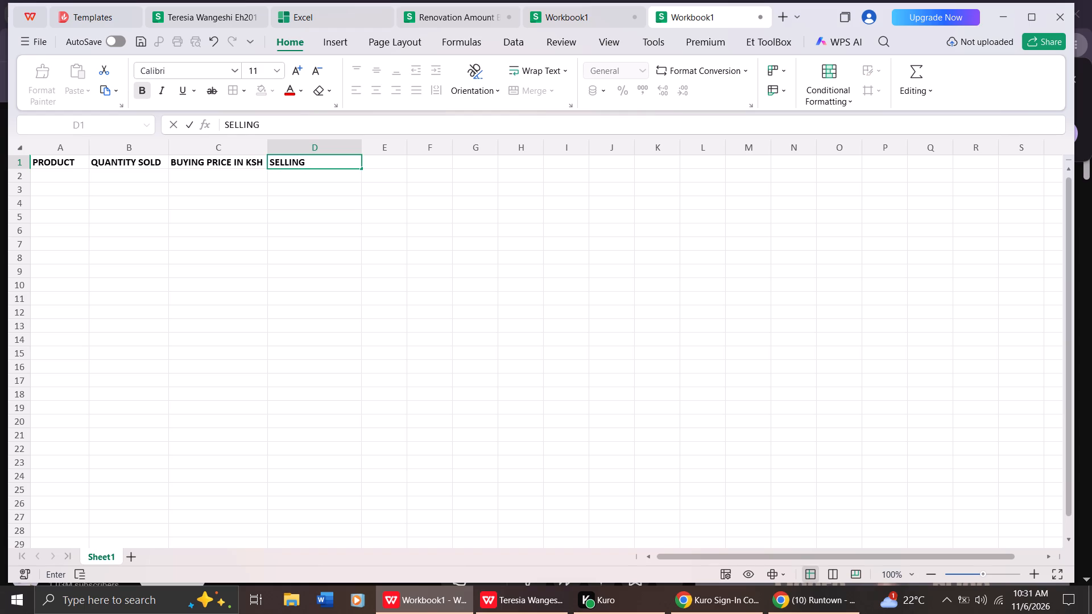
text(PR)
text(ICE)
key(space)
key(i)
text(N)
key(space)
key(k)
text(SH)
Remove the last two letters, SH, from the heading in cell D1 so it reads SELLING PRICE IN K.
click(375, 159)
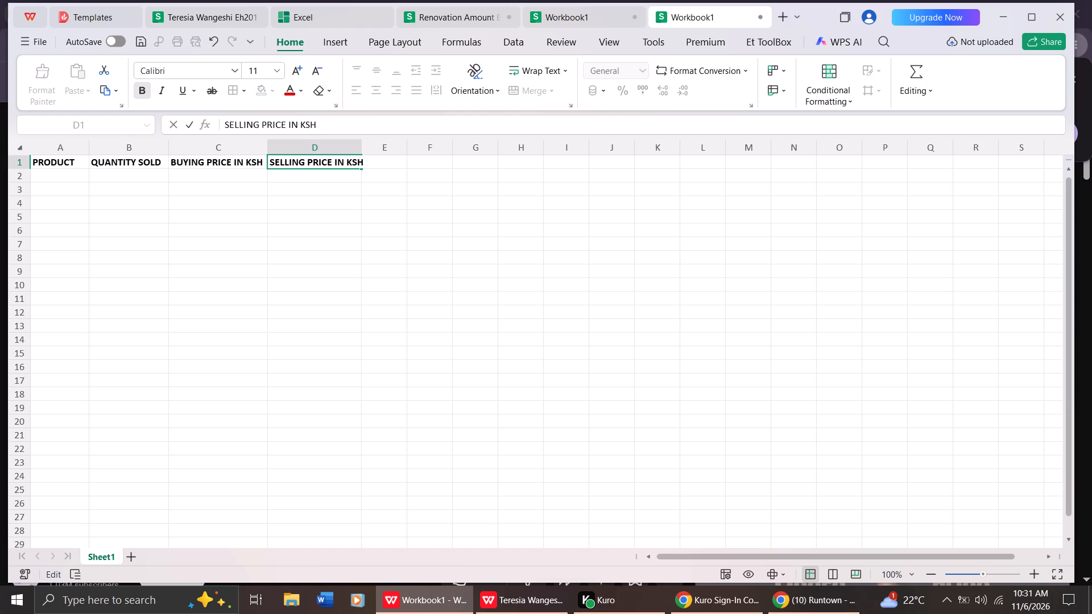
key(BackSpace)
key(BackSpace)
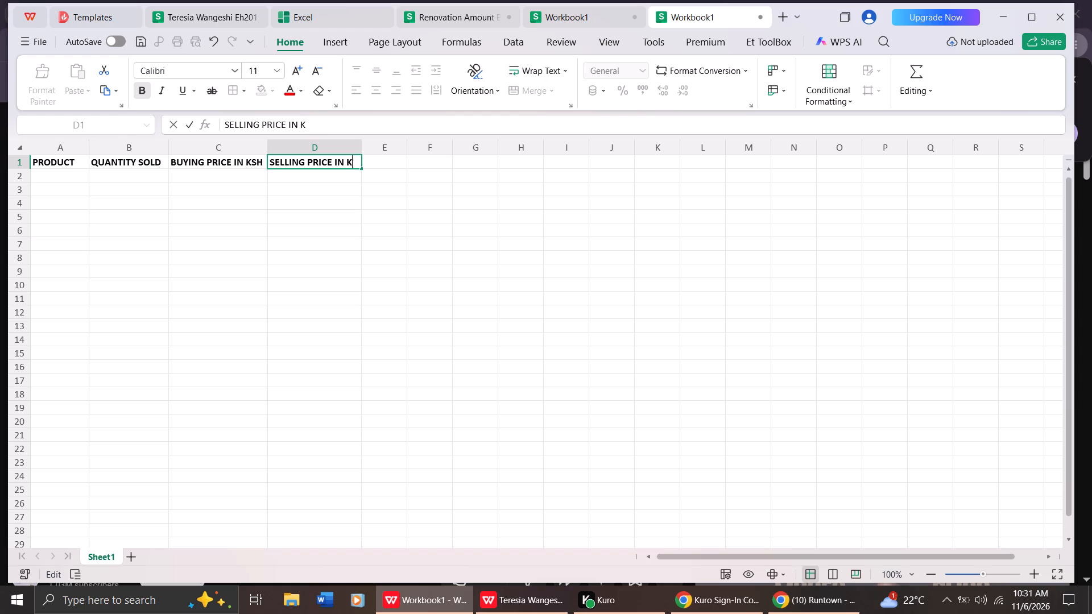
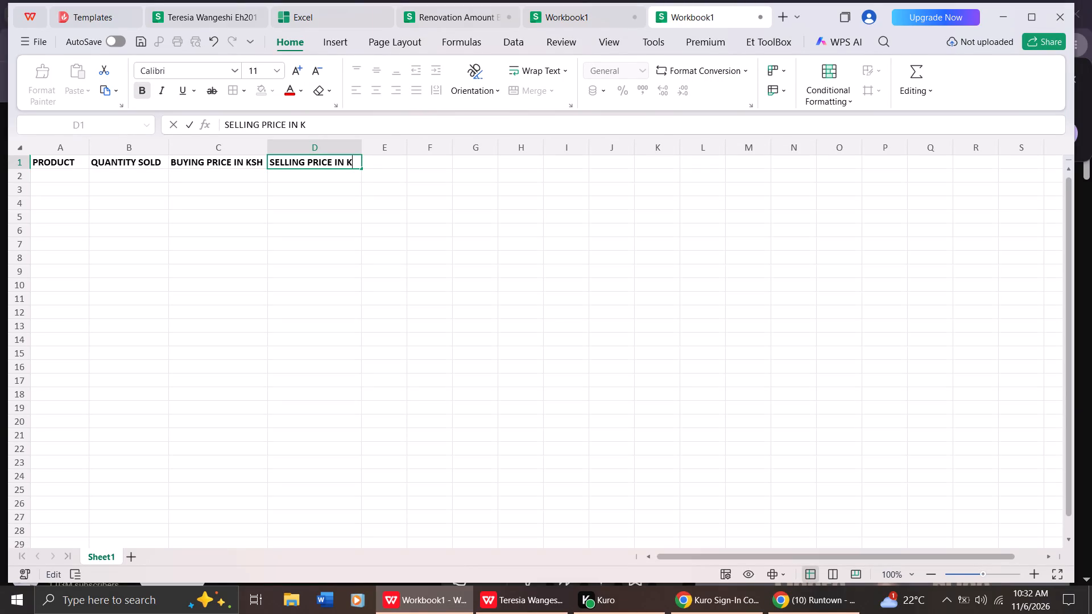
Widen column D slightly so its selling price heading has more room.
click(377, 169)
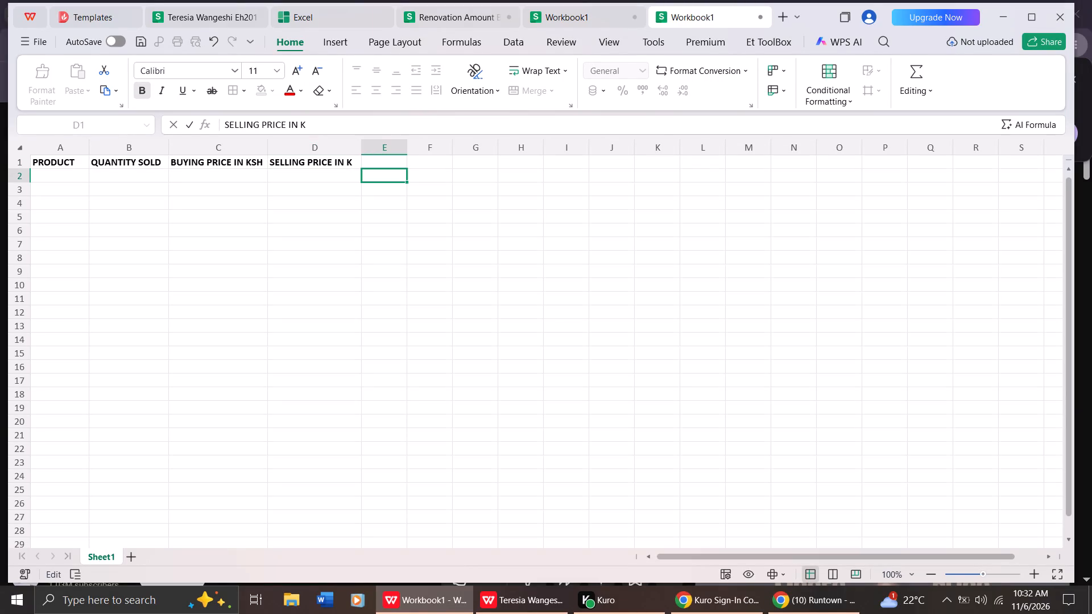
click(378, 158)
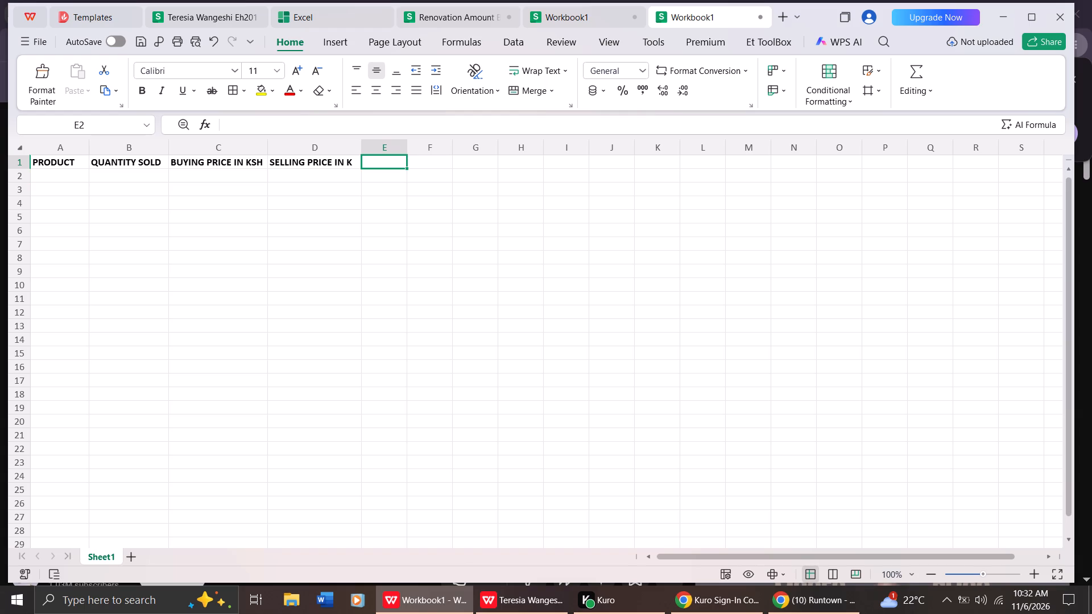
drag(362, 150, 369, 149)
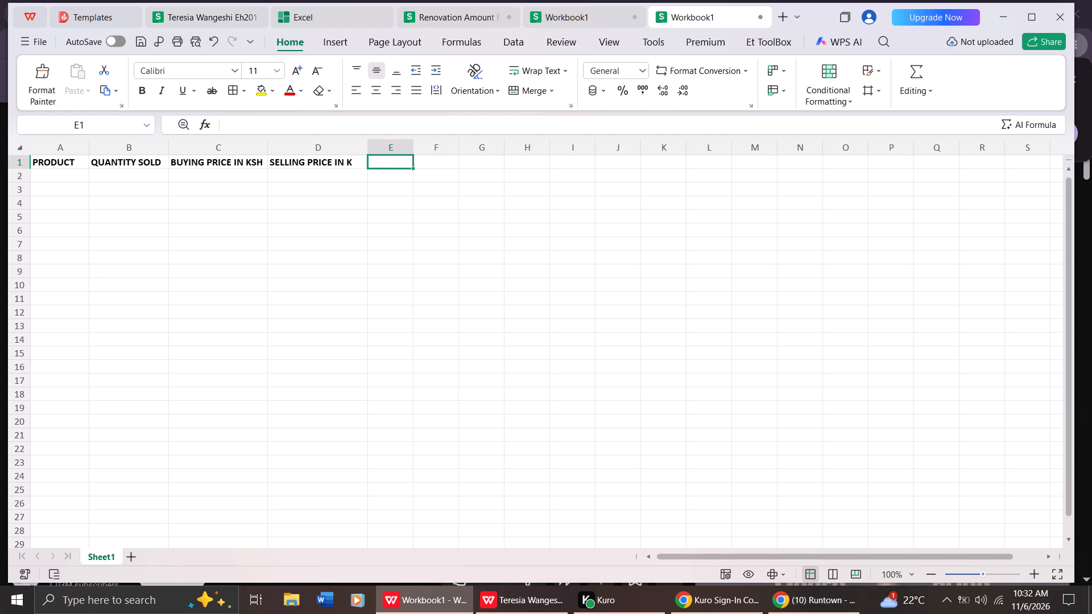
Replace the heading in cell D1 with SELLING PRICE IN KSH.
click(355, 161)
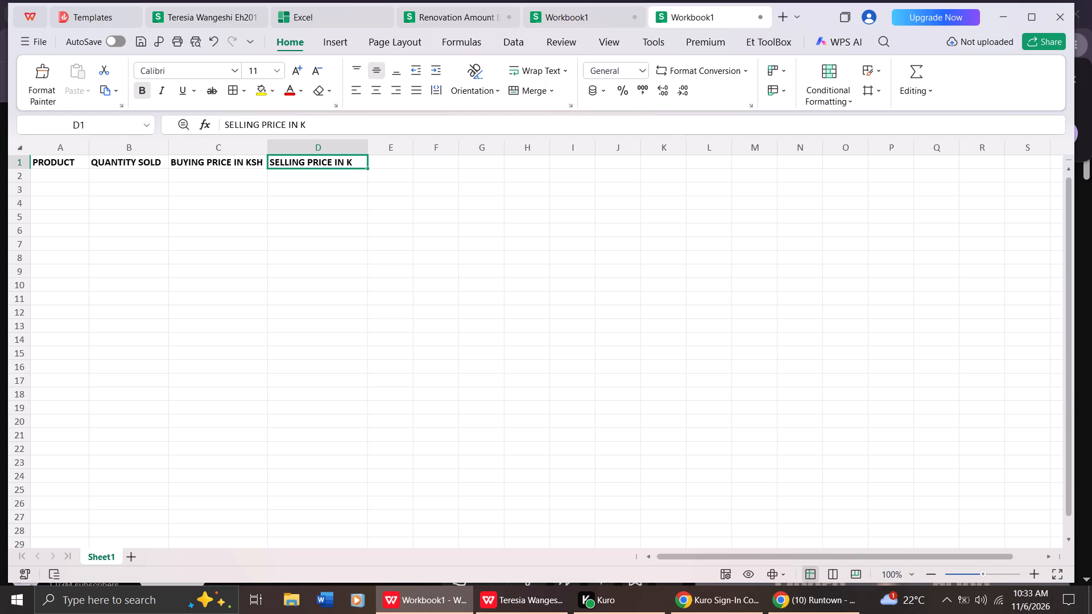
key(s)
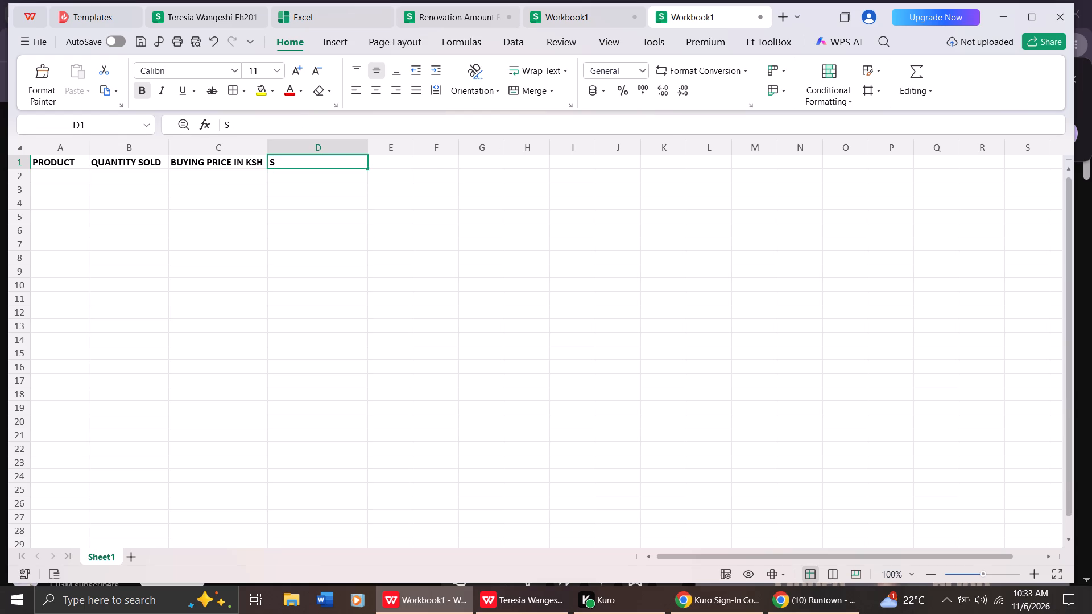
key(BackSpace)
text(SE)
text(LLING)
key(space)
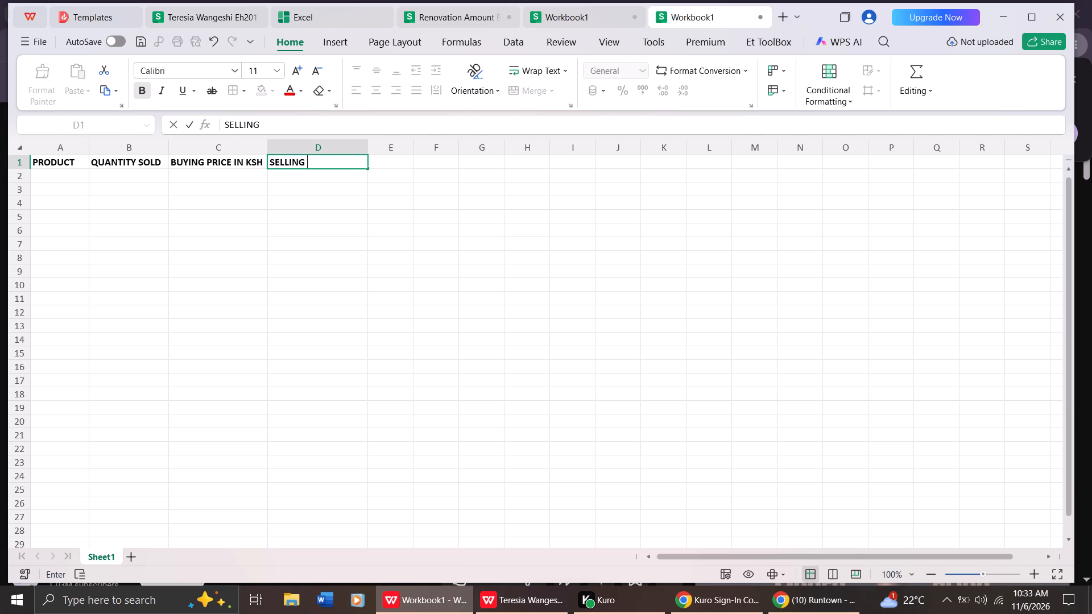
key(p)
text(RI)
text(CE)
key(space)
text(IN)
key(space)
text(KSH)
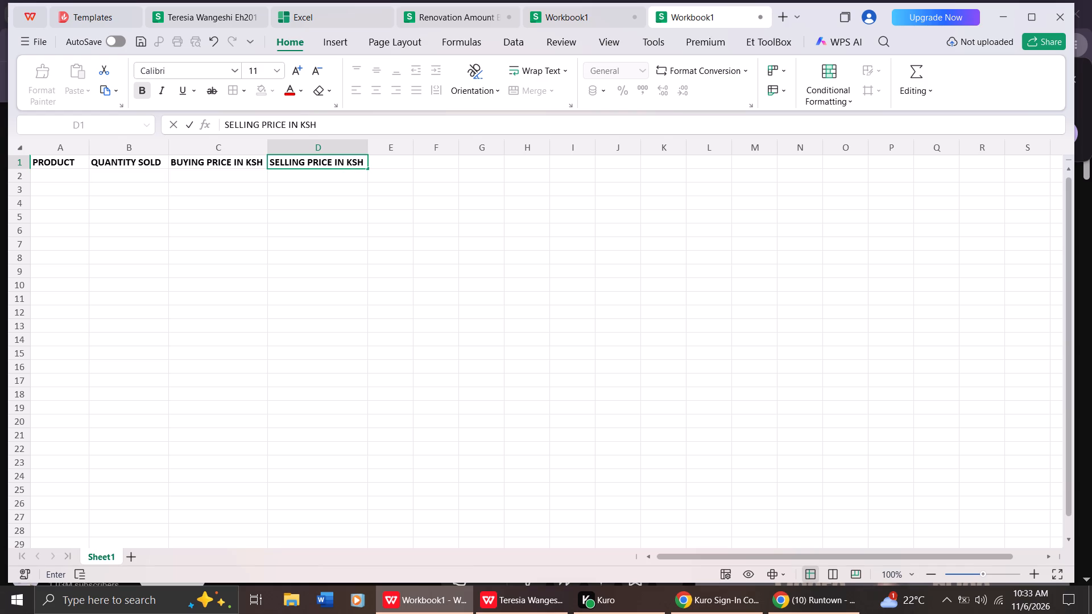
click(380, 162)
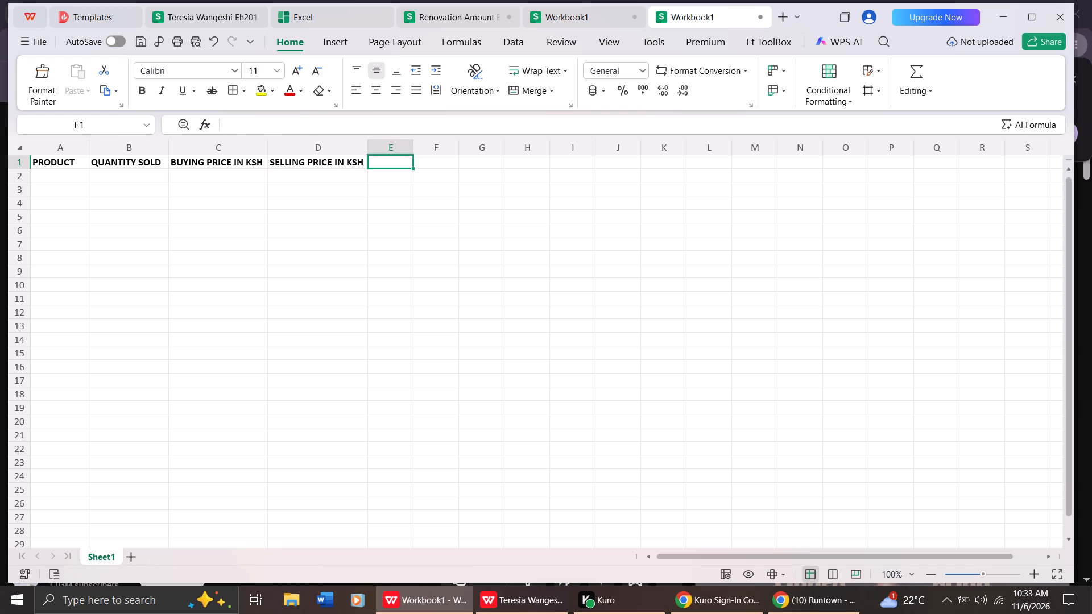
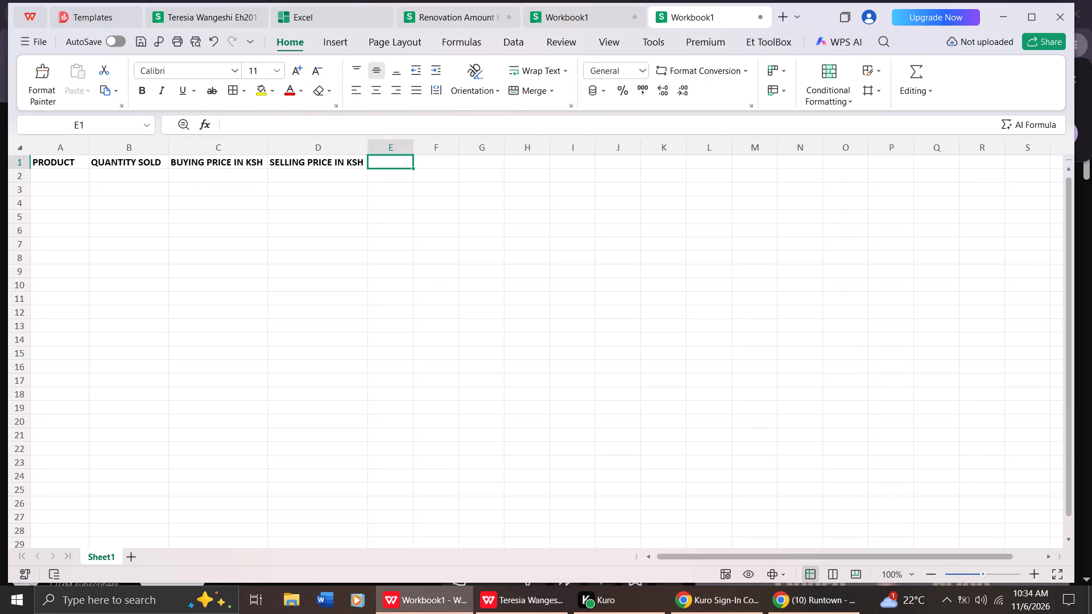
Widen column E slightly and apply bold formatting to cell E1.
drag(413, 151, 430, 151)
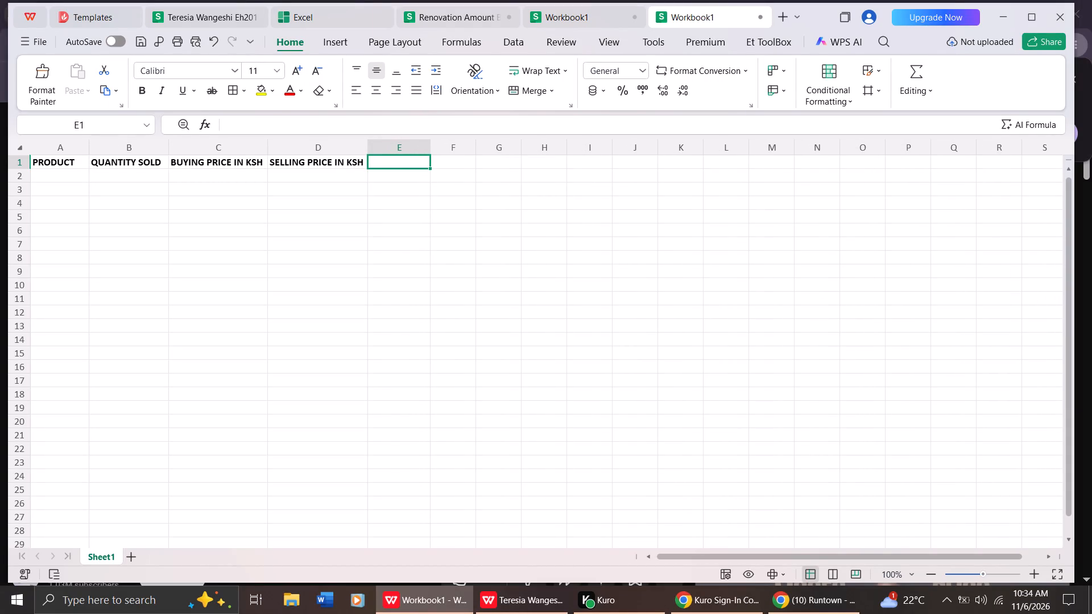
click(413, 164)
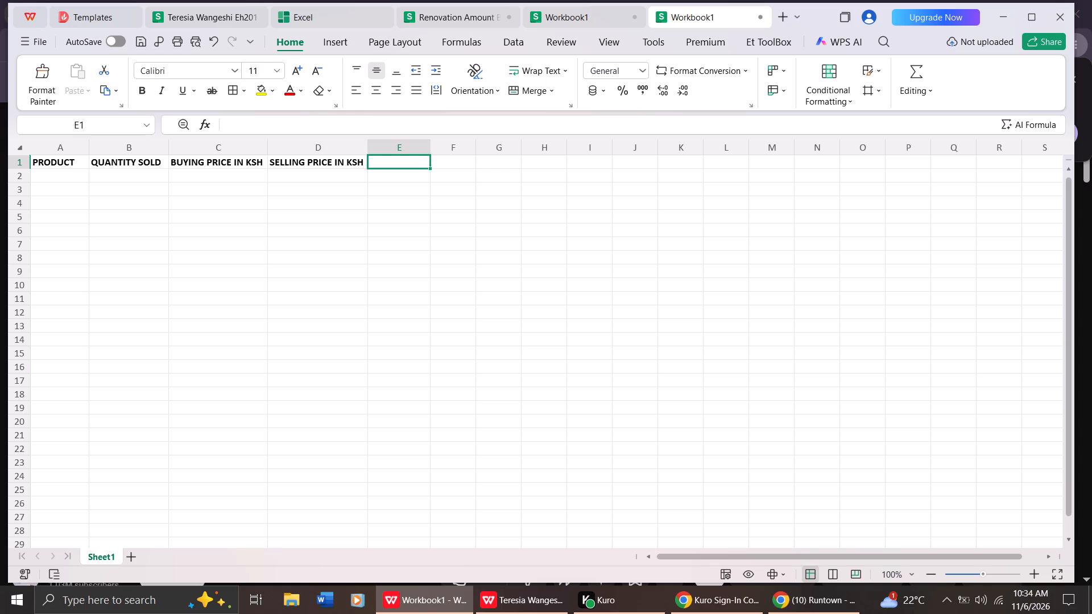
click(145, 87)
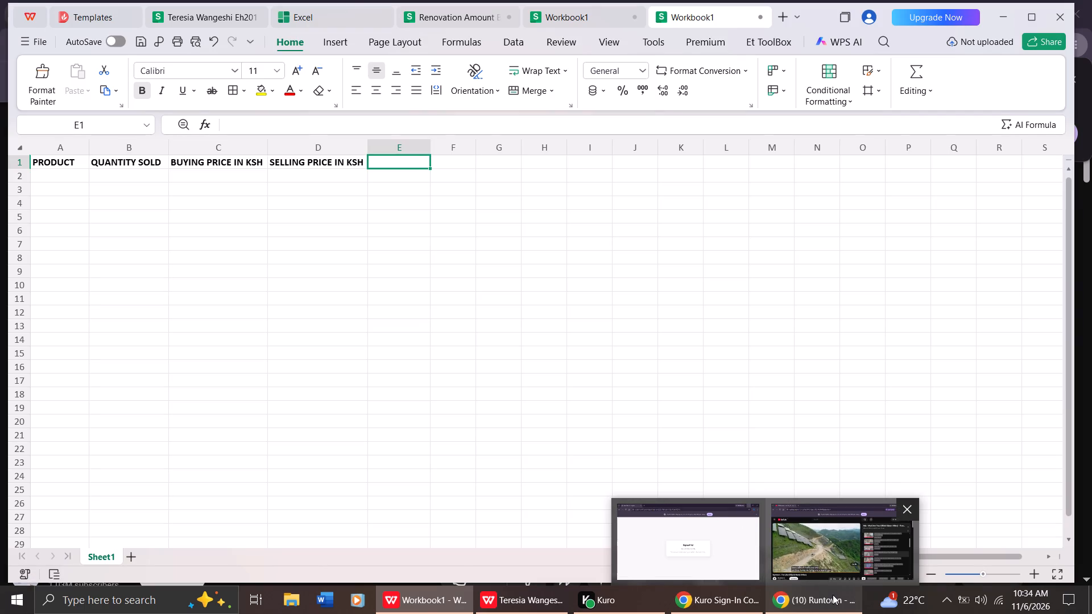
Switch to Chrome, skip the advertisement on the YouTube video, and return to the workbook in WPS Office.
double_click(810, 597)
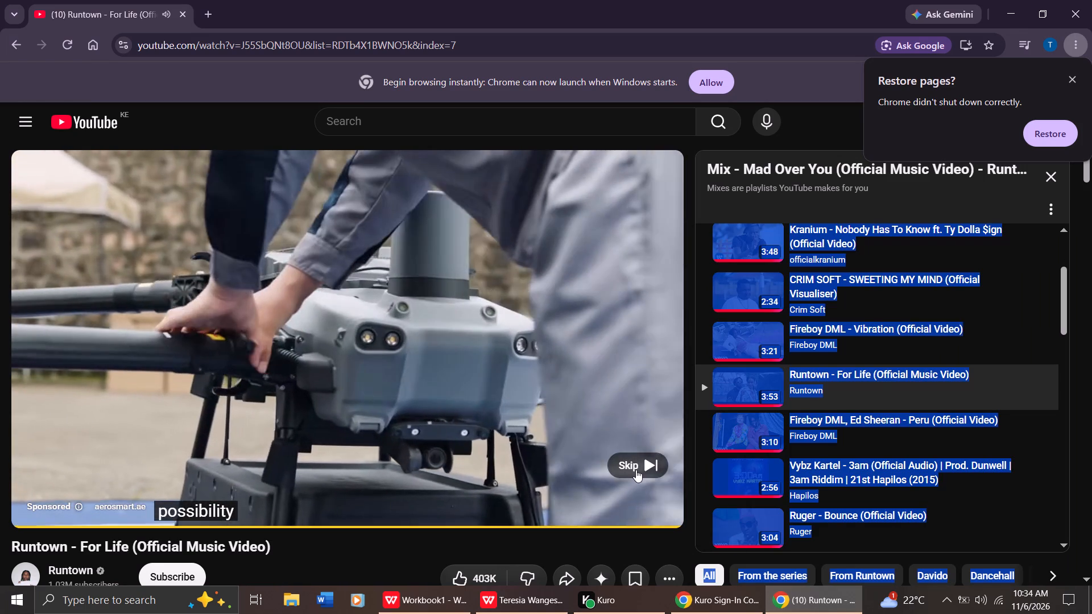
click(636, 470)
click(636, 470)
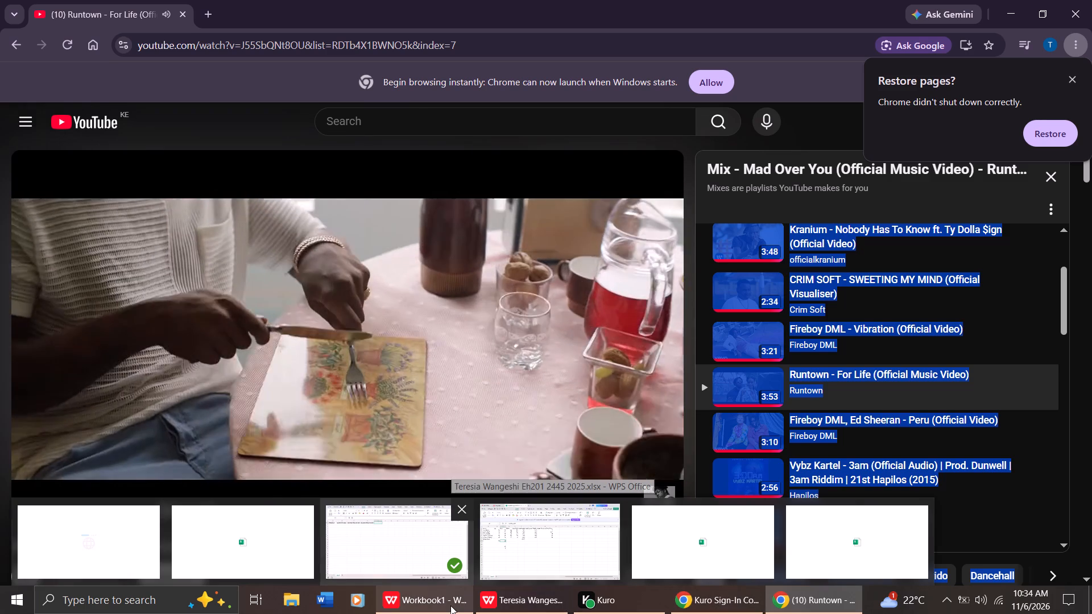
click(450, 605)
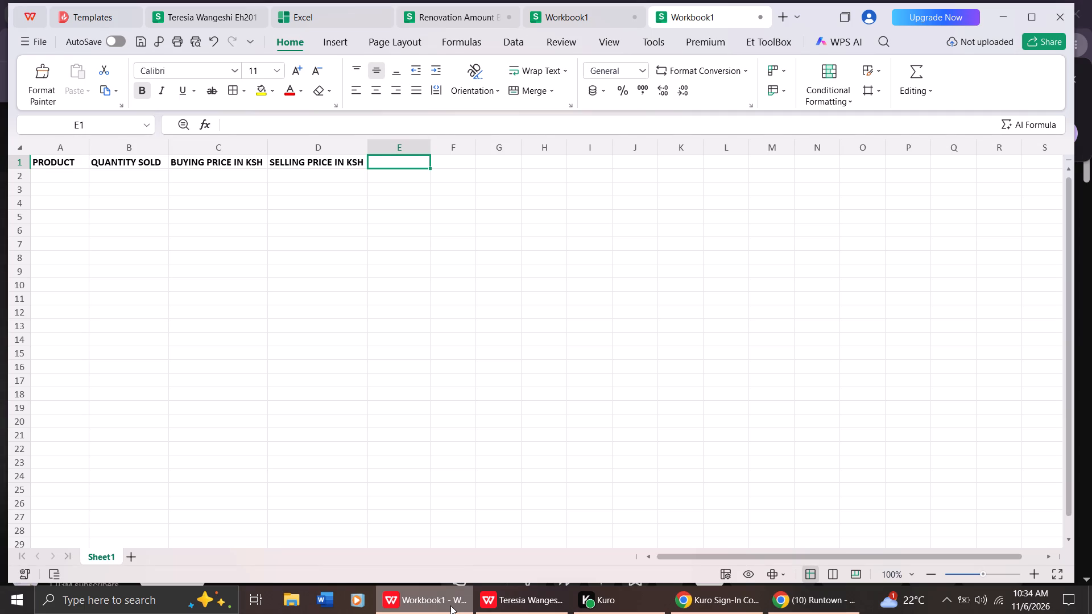
Enter the heading TOTAL SALES in cell E1.
key(t)
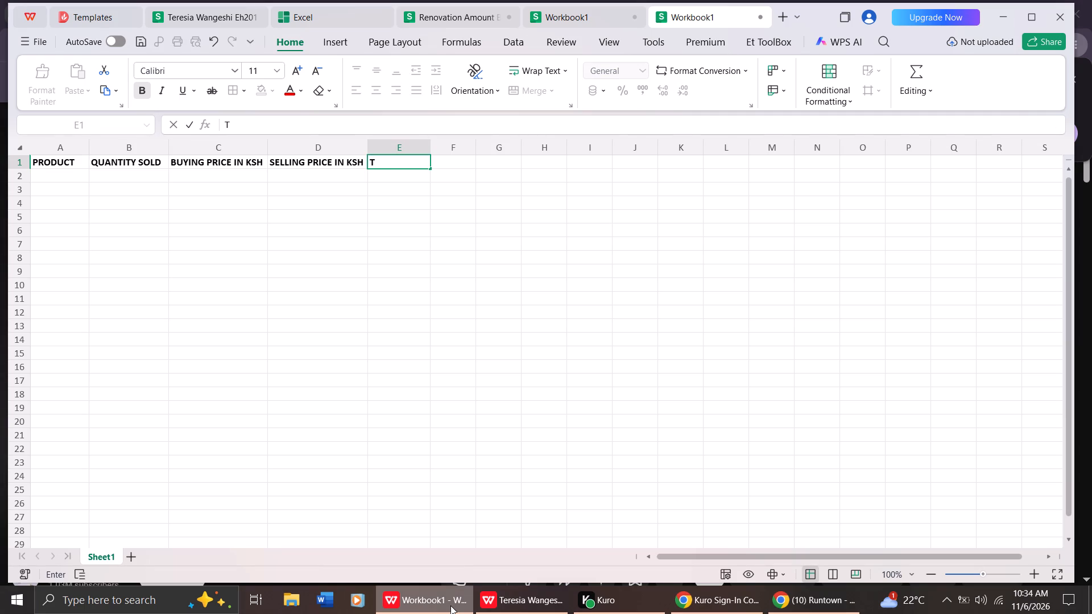
key(o)
text(TA)
text(L SA)
text(LES)
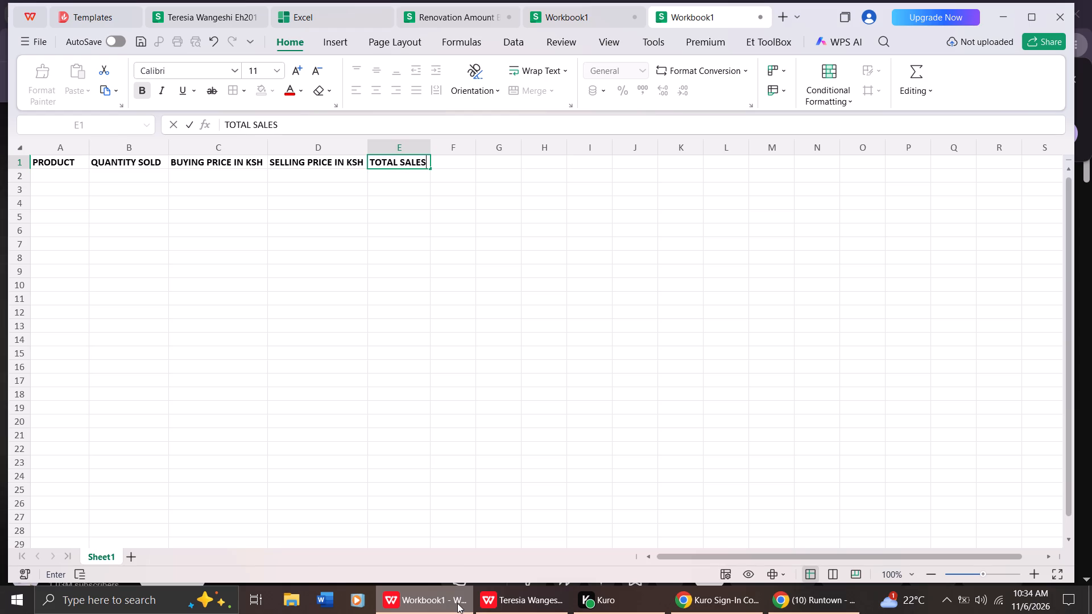
Widen column F slightly and enter the bold heading TOTAL COST in cell F1.
click(461, 166)
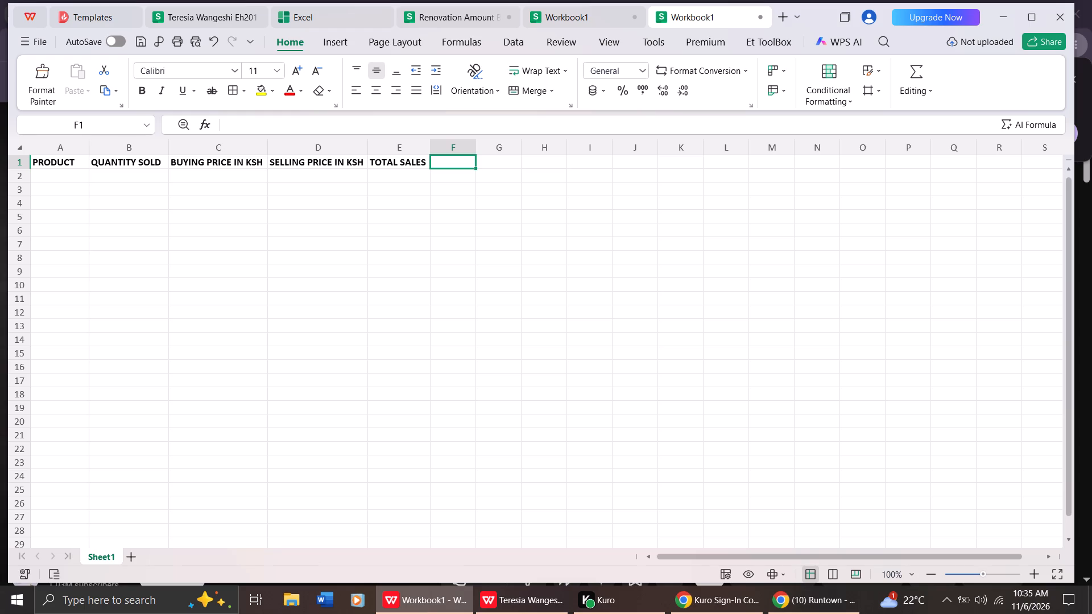
drag(476, 152, 491, 152)
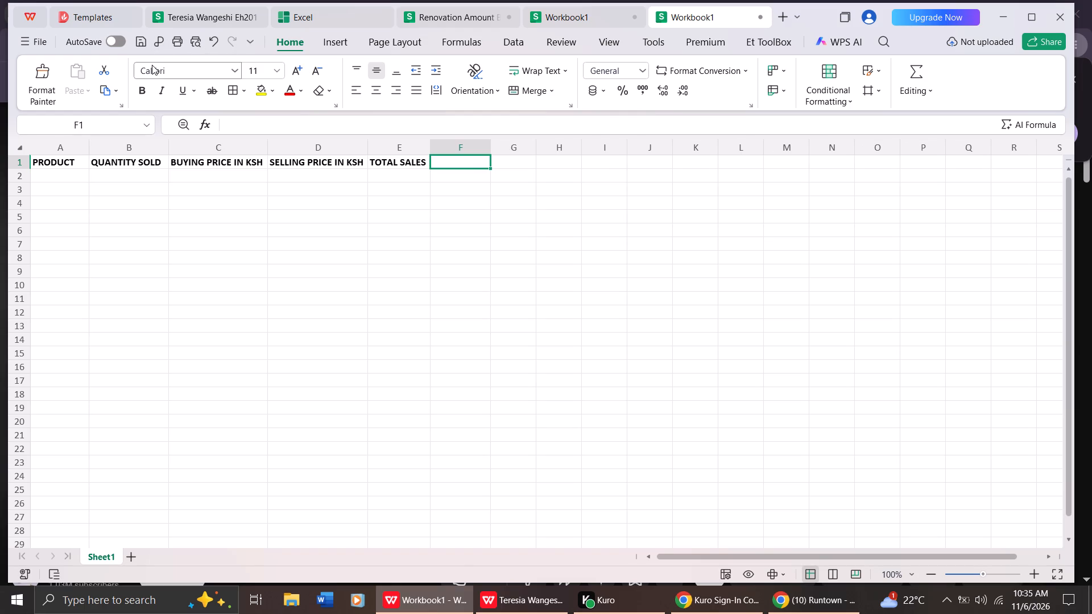
click(142, 90)
click(437, 168)
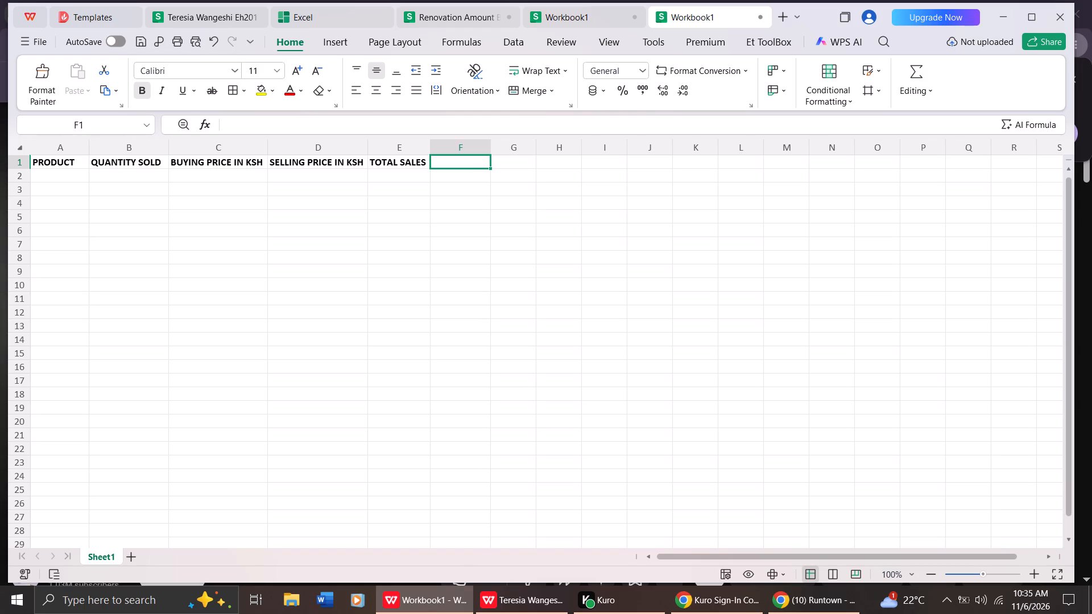
click(438, 163)
key(t)
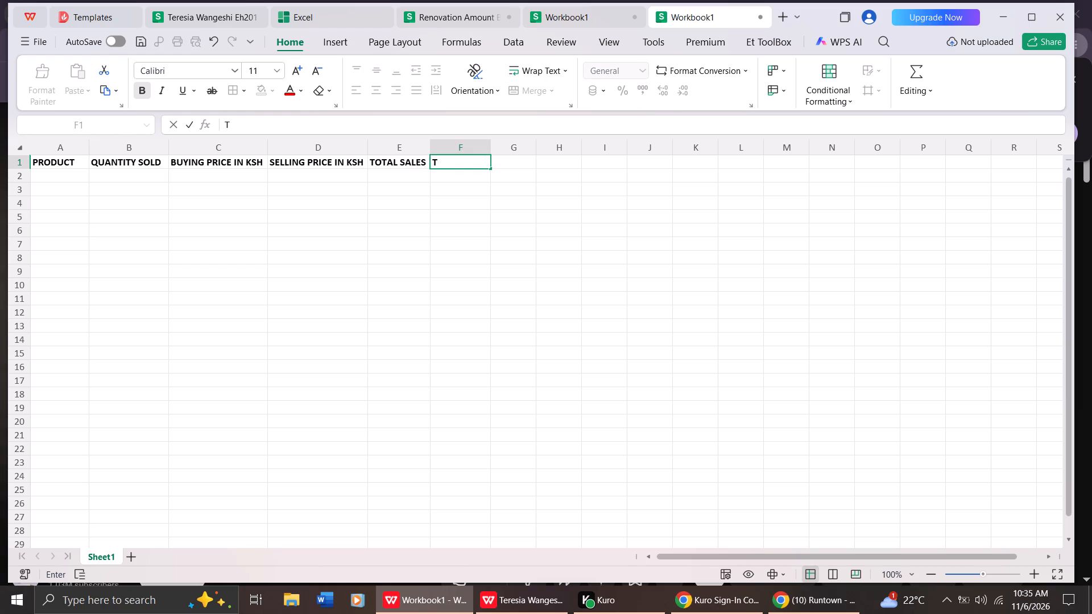
text(OTA)
text(L)
key(space)
text(CO)
key(s)
key(t)
Set the font colour of cell G1 to standard red.
click(525, 161)
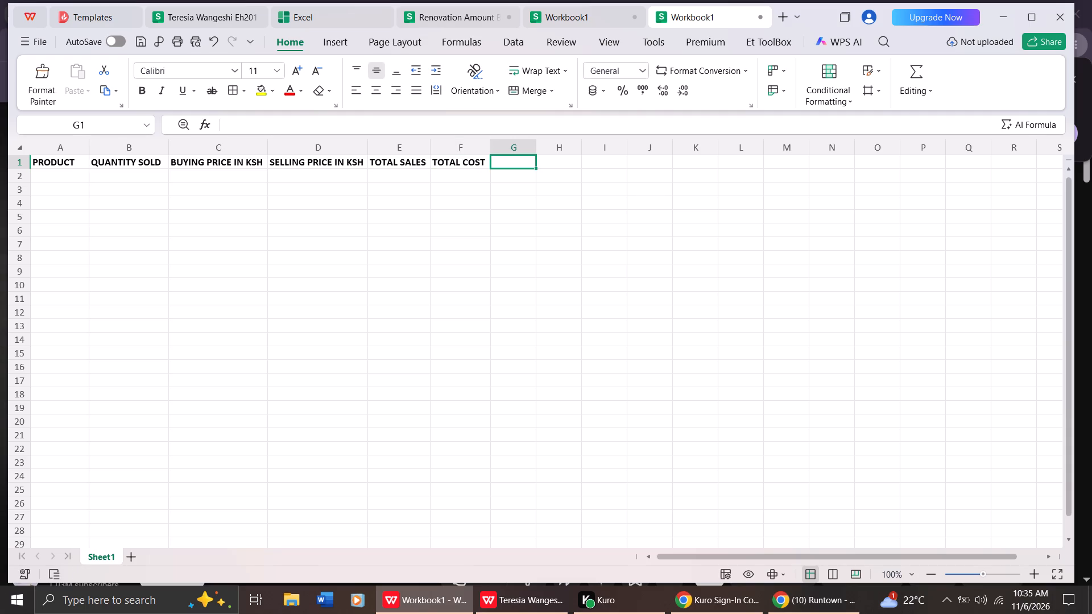
click(295, 89)
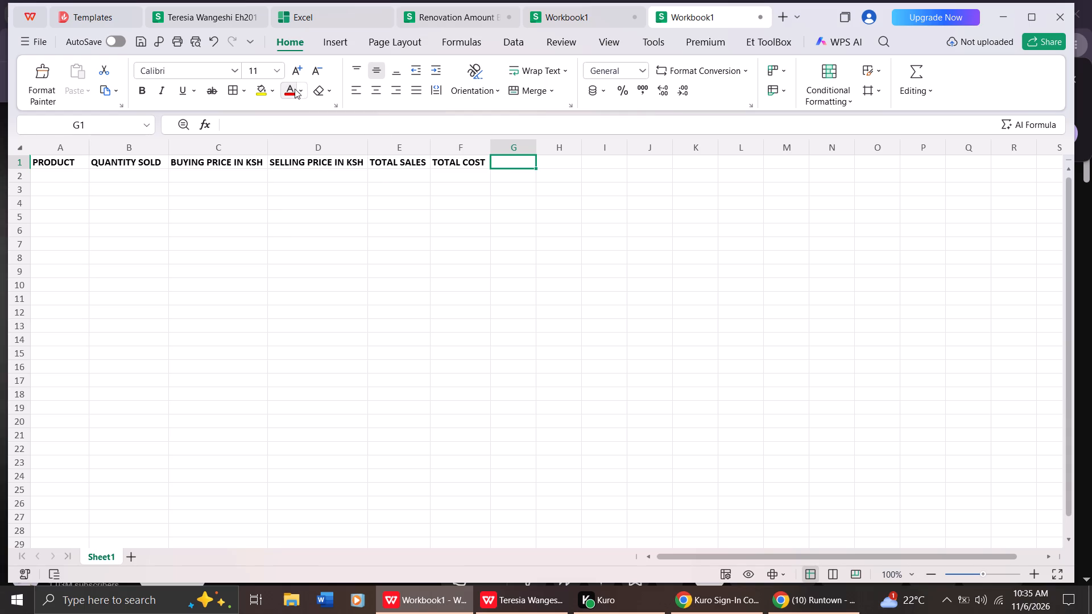
click(295, 89)
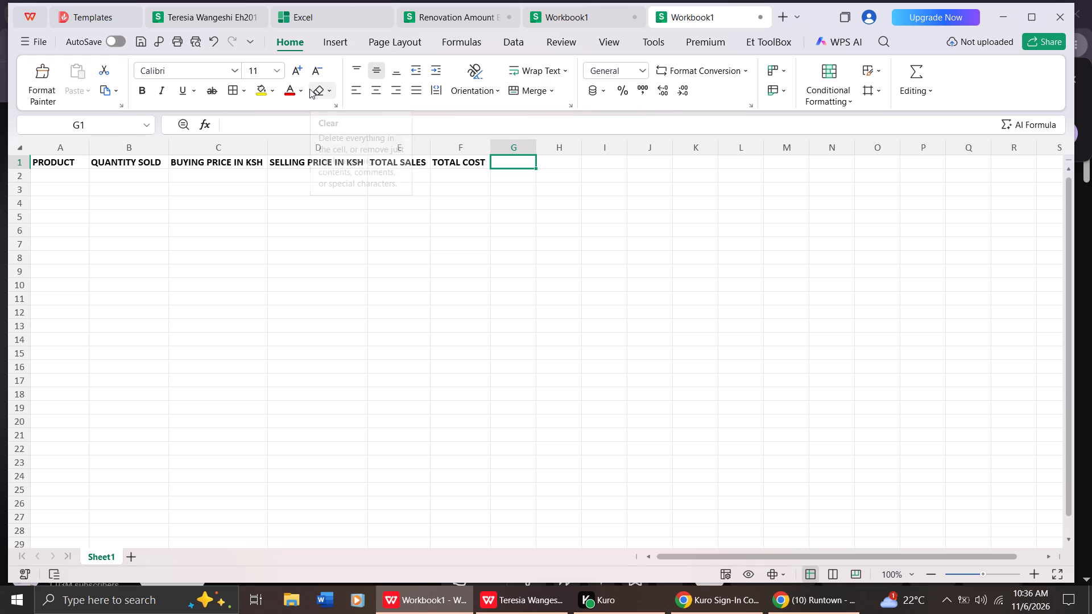
click(288, 92)
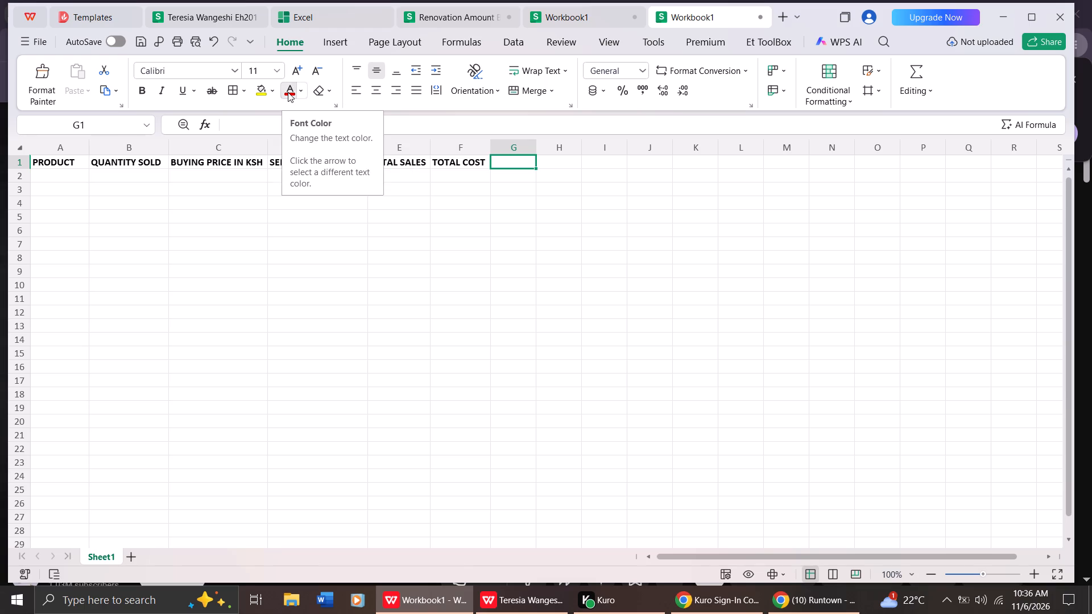
click(288, 92)
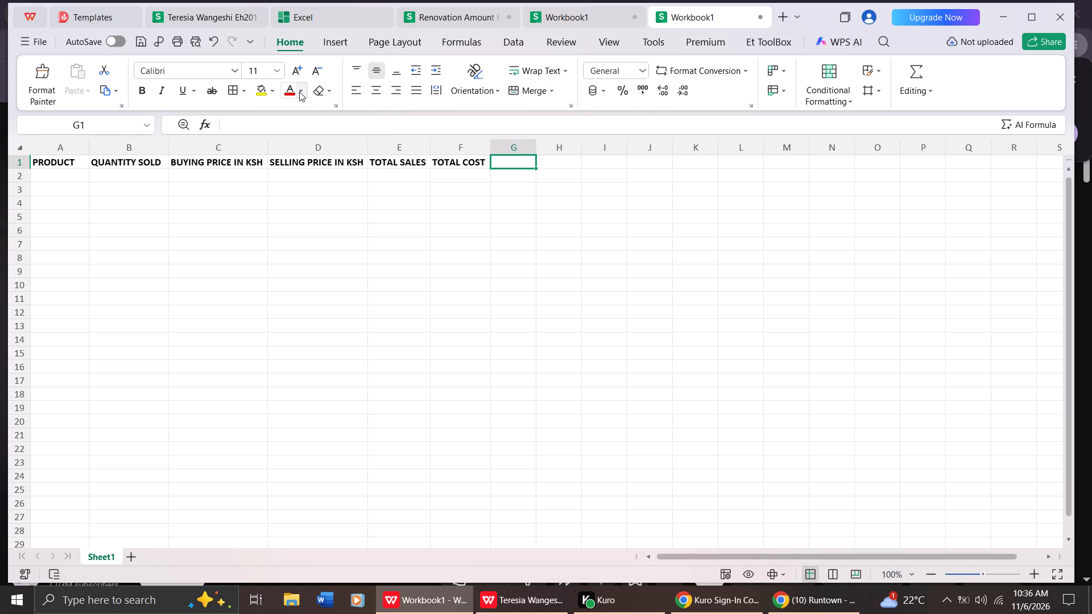
click(300, 92)
triple_click(300, 92)
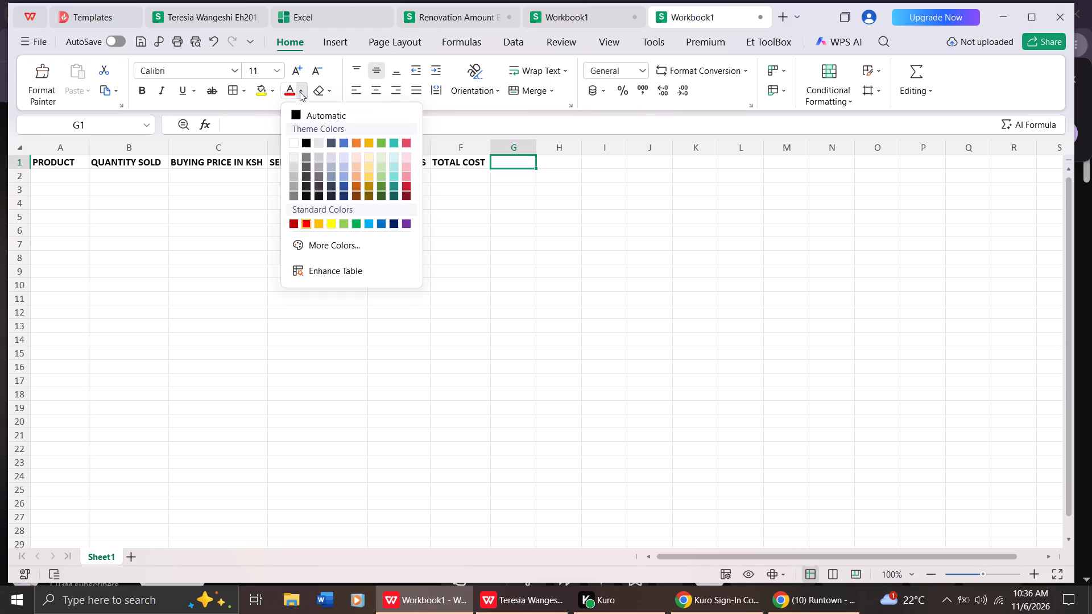
click(307, 222)
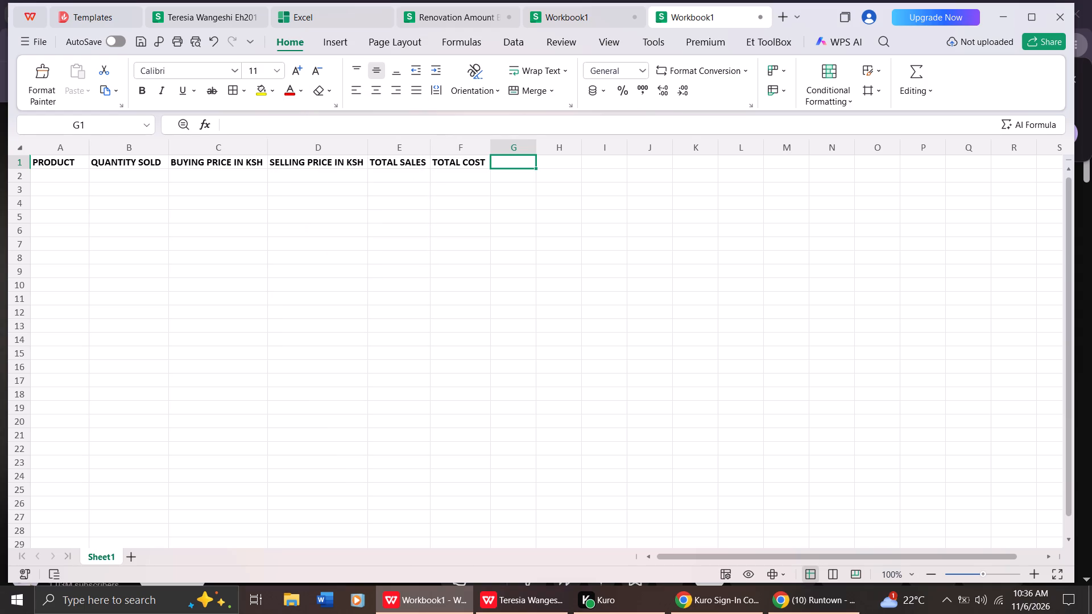
Apply bold formatting to cell G1 and enter the heading PROFIT.
click(145, 86)
key(p)
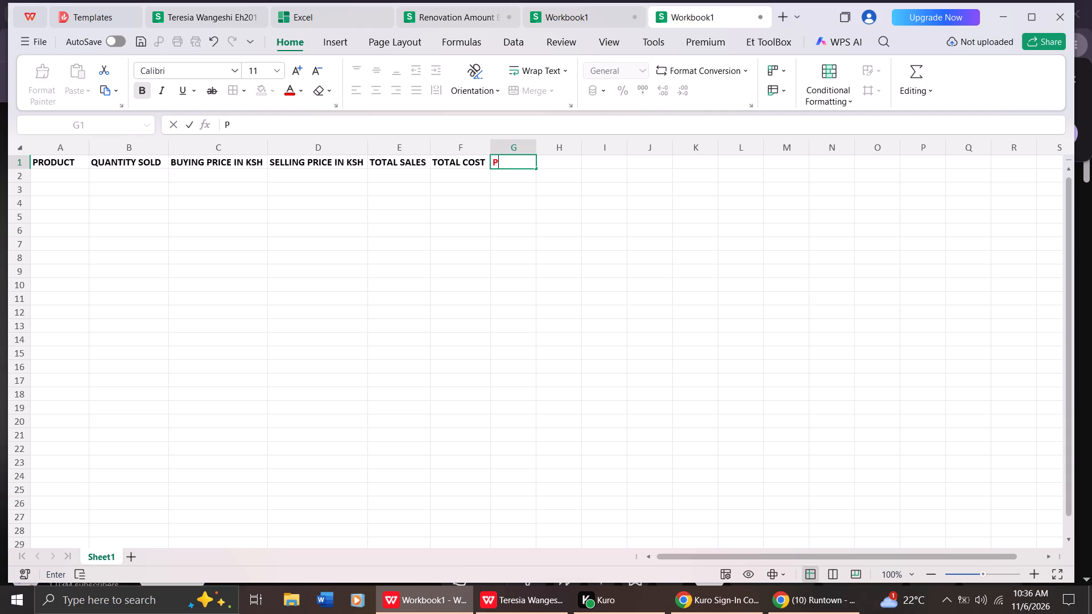
key(r)
key(o)
key(f)
text(IT)
click(136, 96)
Enter Sugar as the first product in cell A2, with only its initial letter capitalised.
click(54, 176)
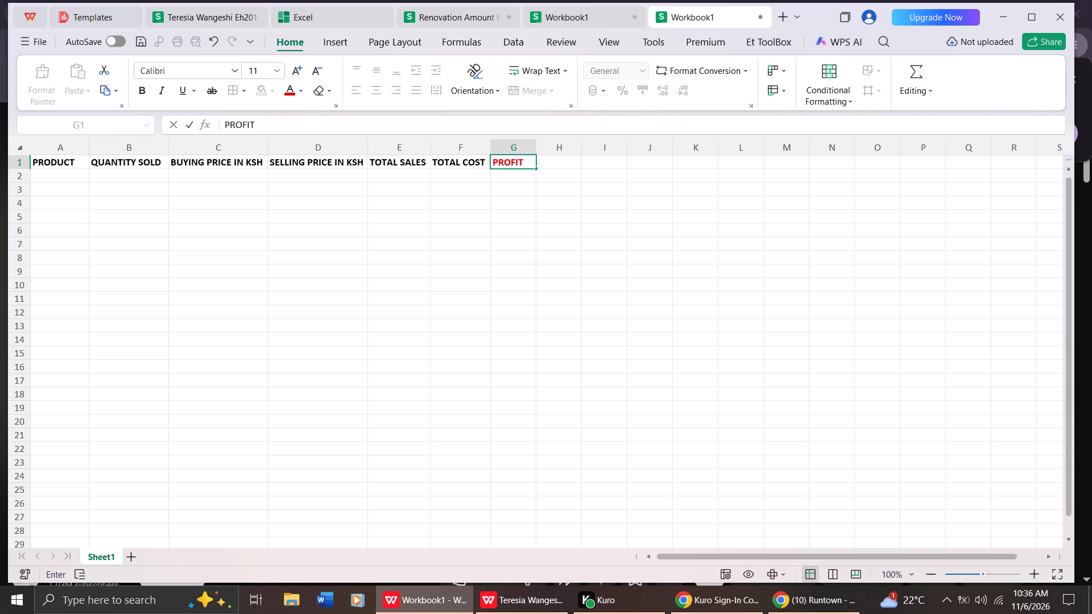
key(s)
key(u)
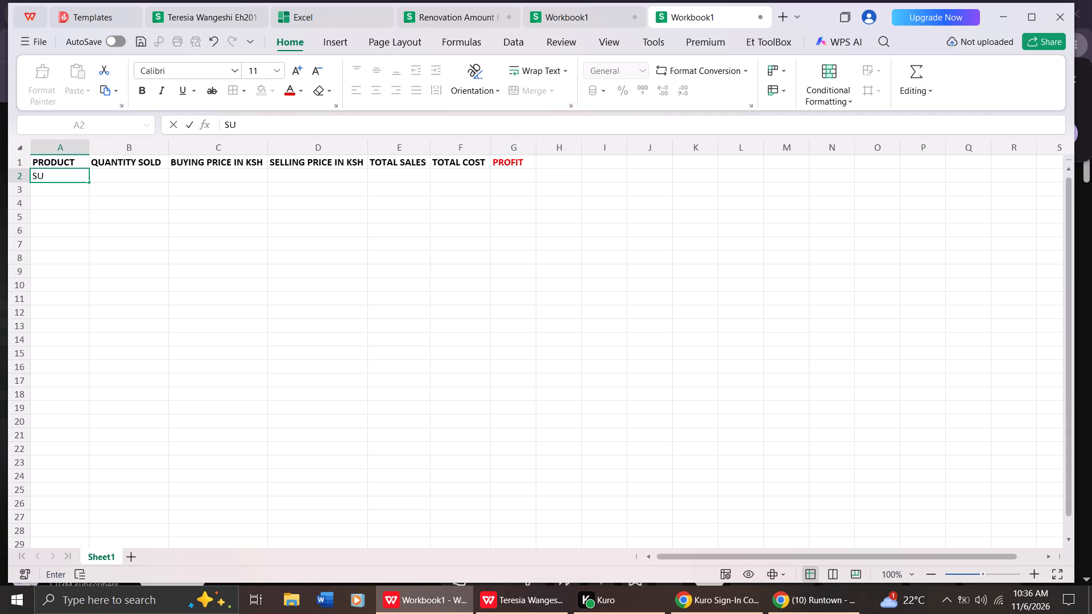
key(BackSpace)
key(g)
key(BackSpace)
key(u)
text(gar)
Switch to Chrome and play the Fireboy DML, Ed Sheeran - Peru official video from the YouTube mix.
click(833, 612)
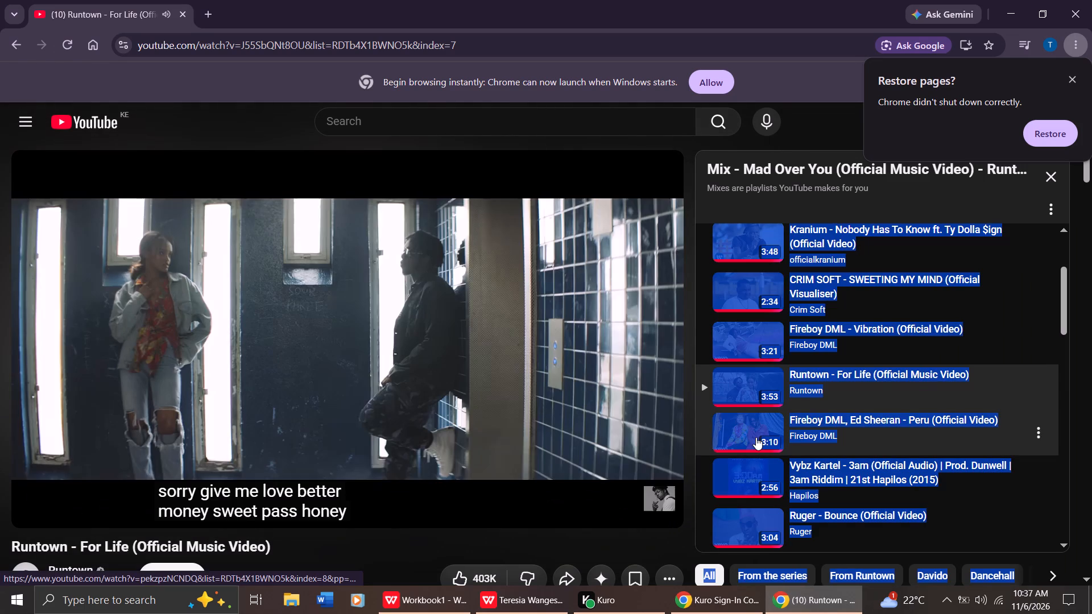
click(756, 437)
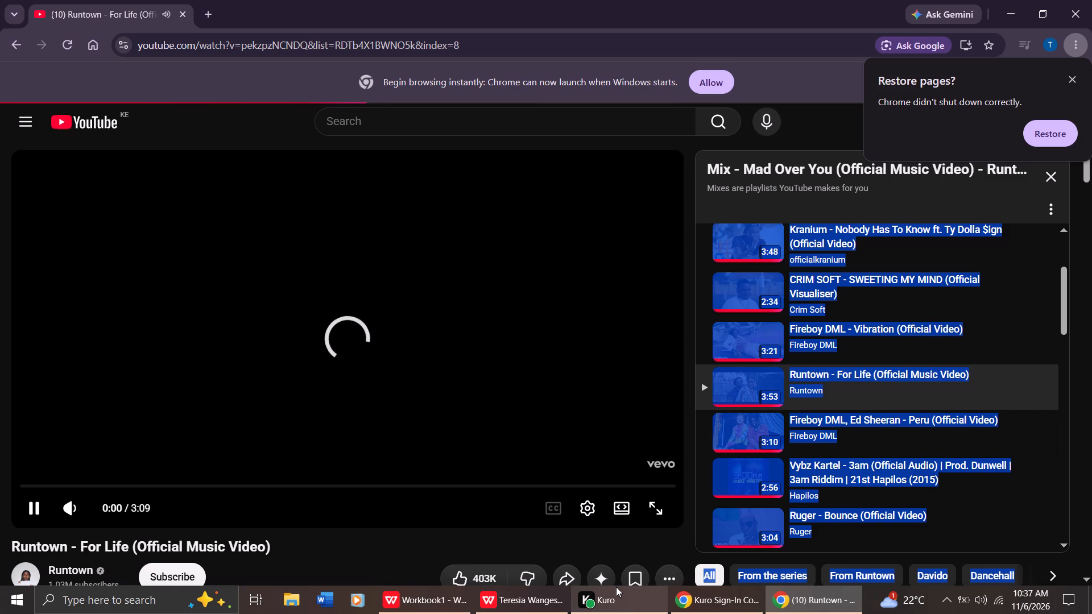
Return to the WPS Office workbook and enter Rice as the second product in cell A3.
click(404, 600)
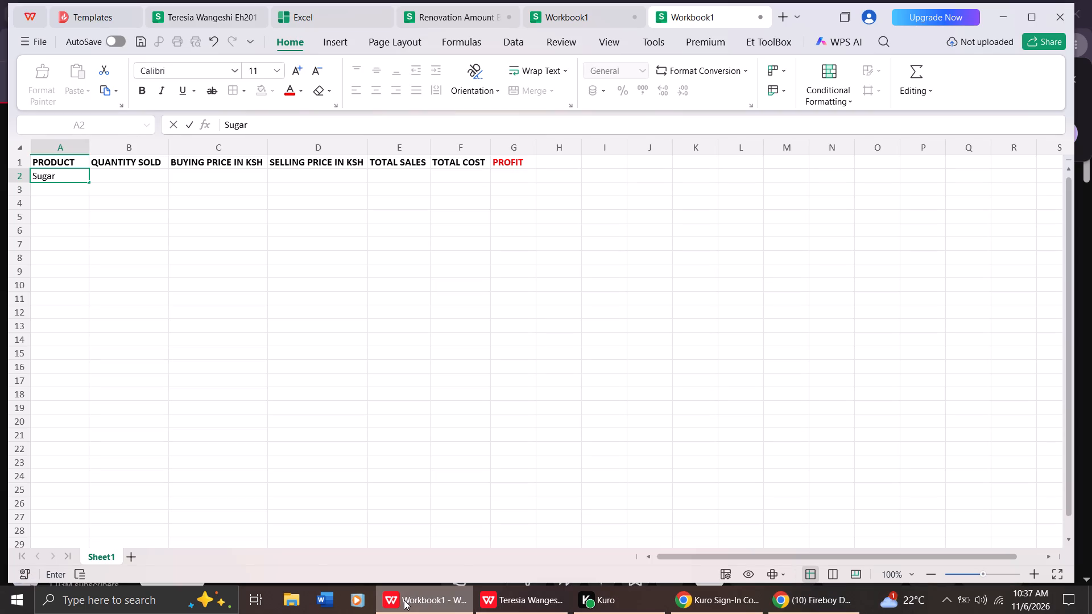
click(71, 192)
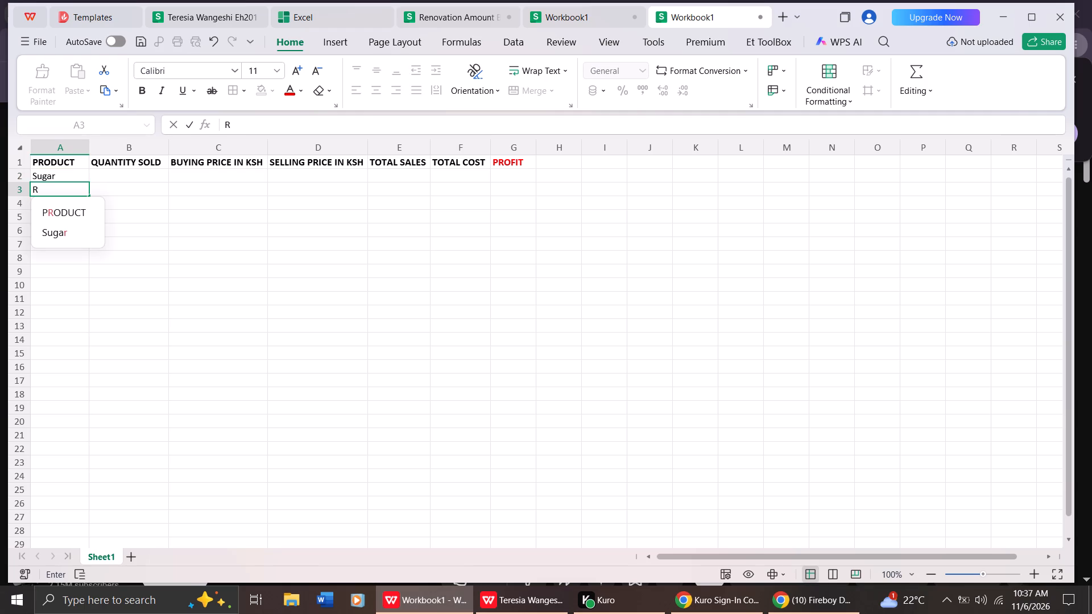
key(i)
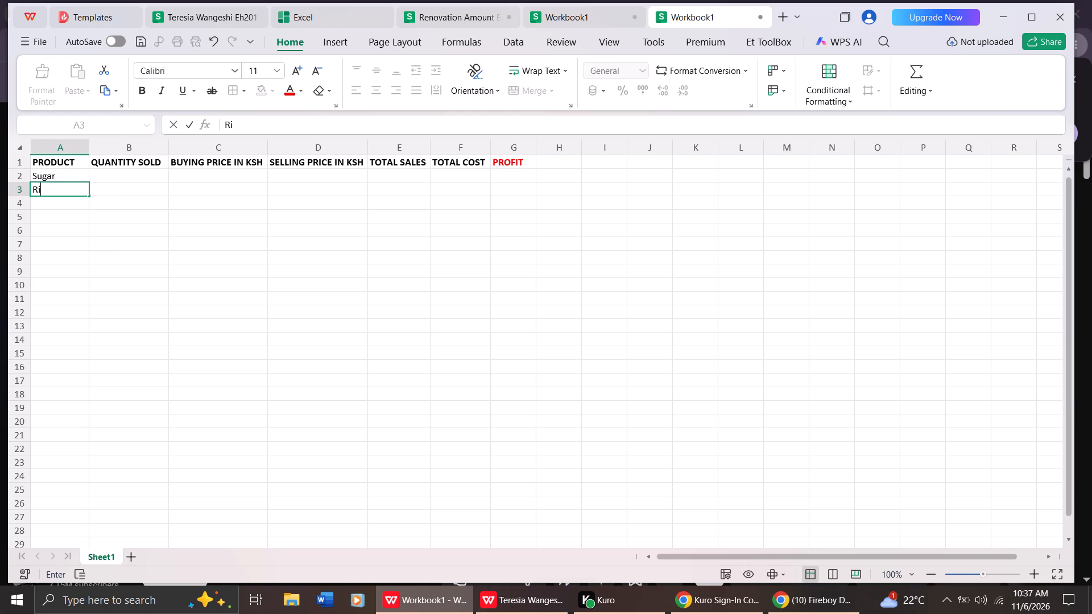
text(ce)
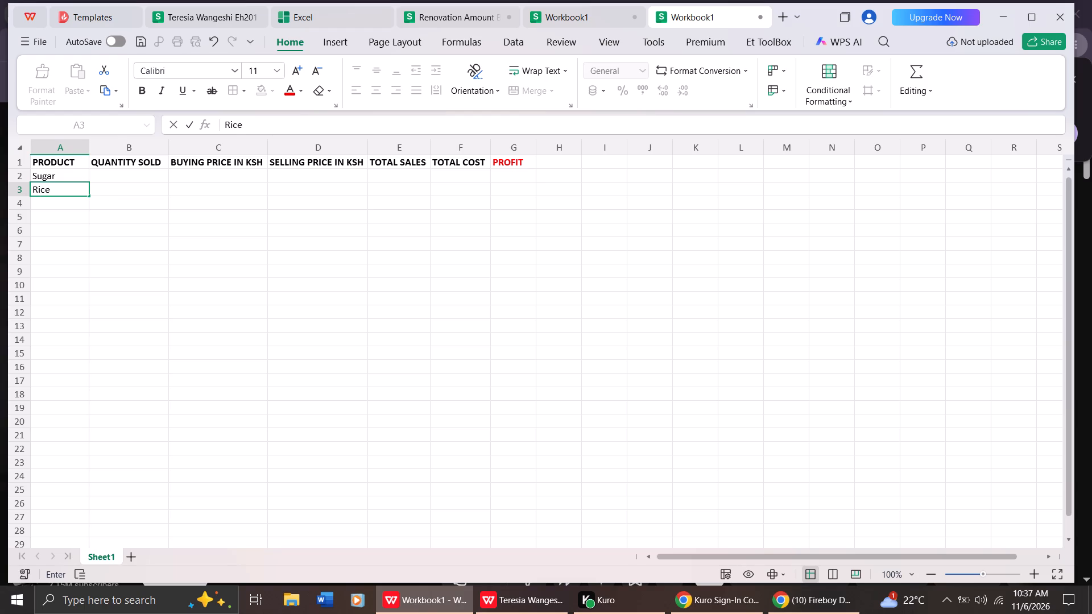
Enter Coocking Oil as the third product in cell A4.
click(66, 200)
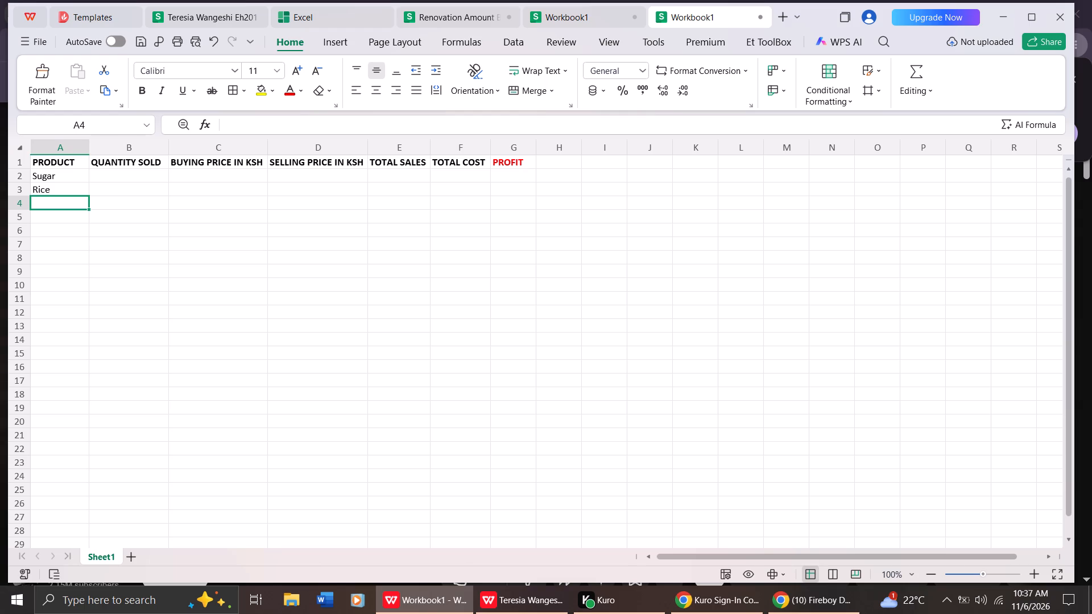
key(c)
key(BackSpace)
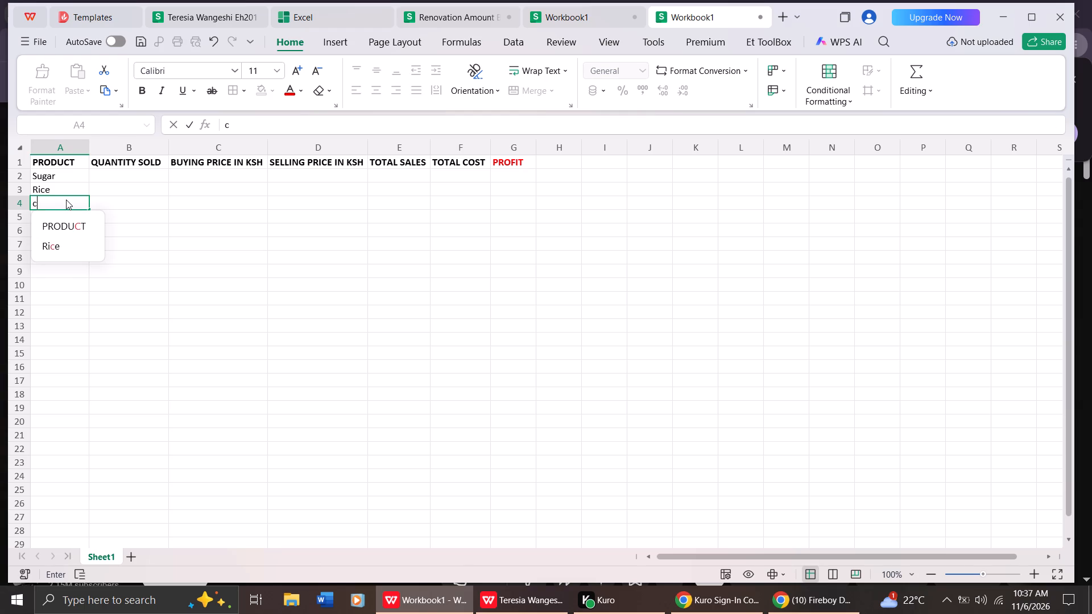
key(c)
text(oo)
text(cking)
key(space)
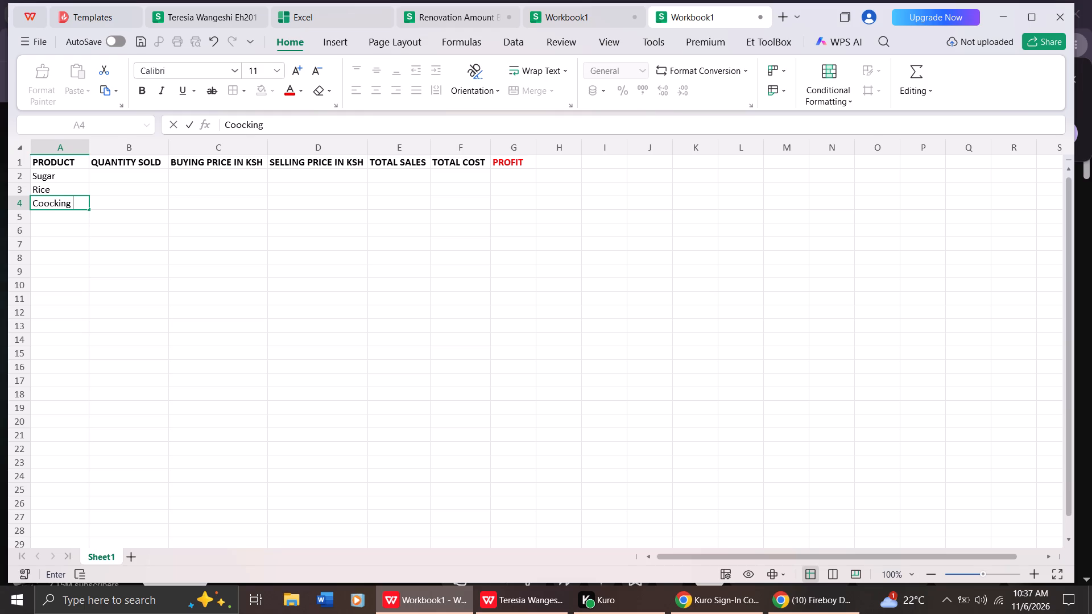
key(o)
text(il)
click(59, 217)
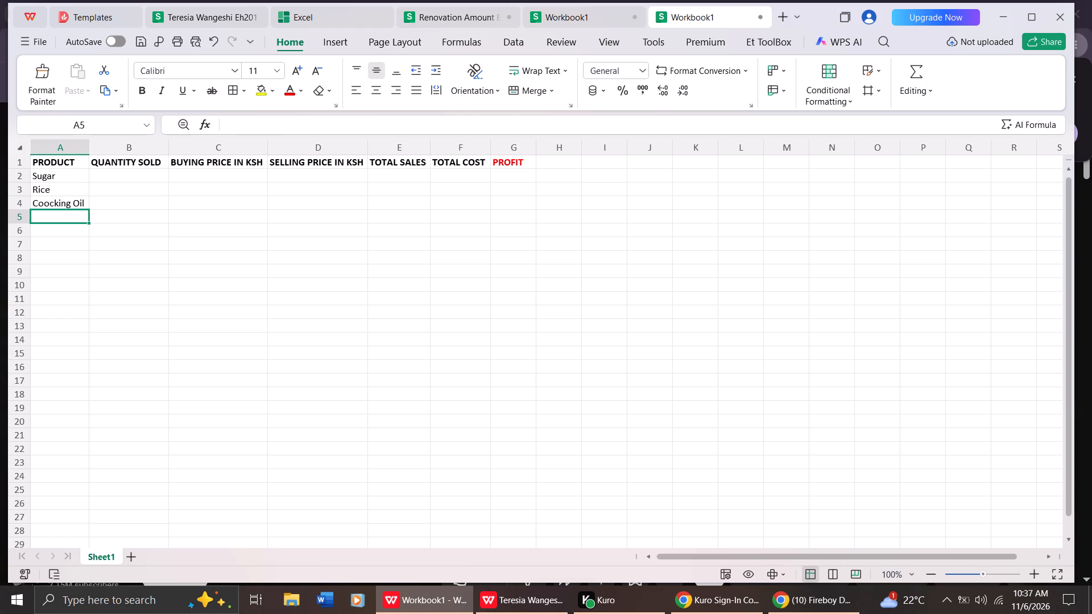
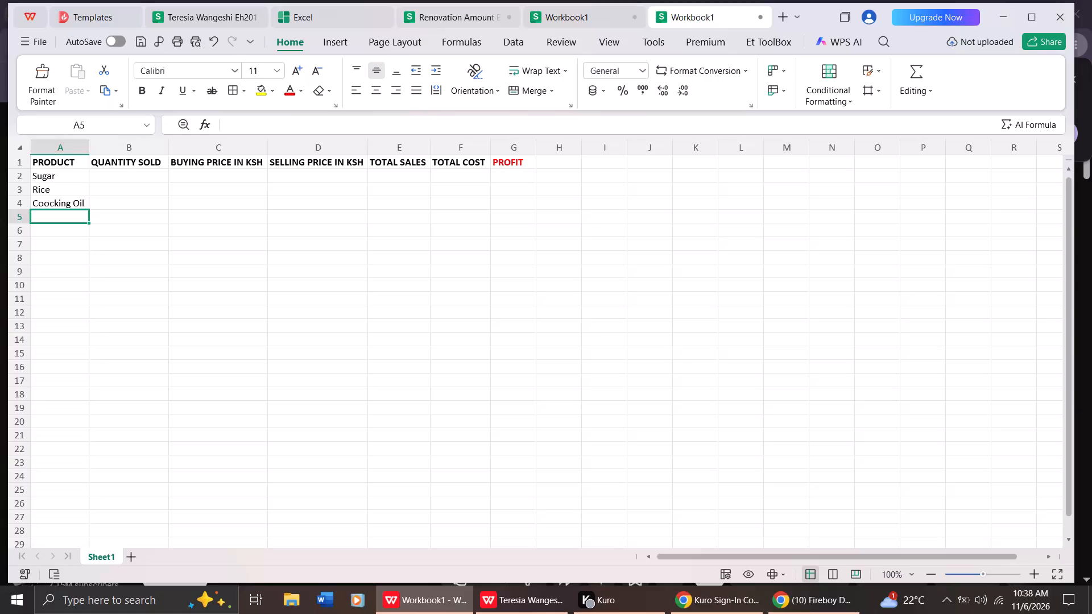
Enter Flour as the fourth product in cell A5, with only its initial letter capitalised.
key(f)
key(l)
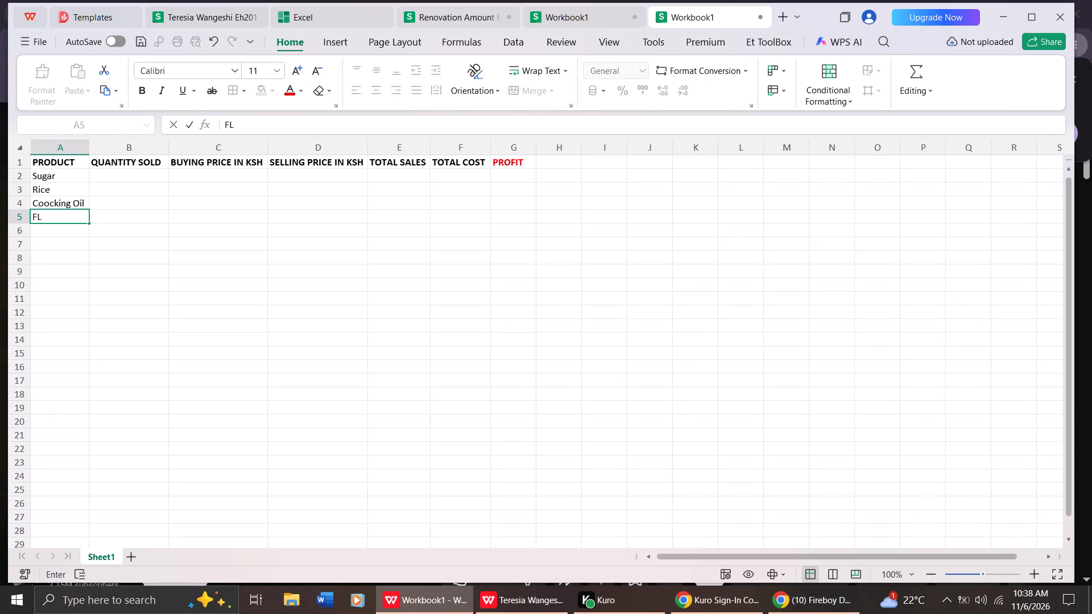
key(BackSpace)
text(lo)
text(ur)
key(space)
click(42, 229)
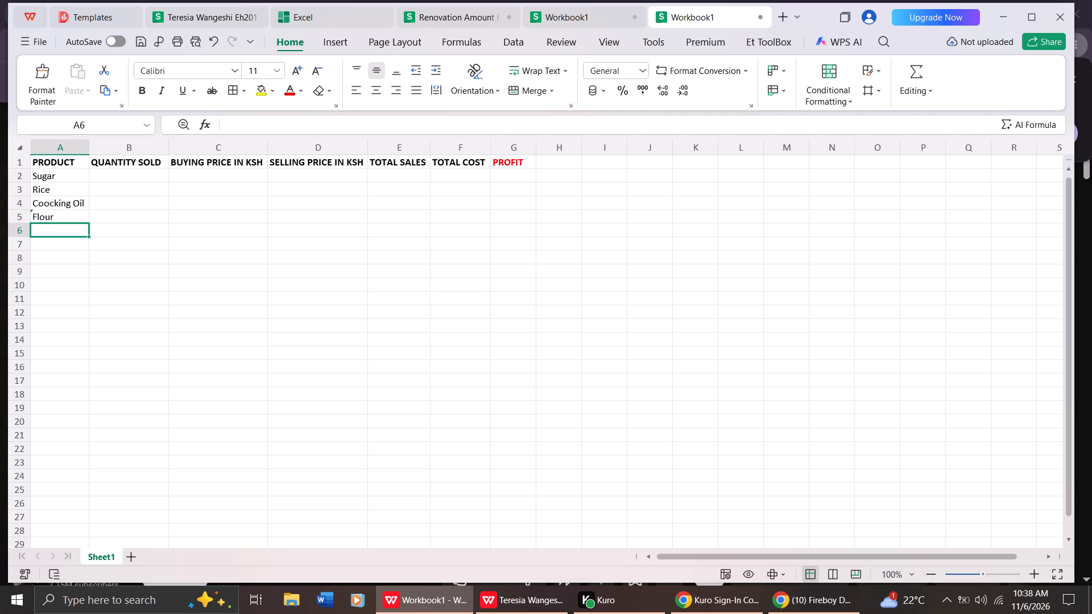
Enter Soap as the fifth product in cell A6.
key(s)
key(o)
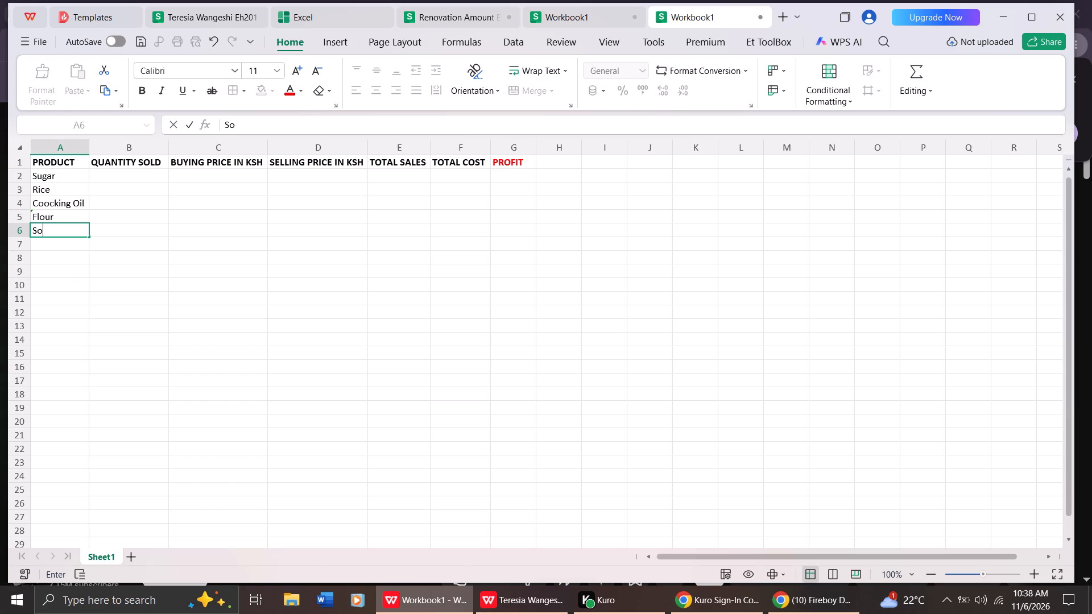
key(BackSpace)
key(o)
key(a)
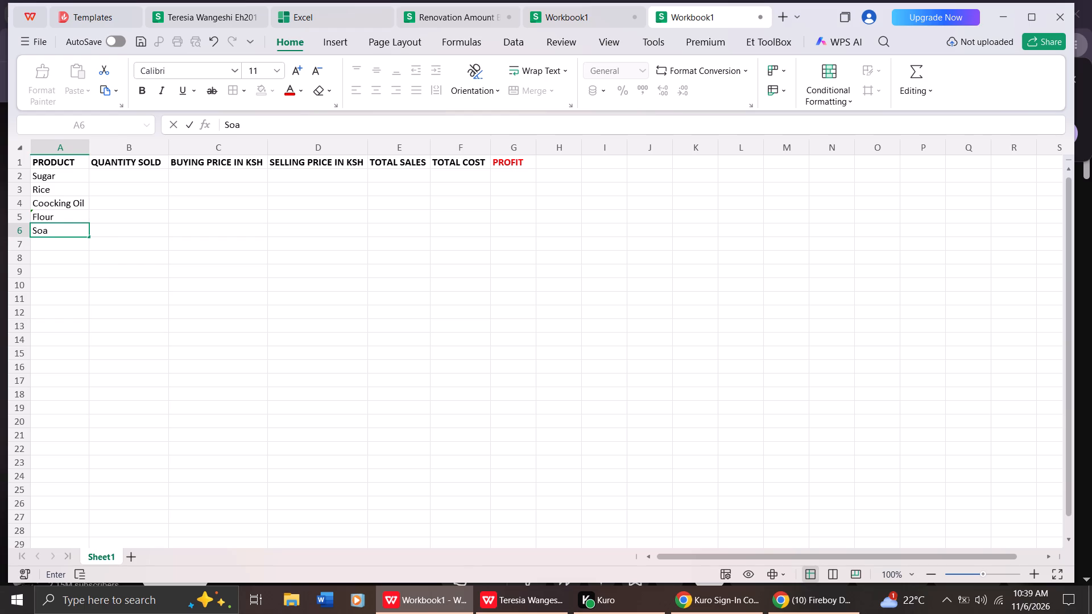
key(p)
click(56, 248)
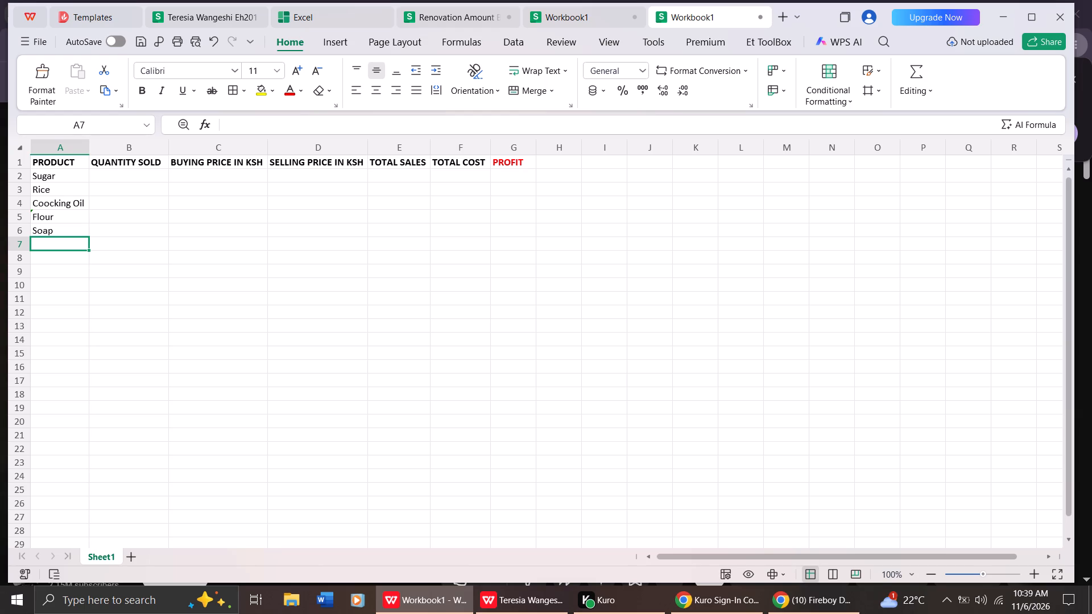
Enter Fruits as the sixth product in cell A7.
key(f)
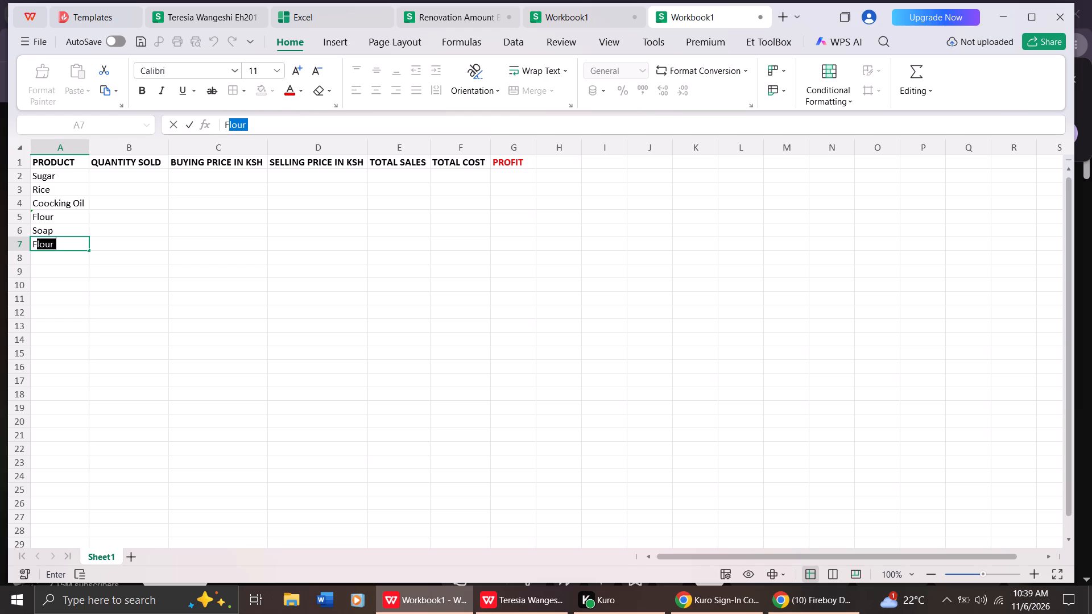
key(r)
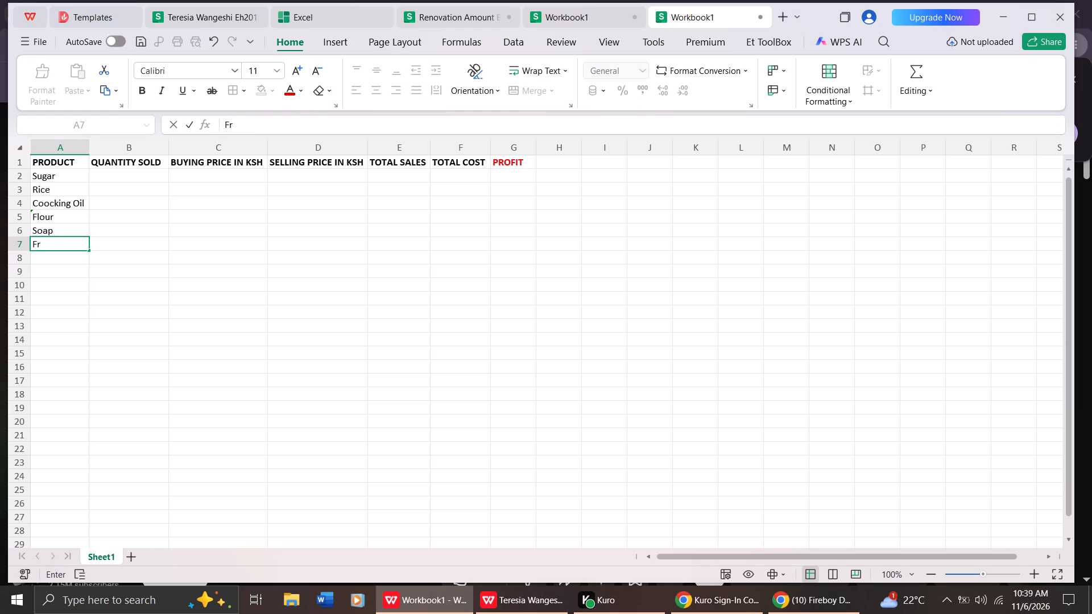
text(uit)
key(s)
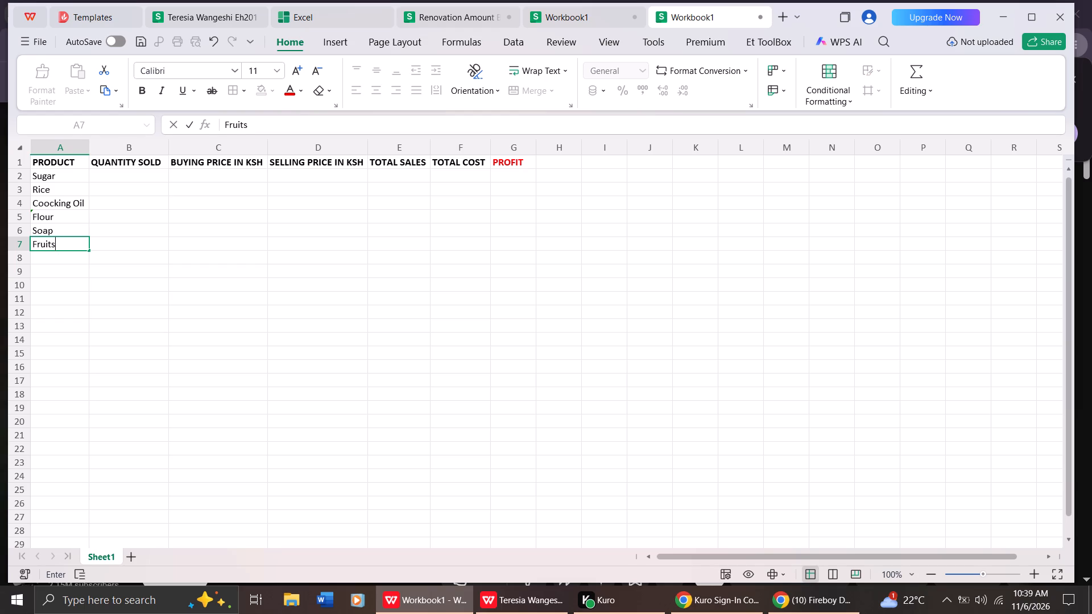
click(64, 257)
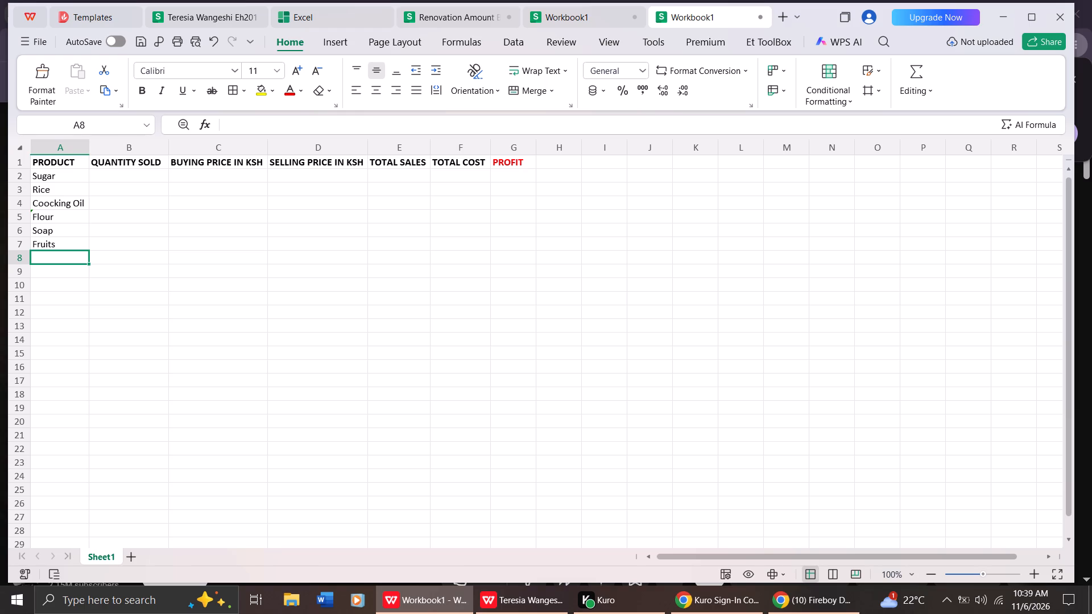
Enter Books as the seventh product in cell A8.
key(b)
text(ook)
key(s)
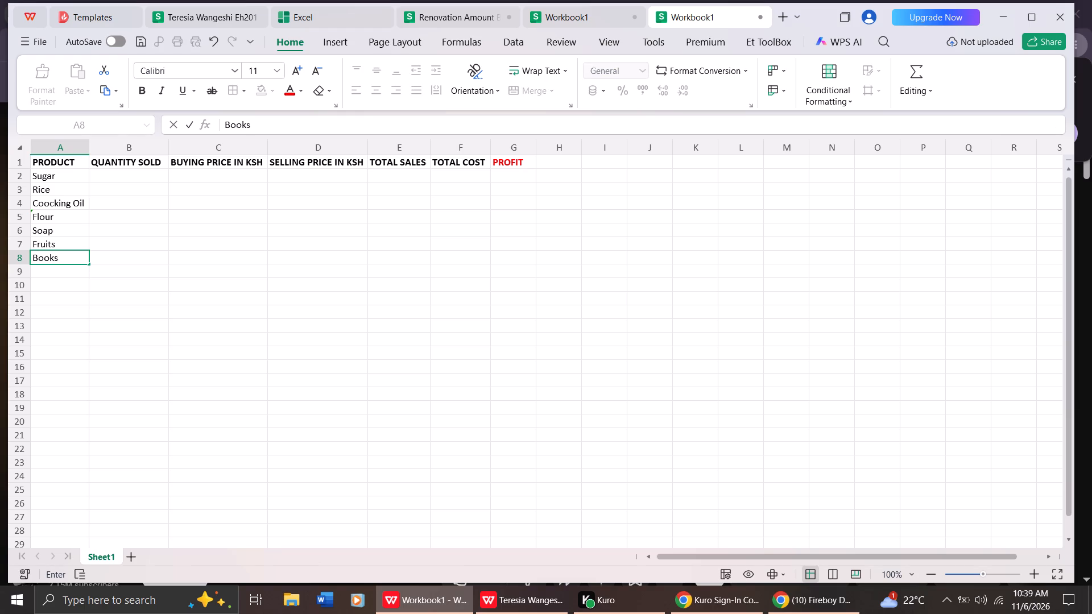
click(59, 273)
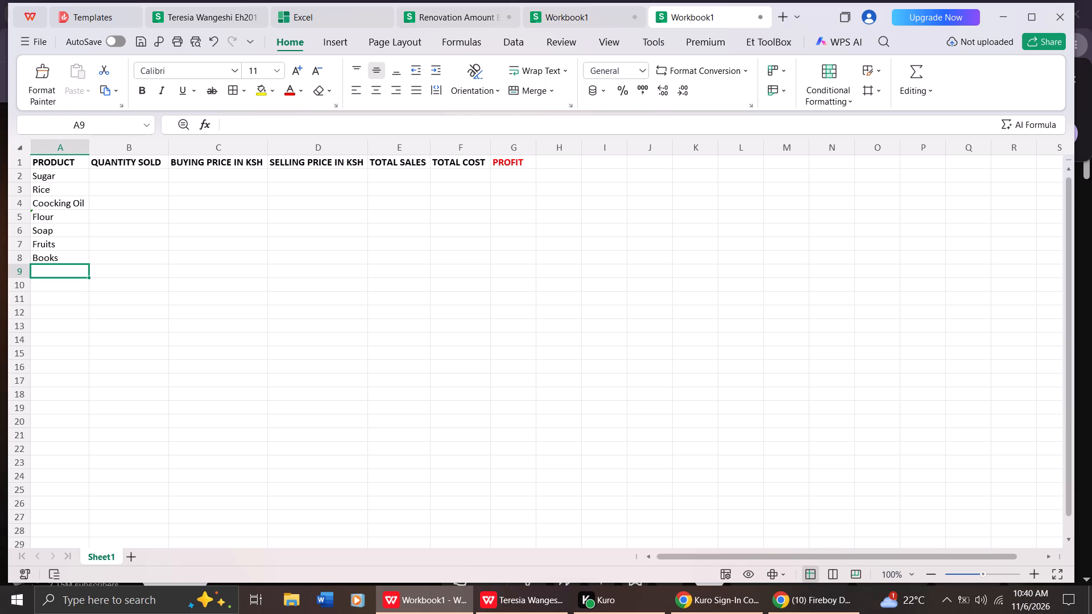
Enter Breads as the eighth product in cell A9.
click(73, 271)
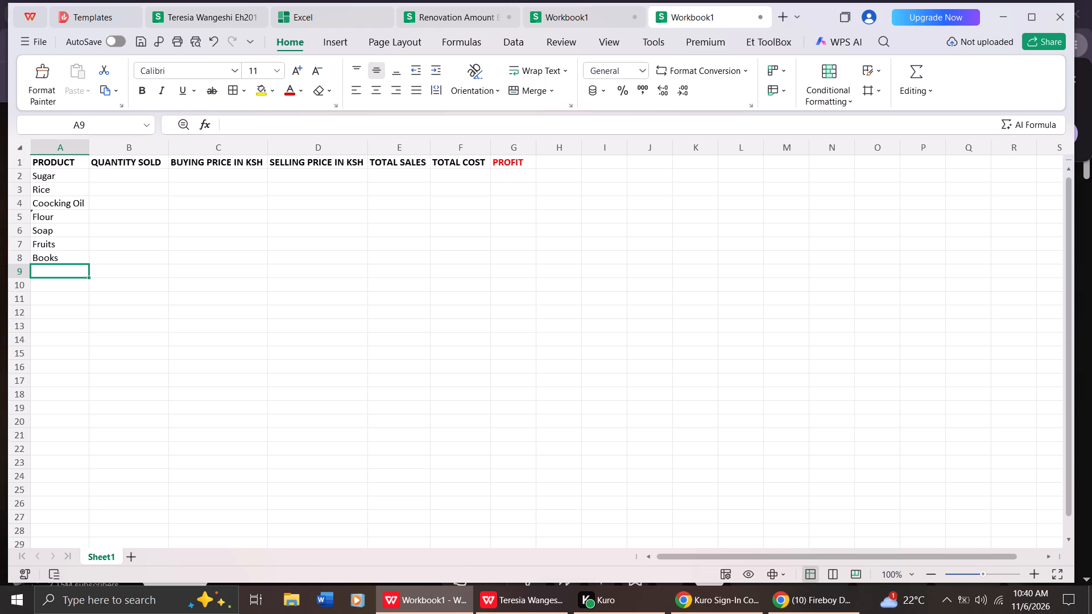
key(b)
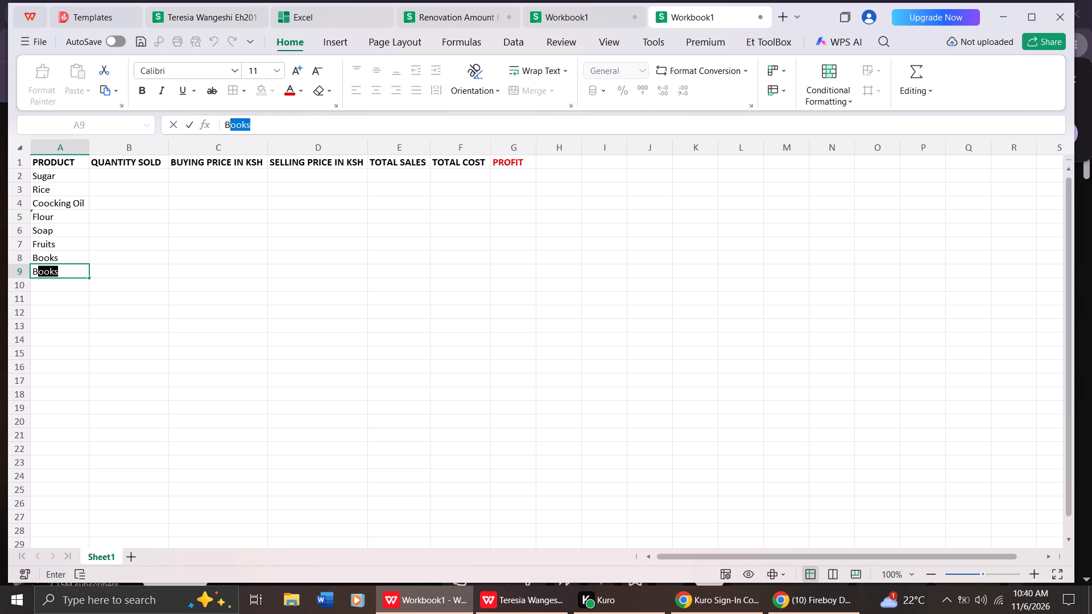
text(re)
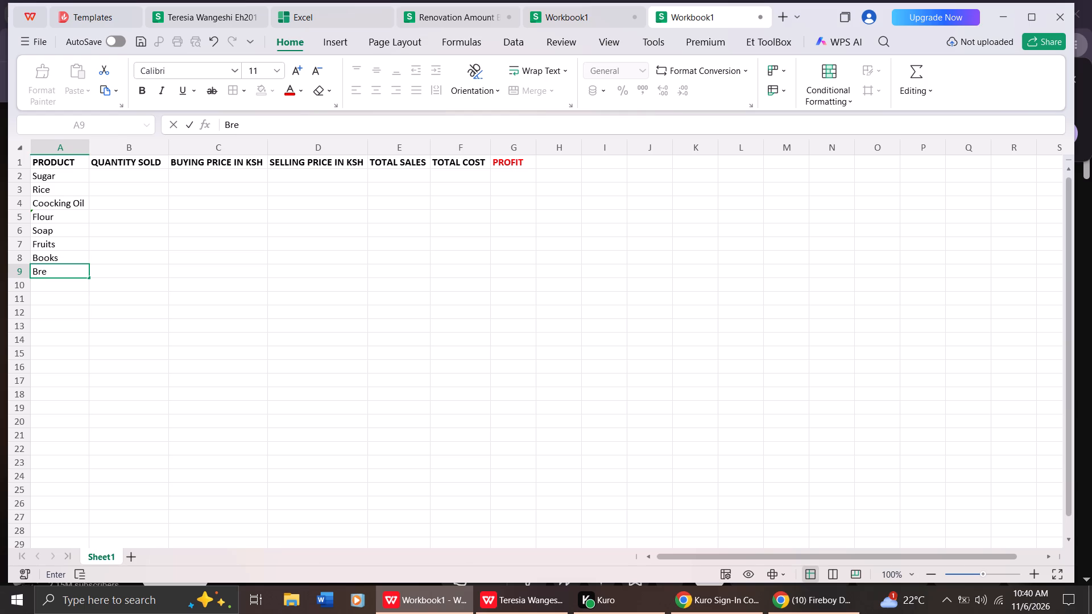
text(ads)
key(space)
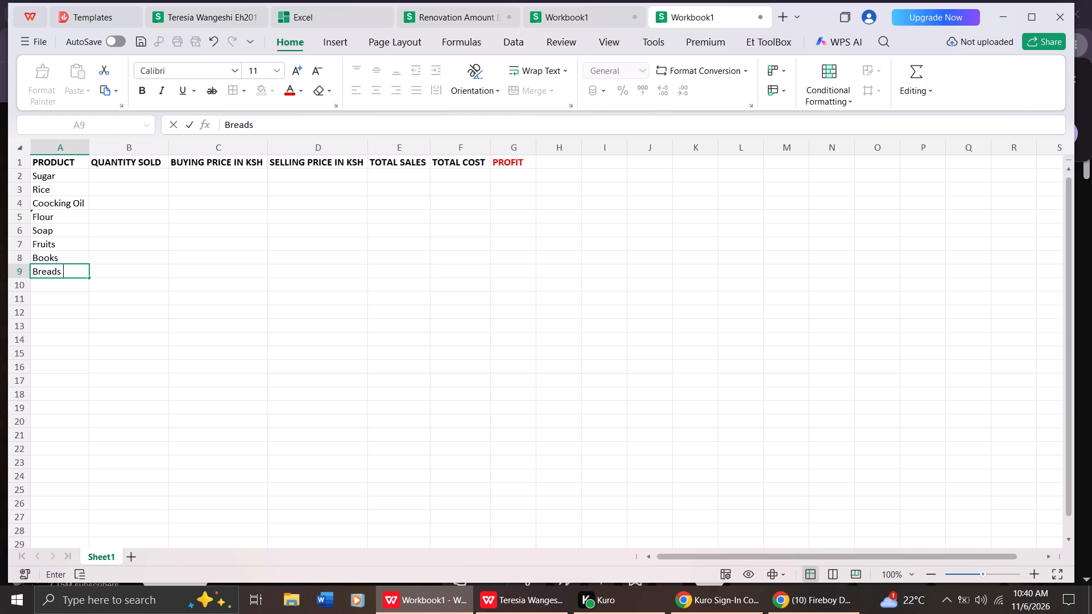
click(71, 289)
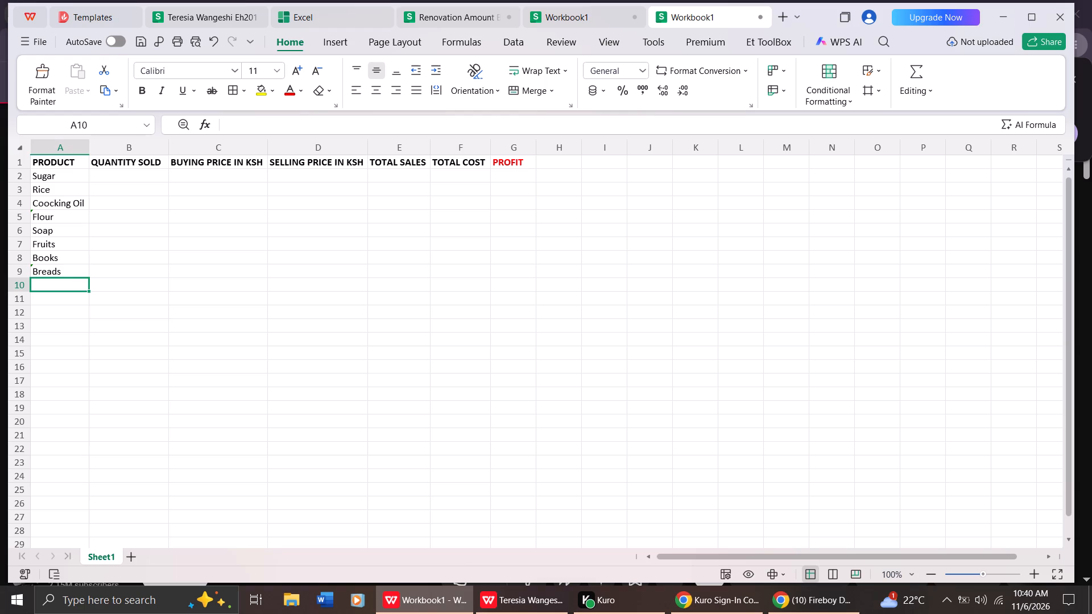
Enter Juice as the ninth product in cell A10.
key(j)
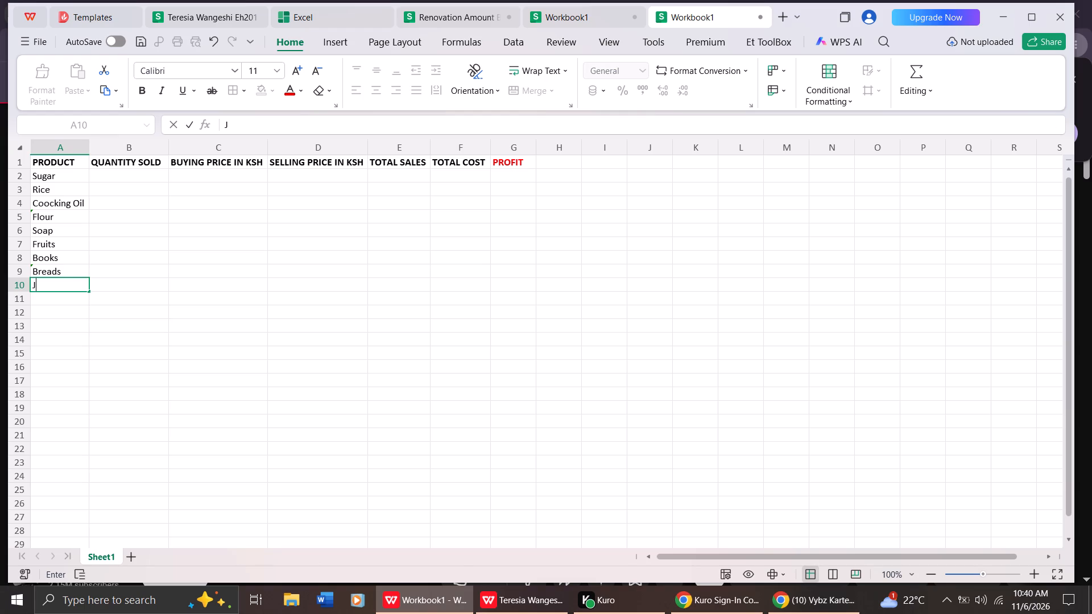
text(ui)
text(ce)
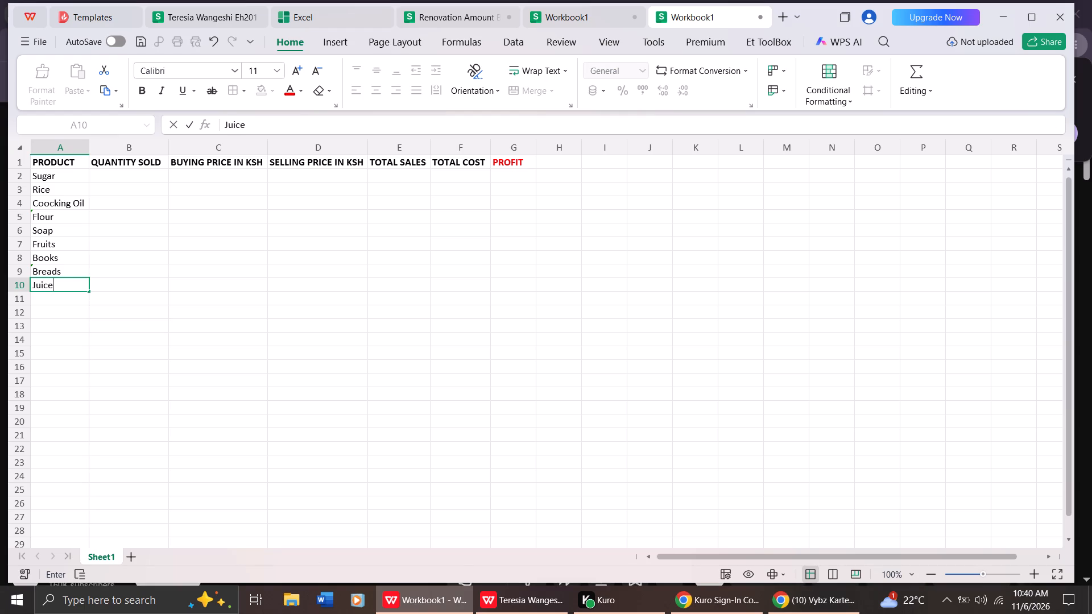
click(71, 302)
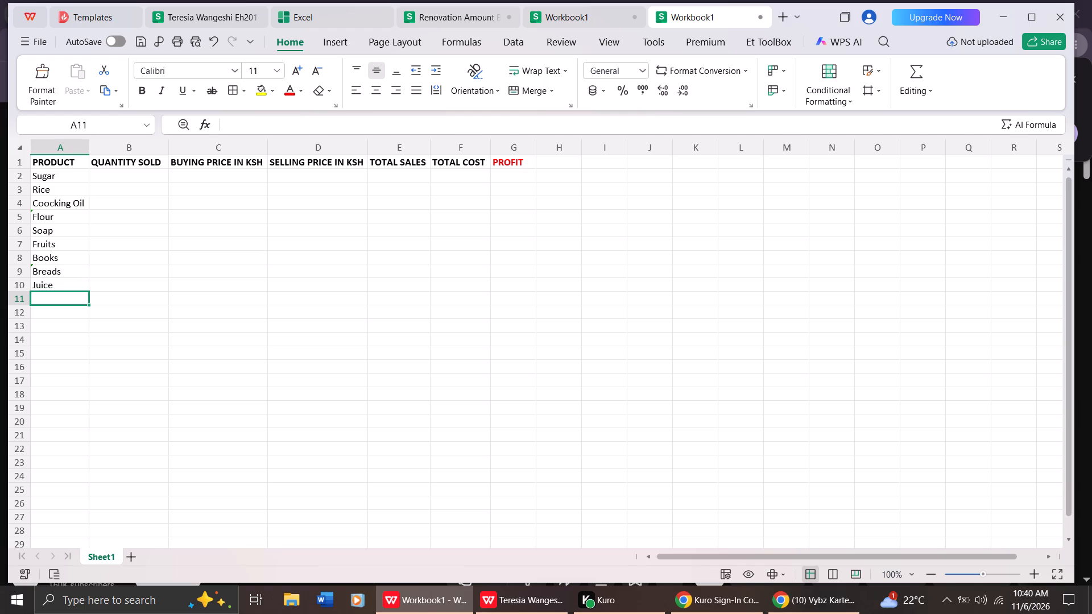
Switch to Chrome and skip the advertisement before the Vybz Kartel - 3am official audio on YouTube.
click(827, 601)
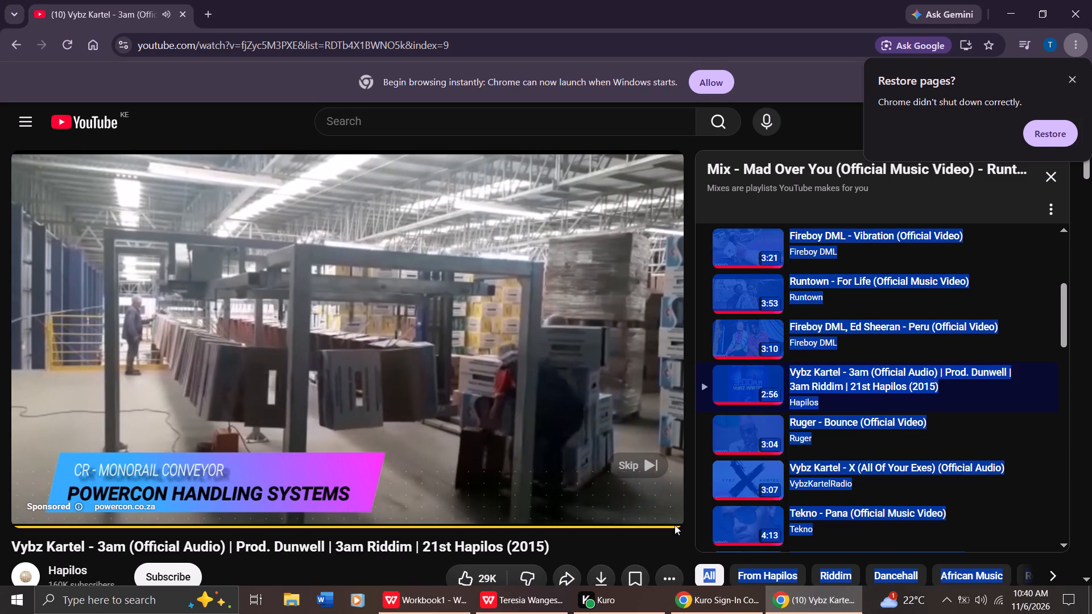
click(664, 471)
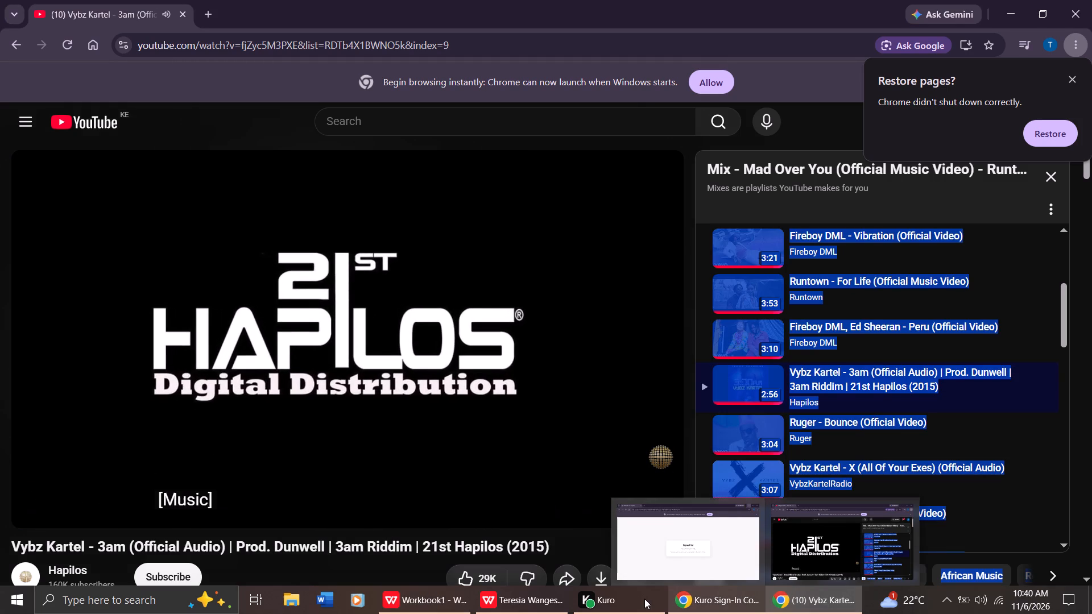
Return to the WPS Office workbook and enter Pens as the tenth product in cell A11.
click(446, 596)
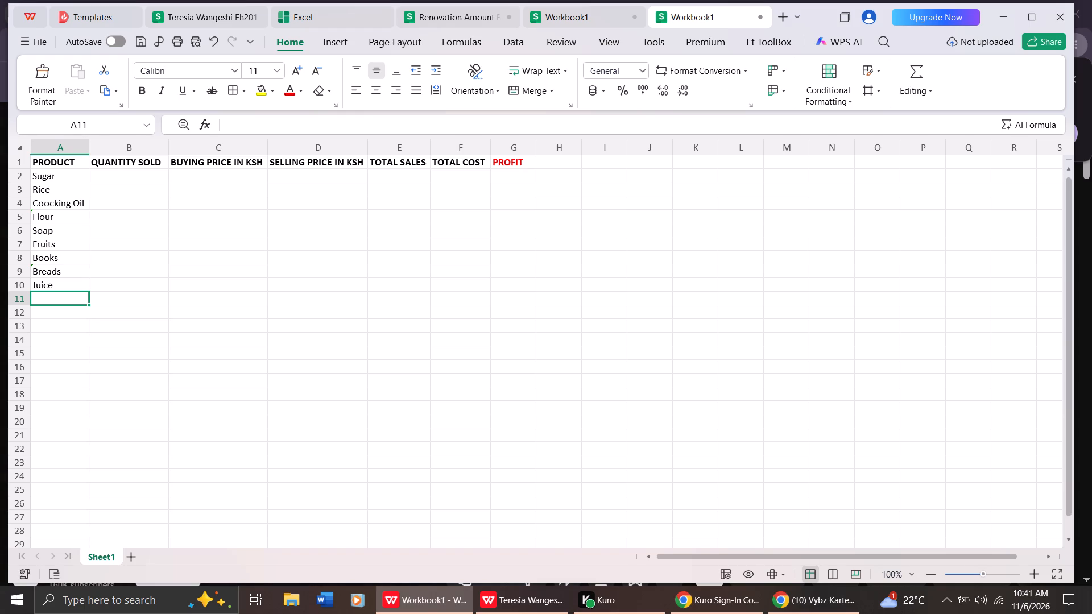
key(p)
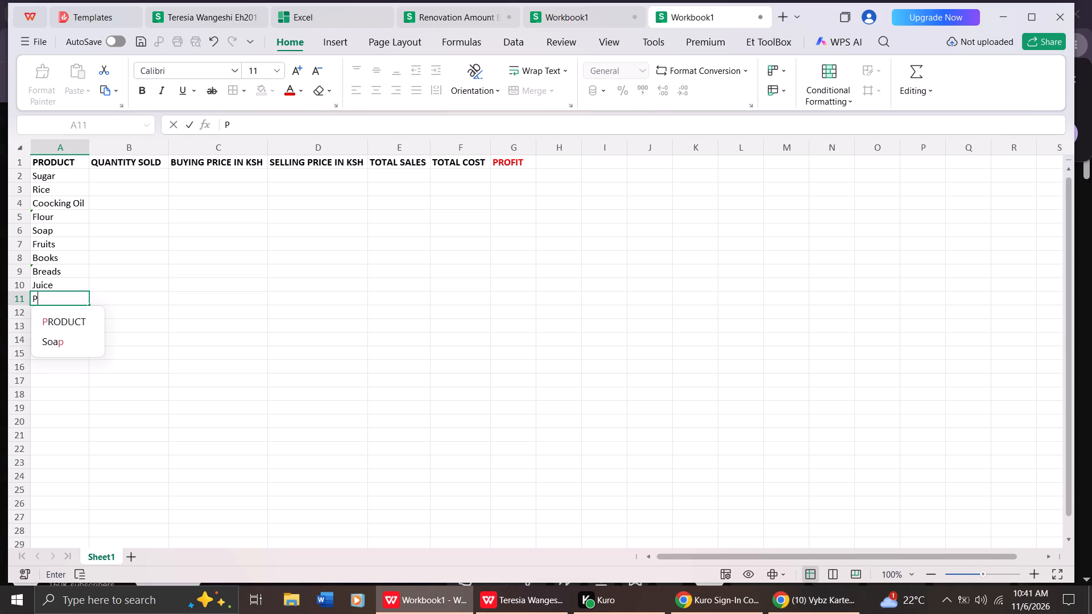
text(ens)
key(space)
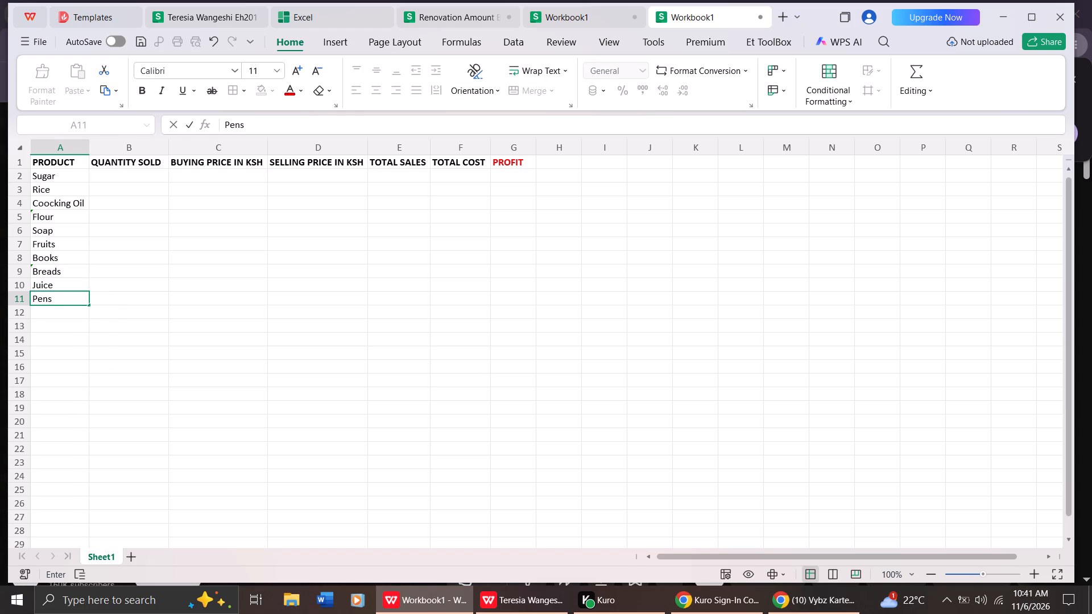
click(64, 314)
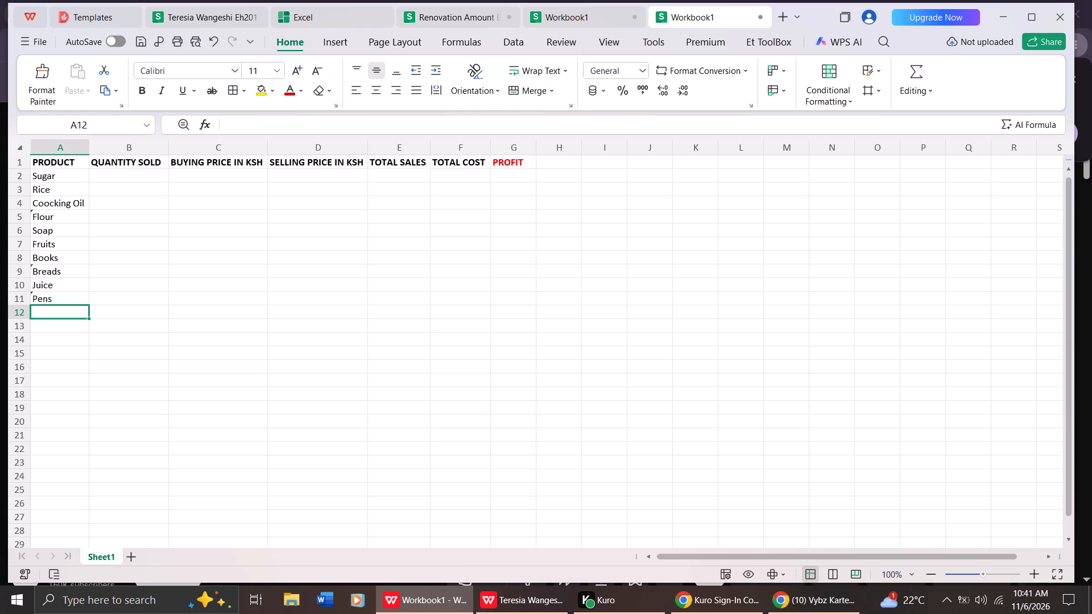
Enter Toilet papers as the eleventh product in cell A12.
key(t)
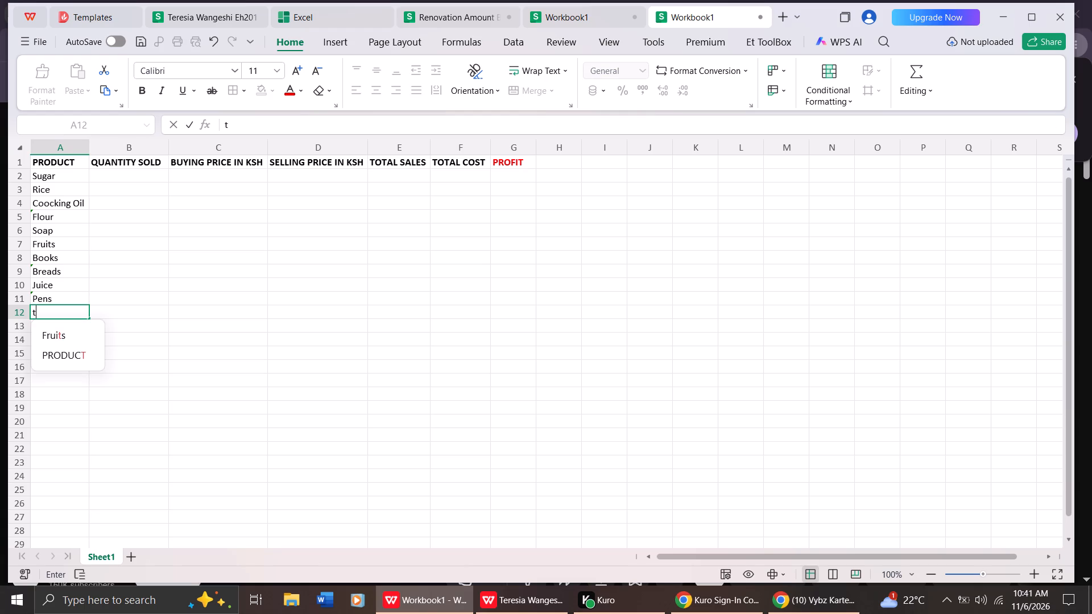
key(BackSpace)
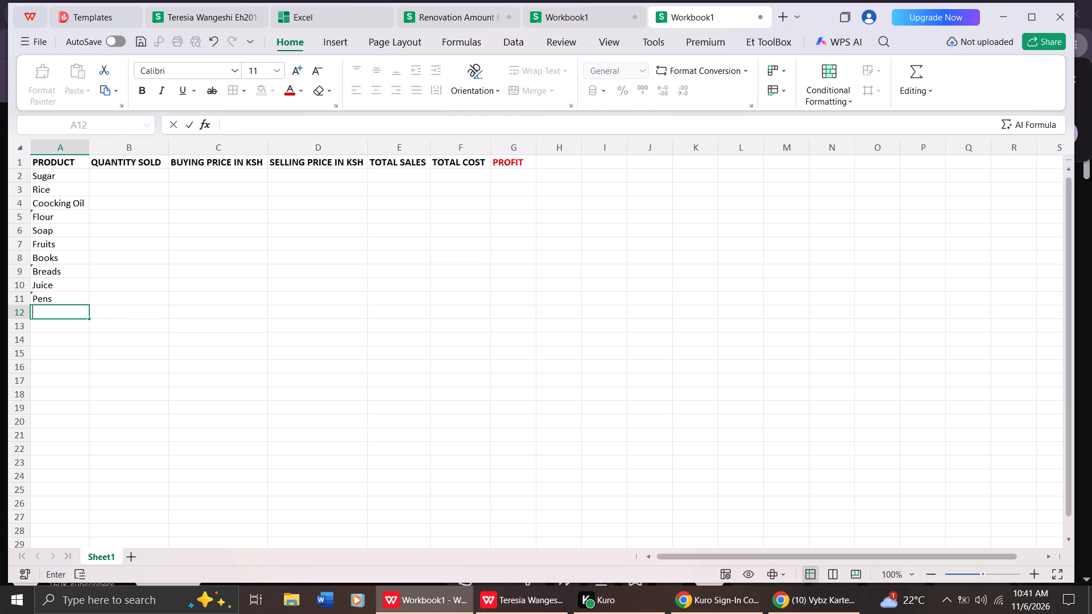
key(t)
key(o)
text(ilet)
key(space)
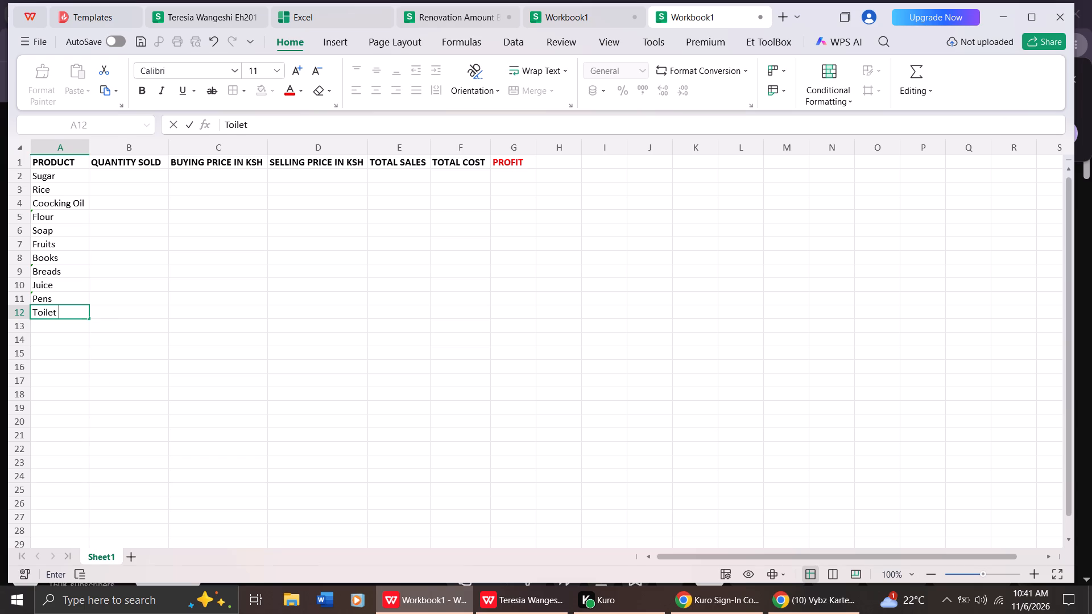
text(pap)
text(er)
key(s)
Enter Salt as the twelfth product in cell A13.
click(42, 325)
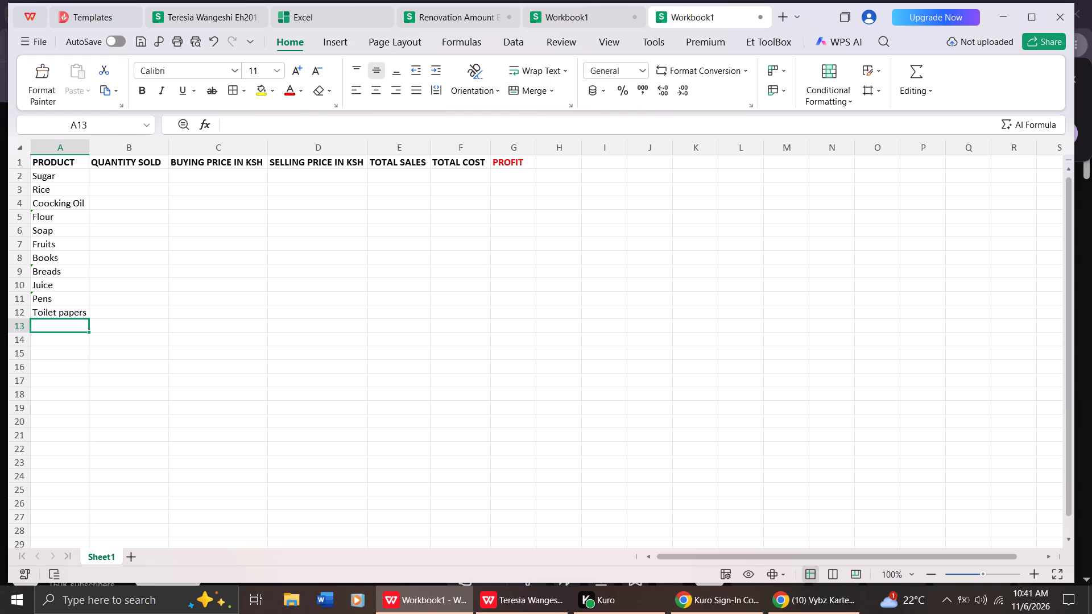
key(s)
text(al)
key(t)
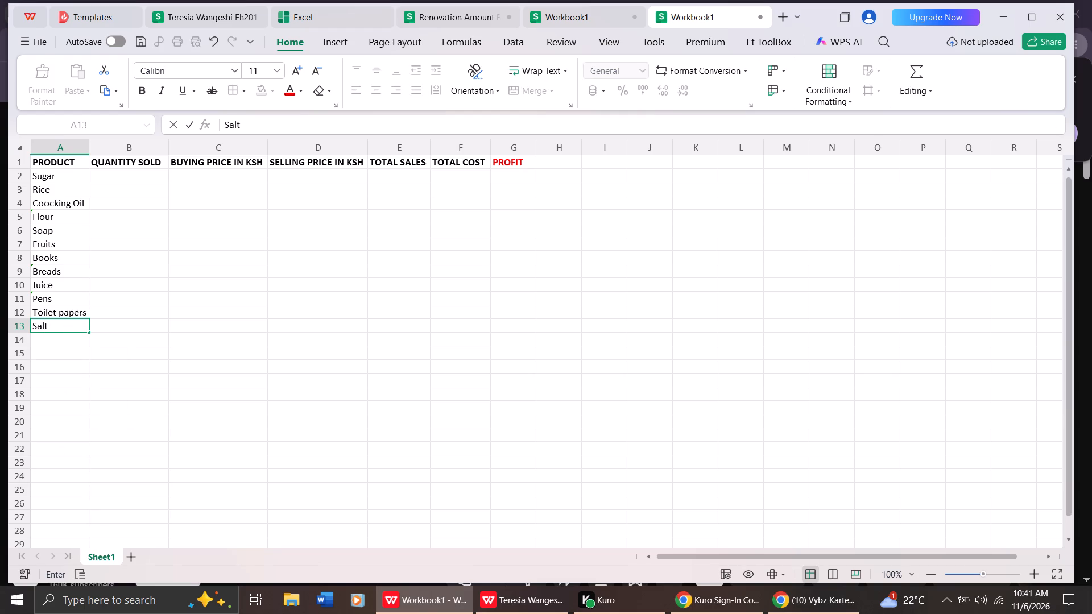
Enter Electronics as the thirteenth product in cell A14.
click(77, 340)
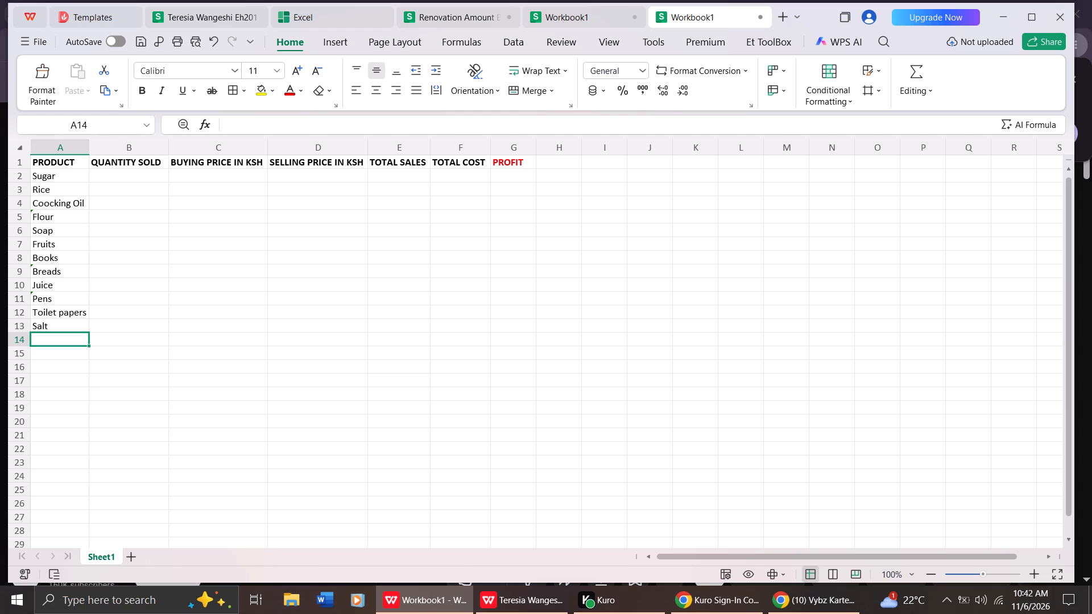
key(e)
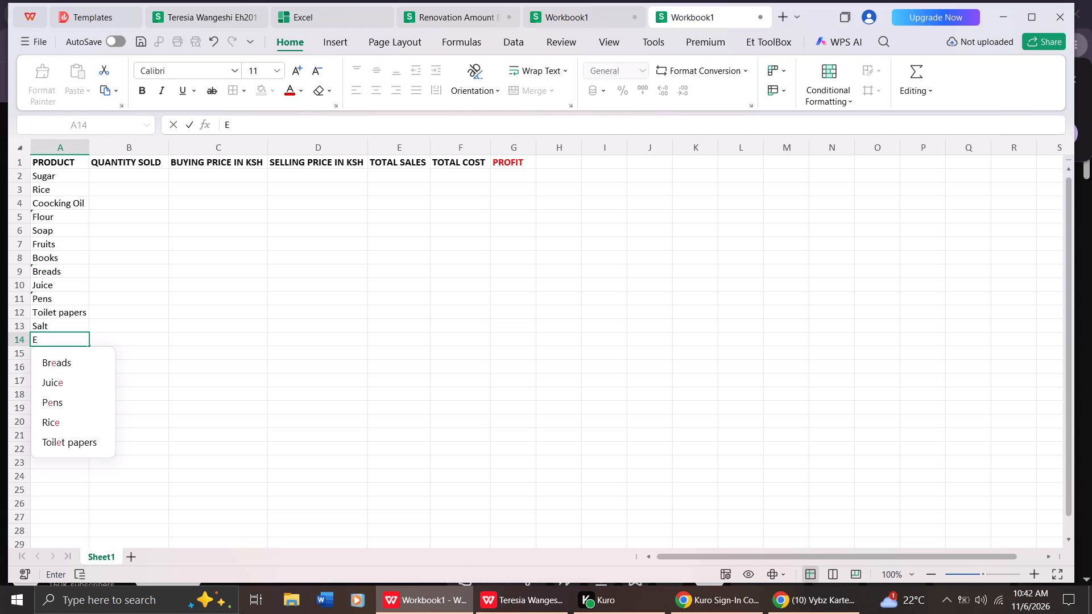
text(lectr)
text(on)
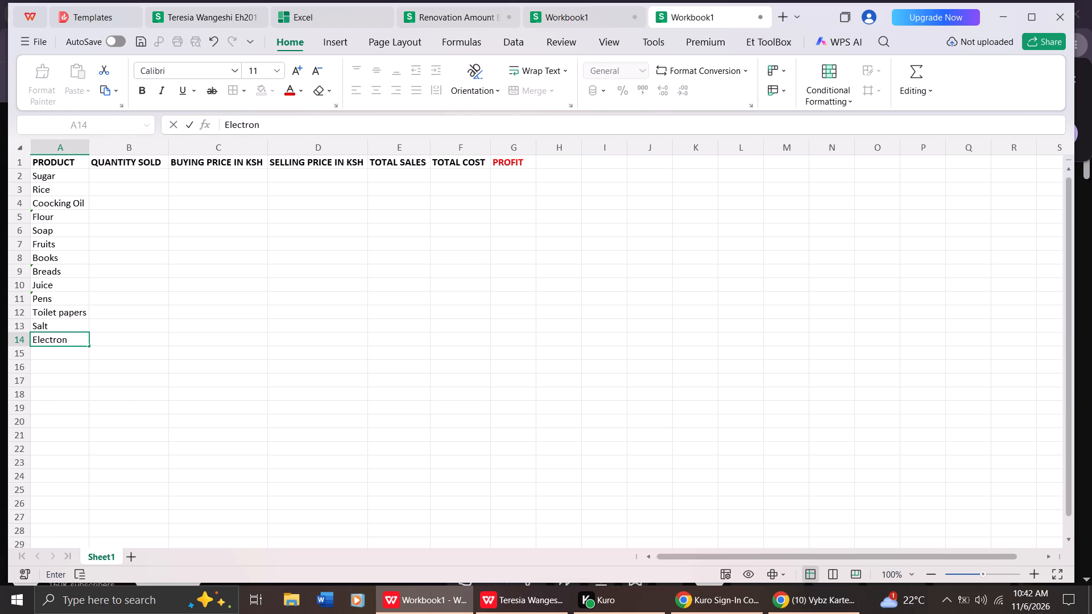
key(i)
text(cs)
Enter Cakes as the fourteenth product in cell A15.
click(76, 356)
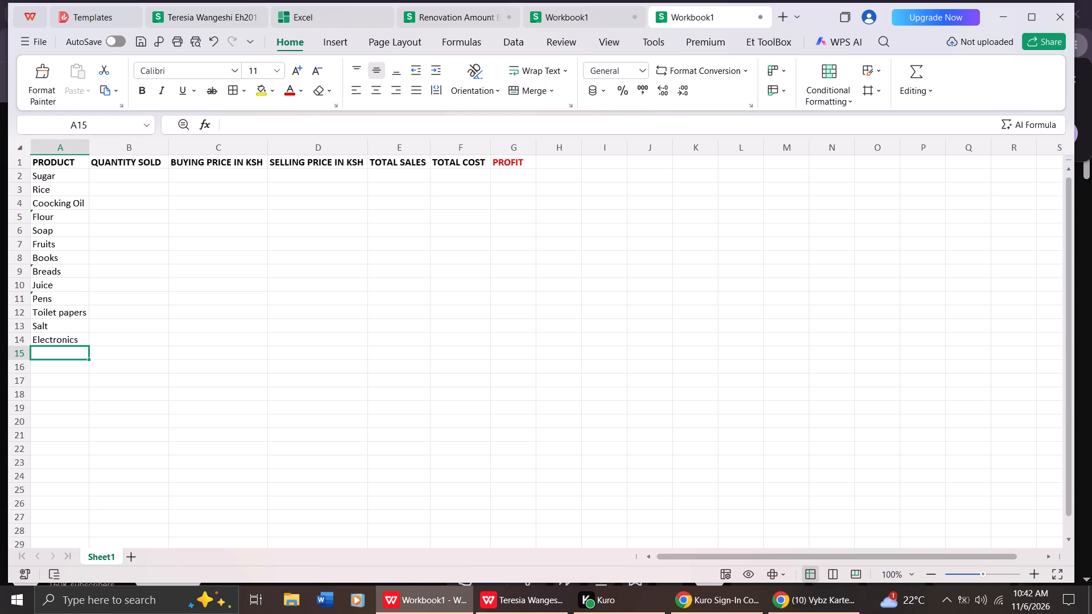
click(87, 354)
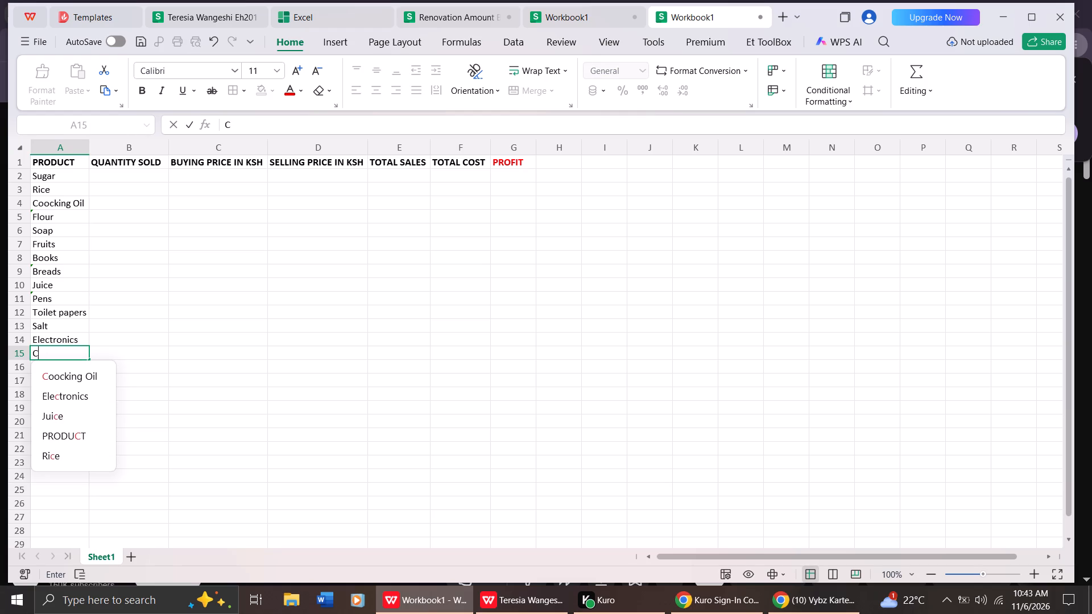
key(a)
text(kes)
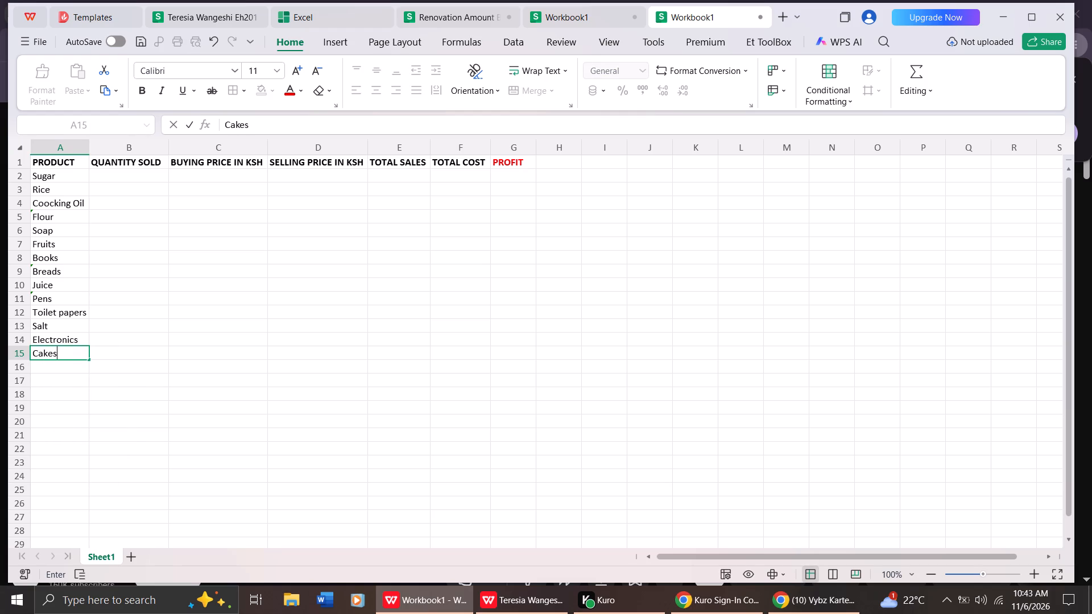
Fill the quantities sold in B2 to B4 with 20 for Sugar, 14 for Rice and 39 for Coocking Oil.
click(127, 169)
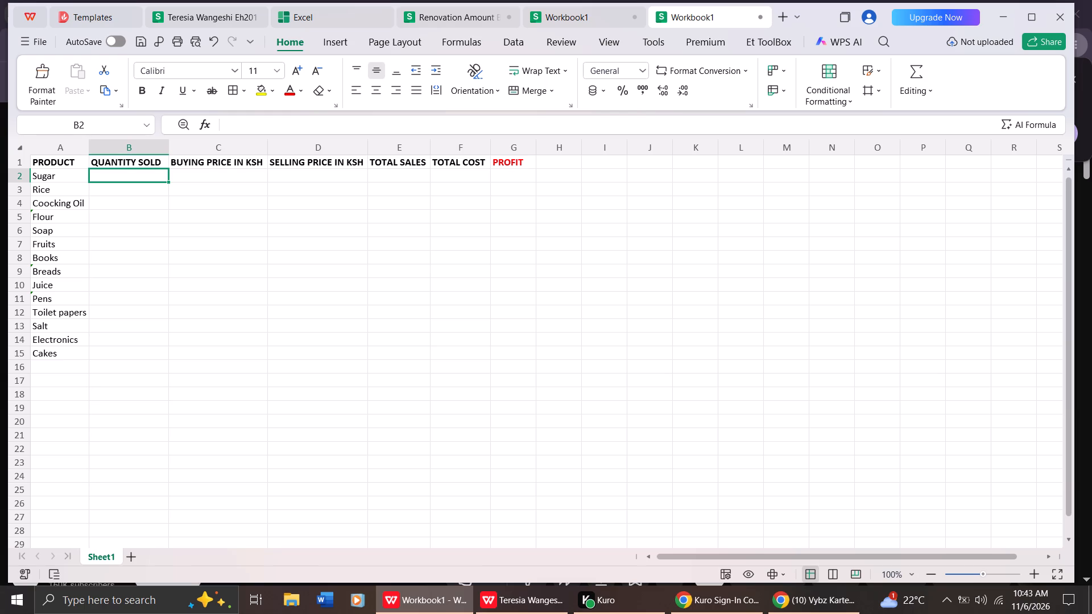
key(2)
key(0)
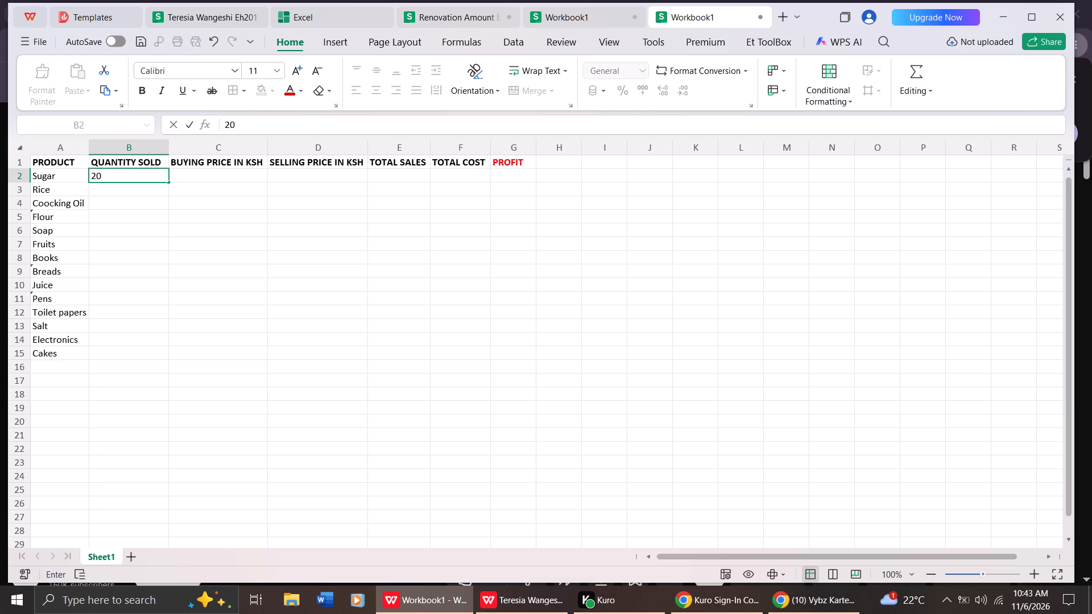
click(123, 196)
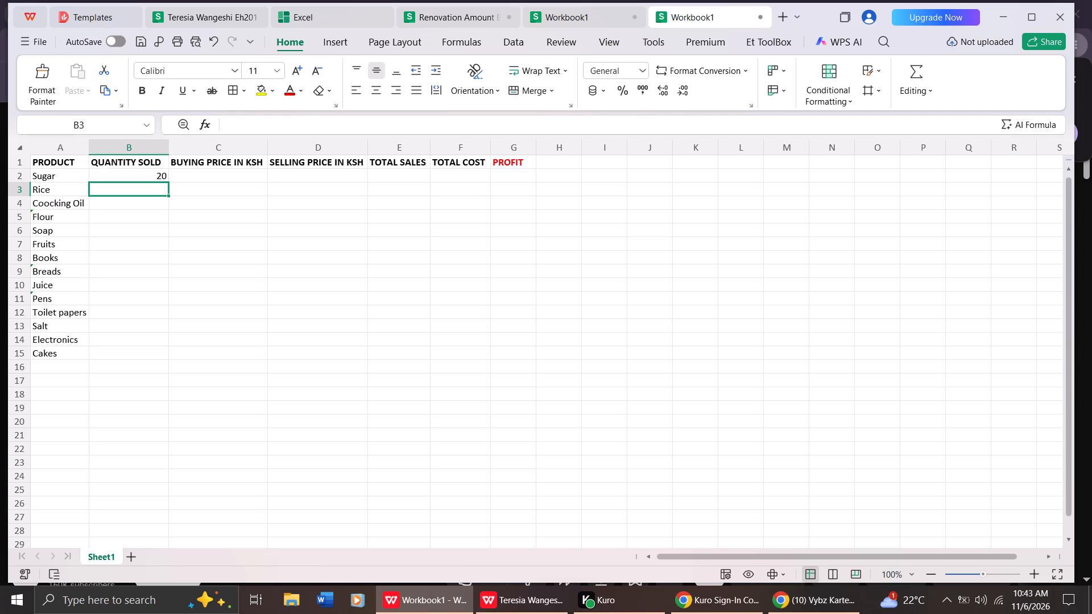
key(1)
key(4)
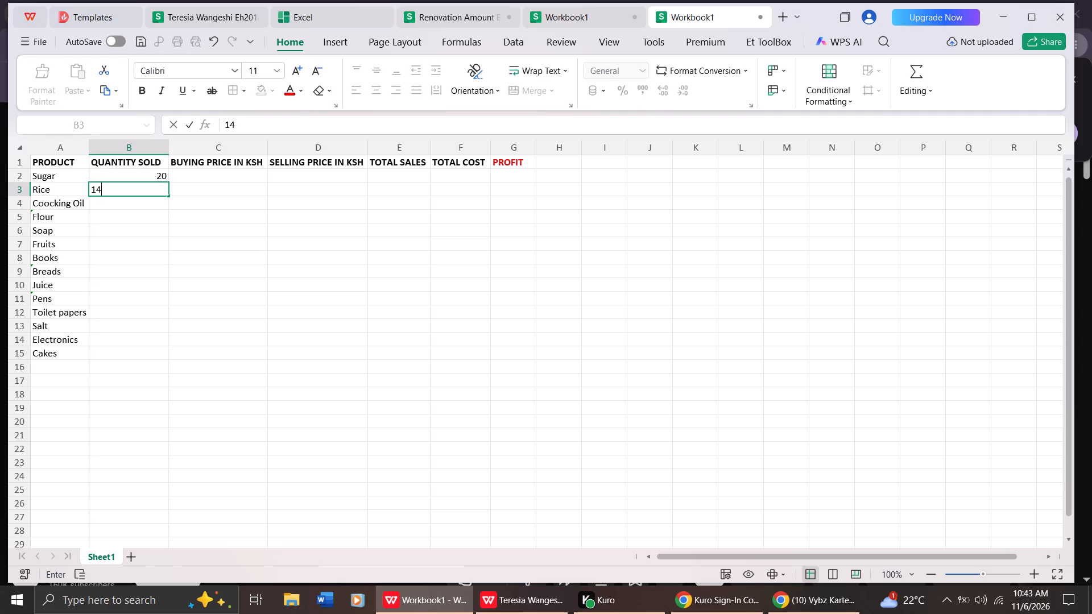
click(131, 203)
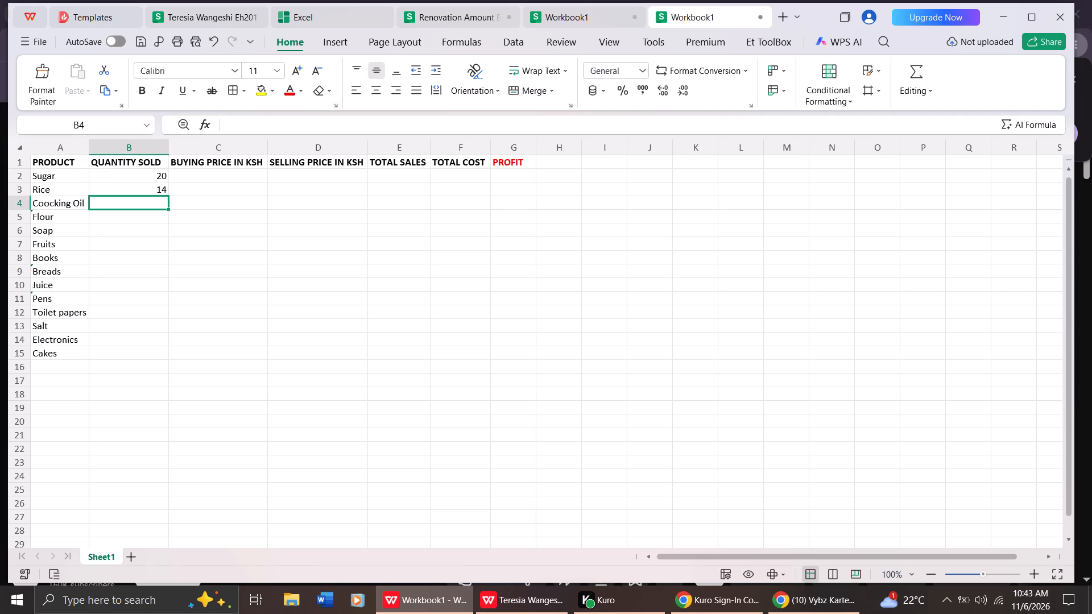
key(3)
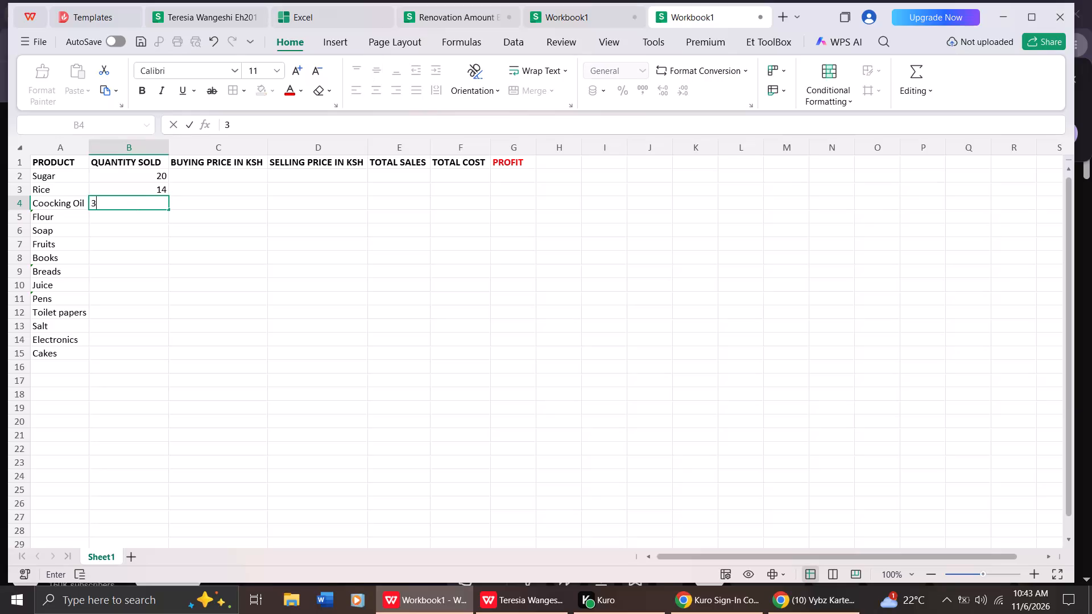
key(9)
Fill the quantities sold in B5 to B7 with 26 for Flour, 42 for Soap and 4 for Fruits.
click(135, 216)
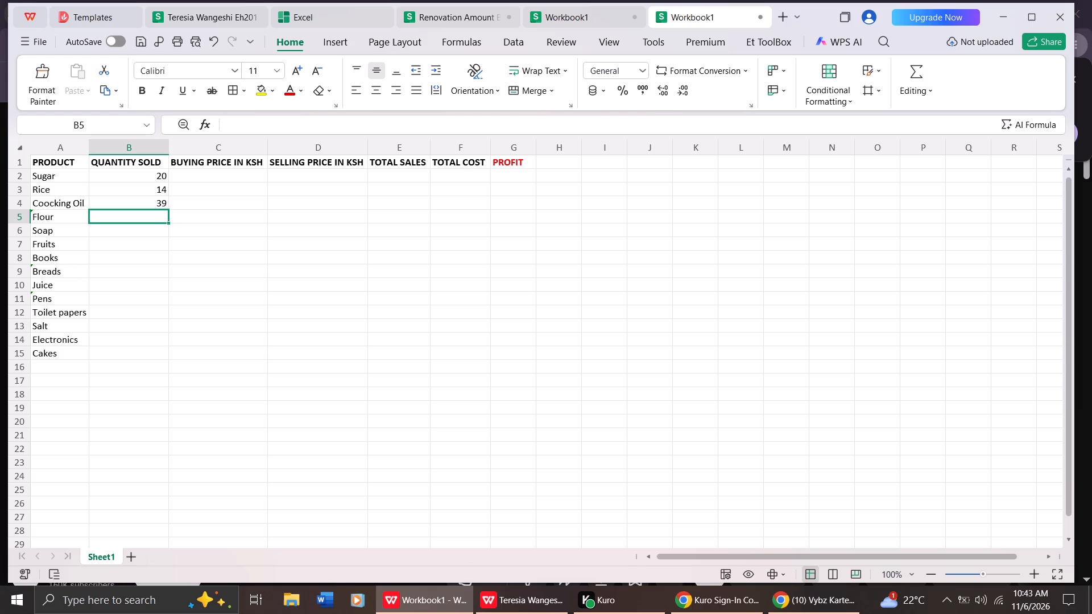
text(26)
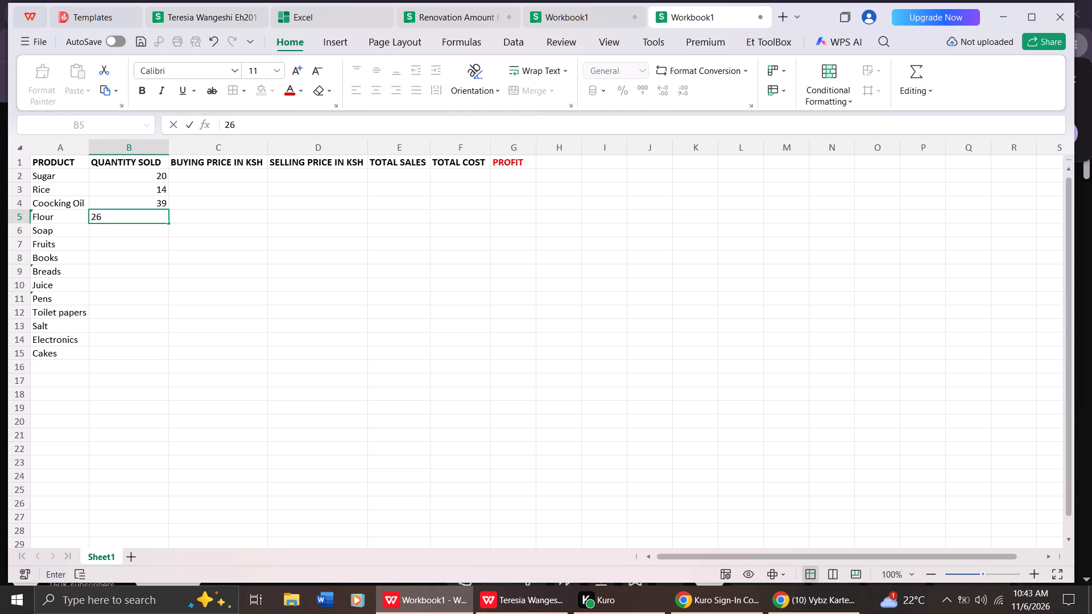
click(133, 232)
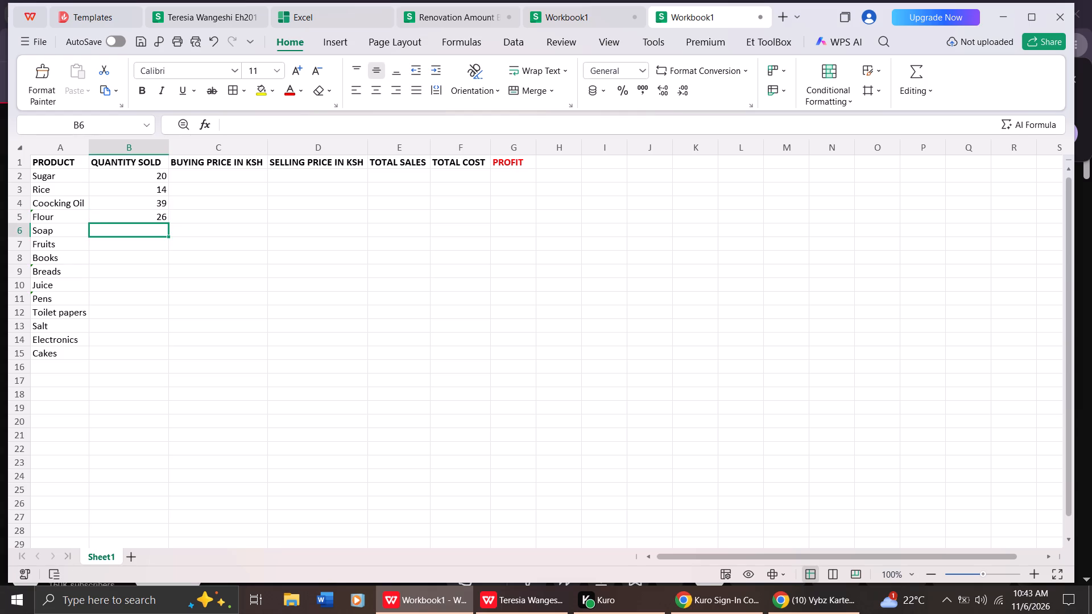
text(42)
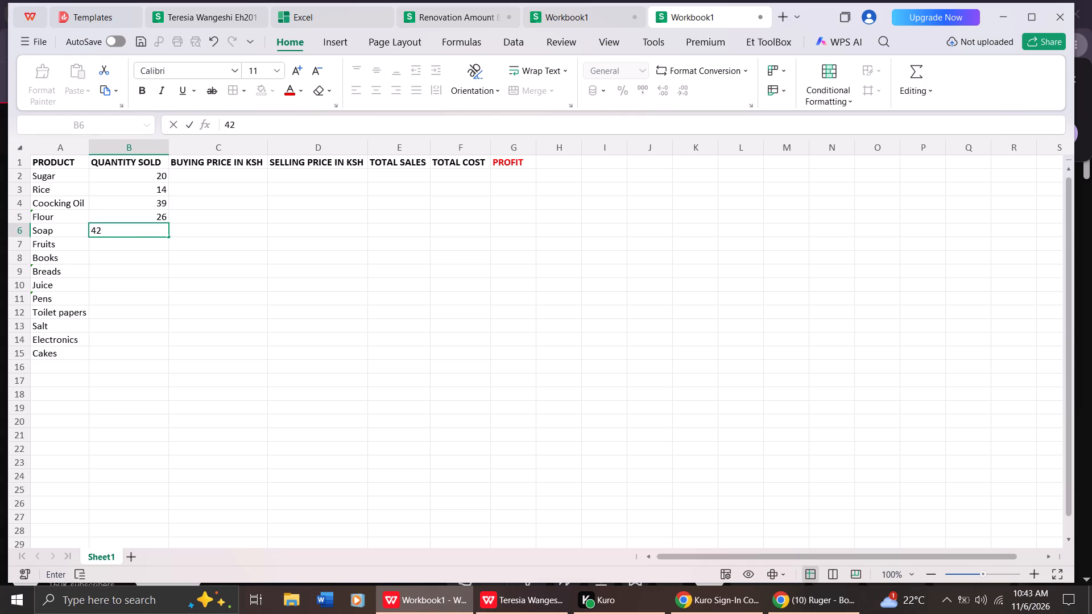
click(139, 247)
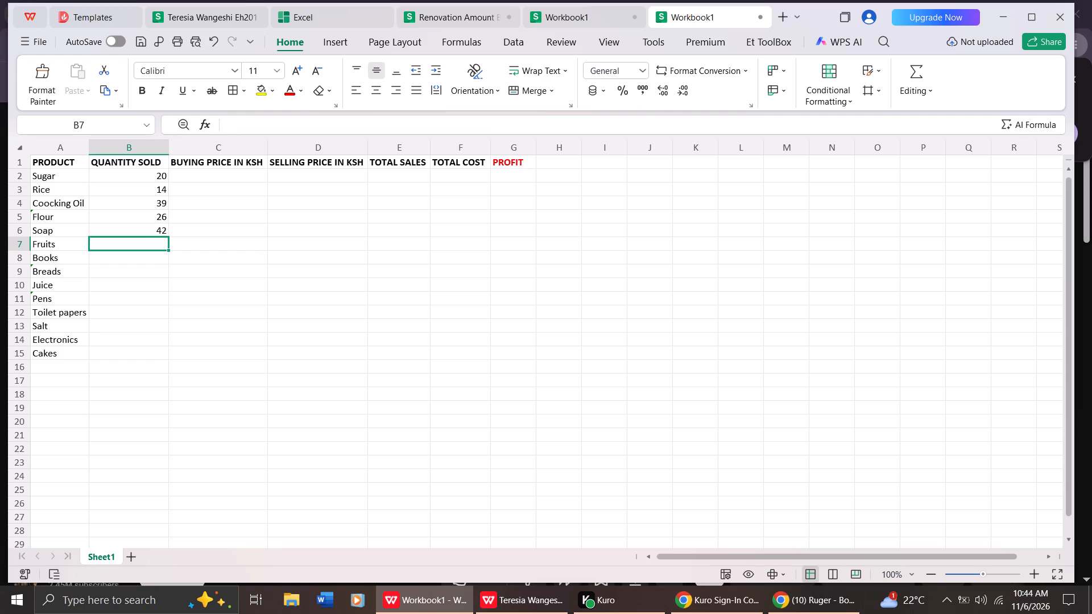
key(4)
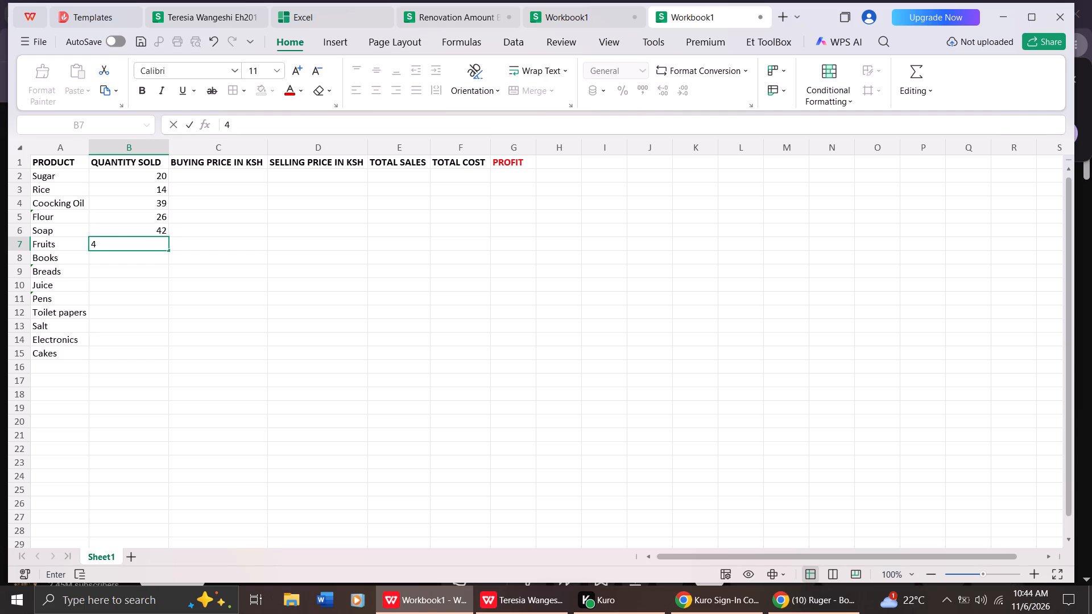
click(139, 256)
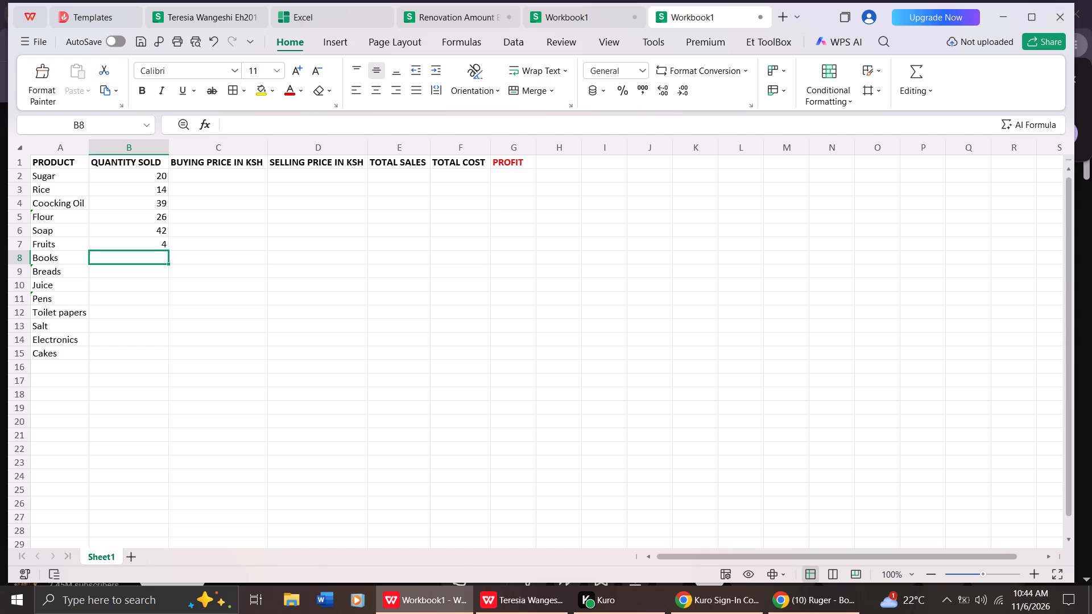
Switch to Chrome and skip the advertisement before the Ruger - Bounce official video on YouTube.
click(817, 601)
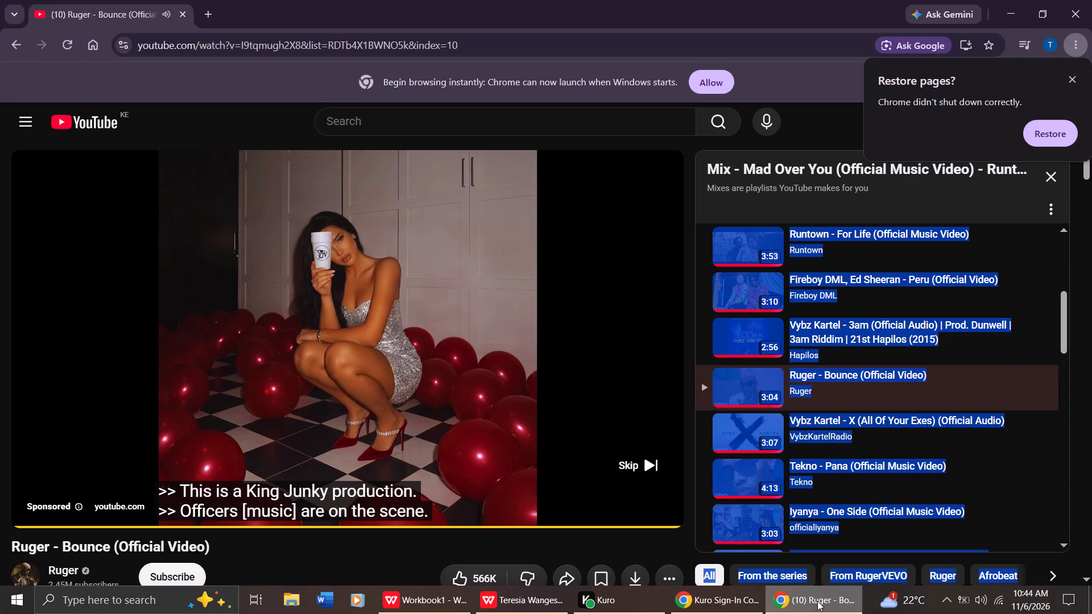
click(646, 460)
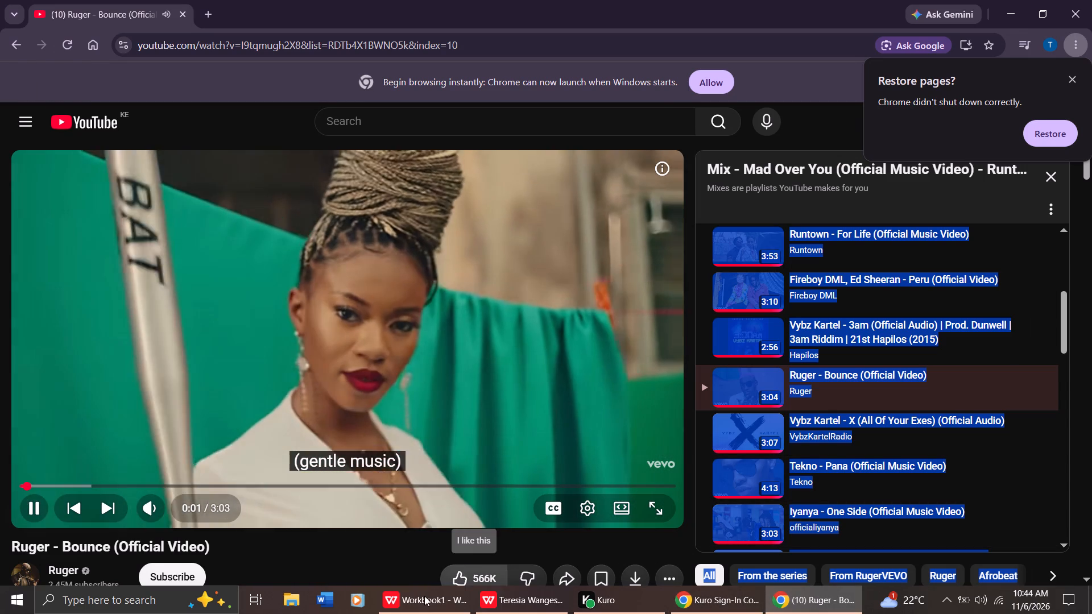
Return to the WPS Office workbook and fill quantities sold in B8 to B10: 68 for Books, 22 for Breads, 10 for Juice.
click(424, 596)
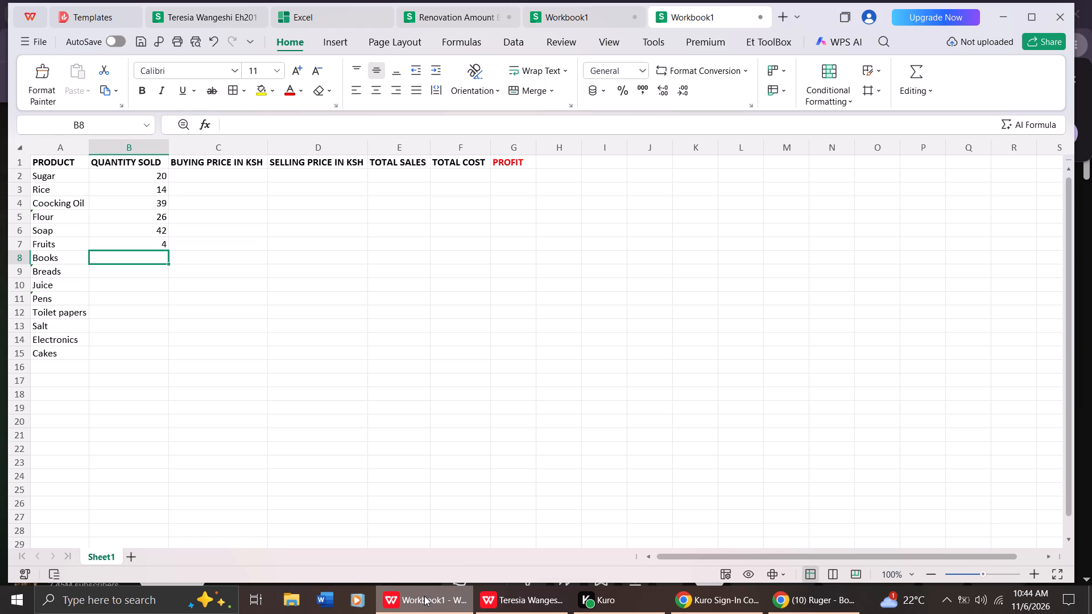
text(68)
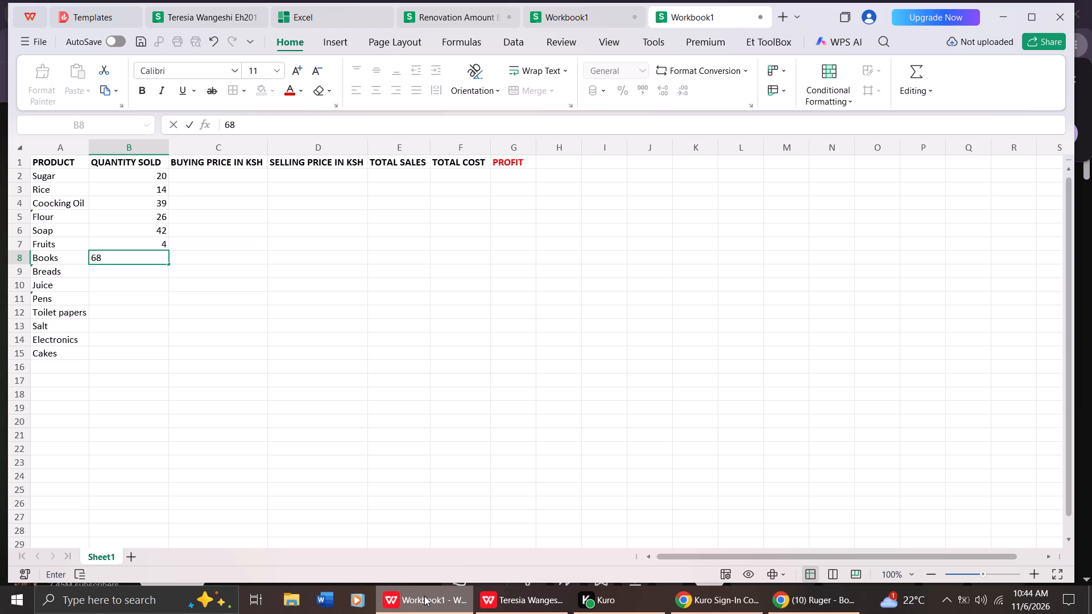
click(117, 271)
text(22)
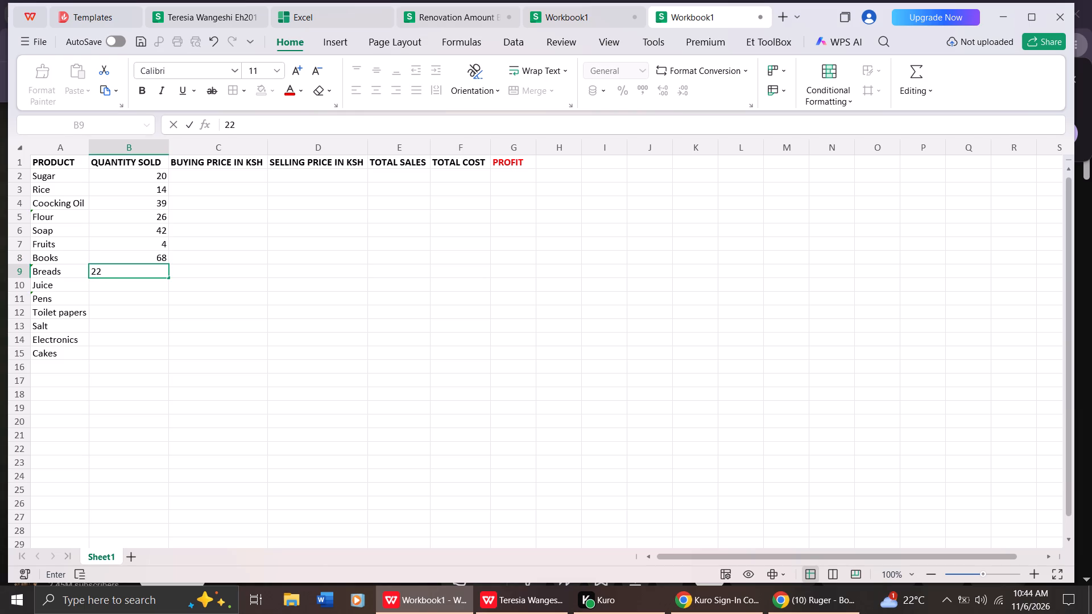
click(125, 289)
key(1)
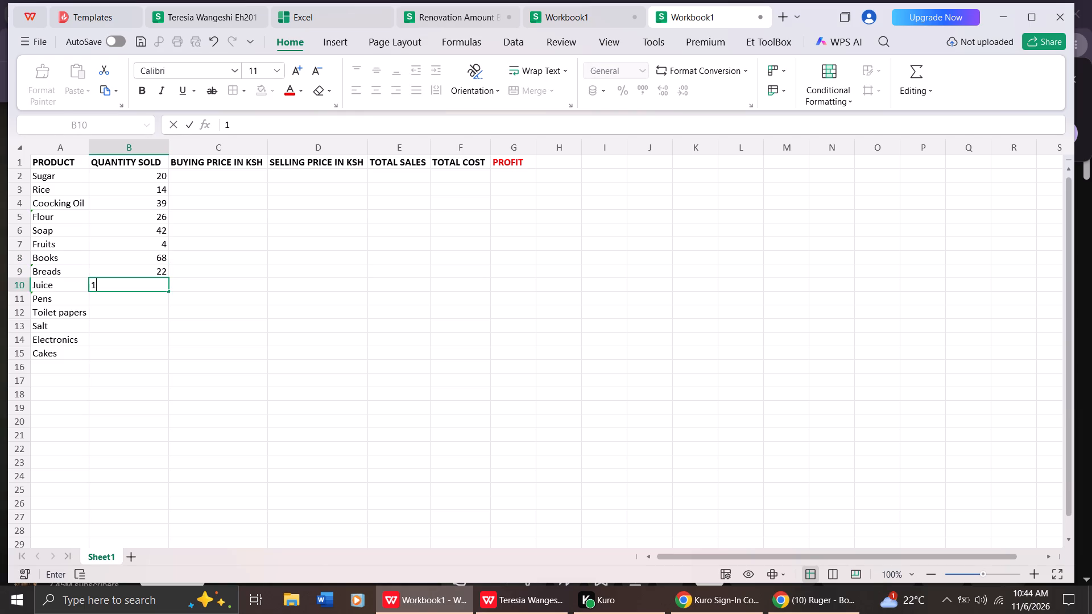
key(0)
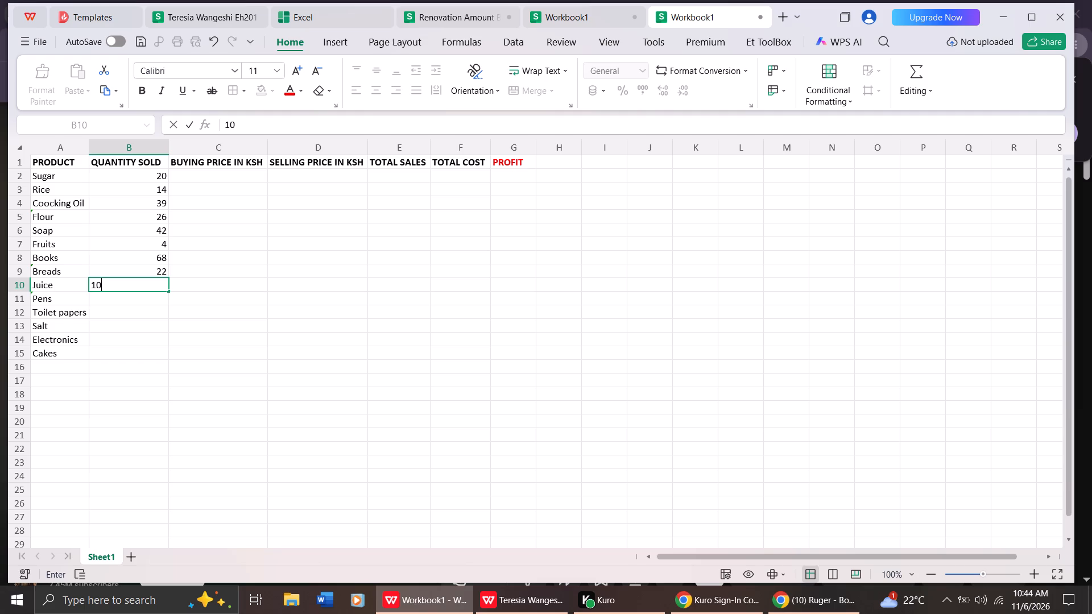
click(135, 300)
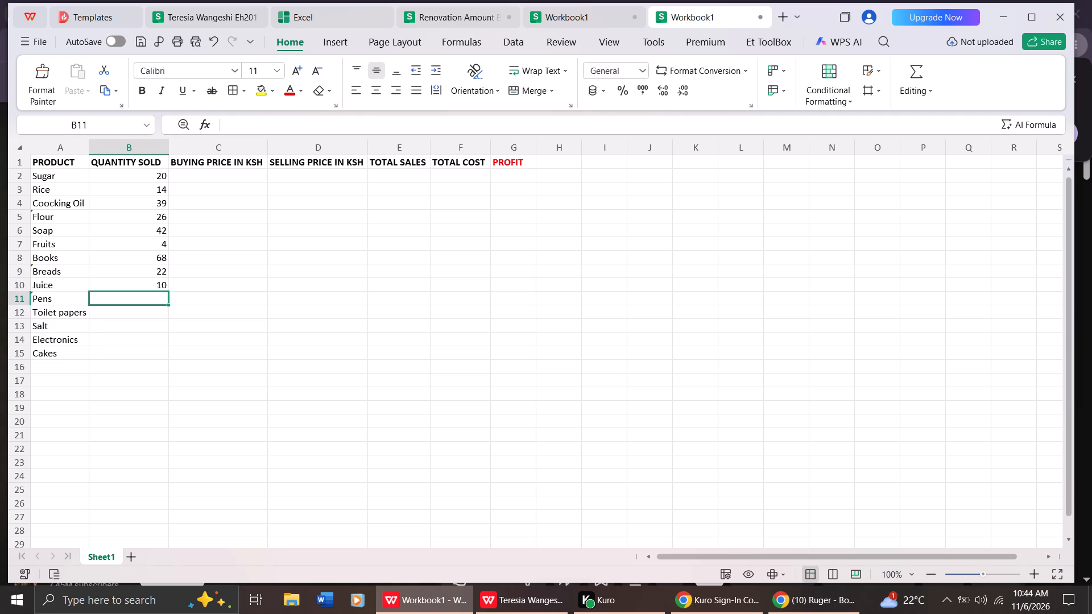
Fill the quantities sold in B11 to B15: 8 for Pens, 12 for Toilet papers, 69 for Salt, 17 for Electronics, 34 for Cakes.
key(8)
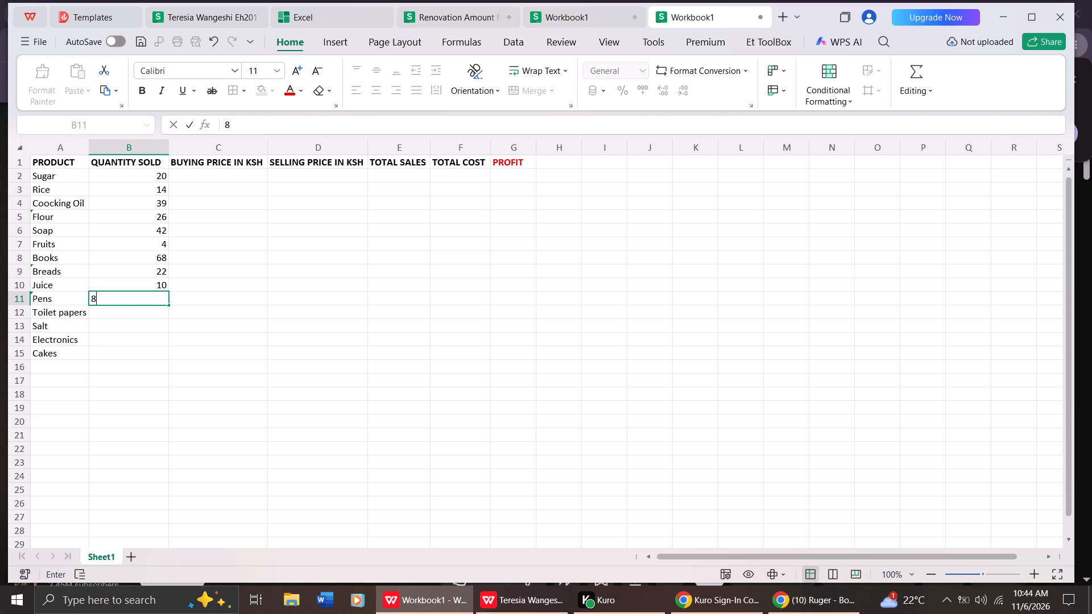
click(135, 313)
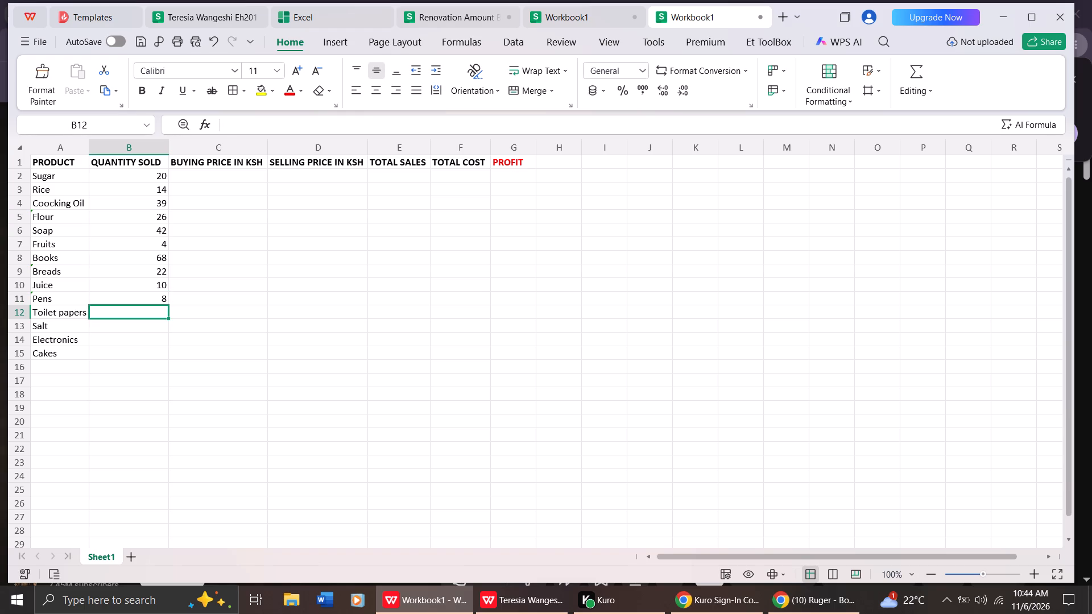
text(12)
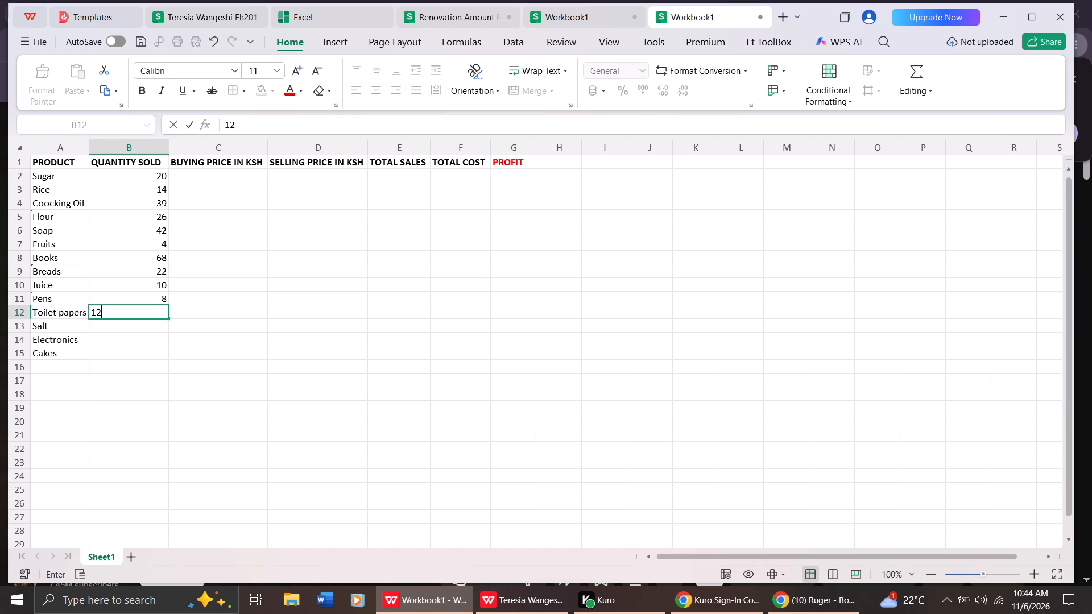
click(125, 323)
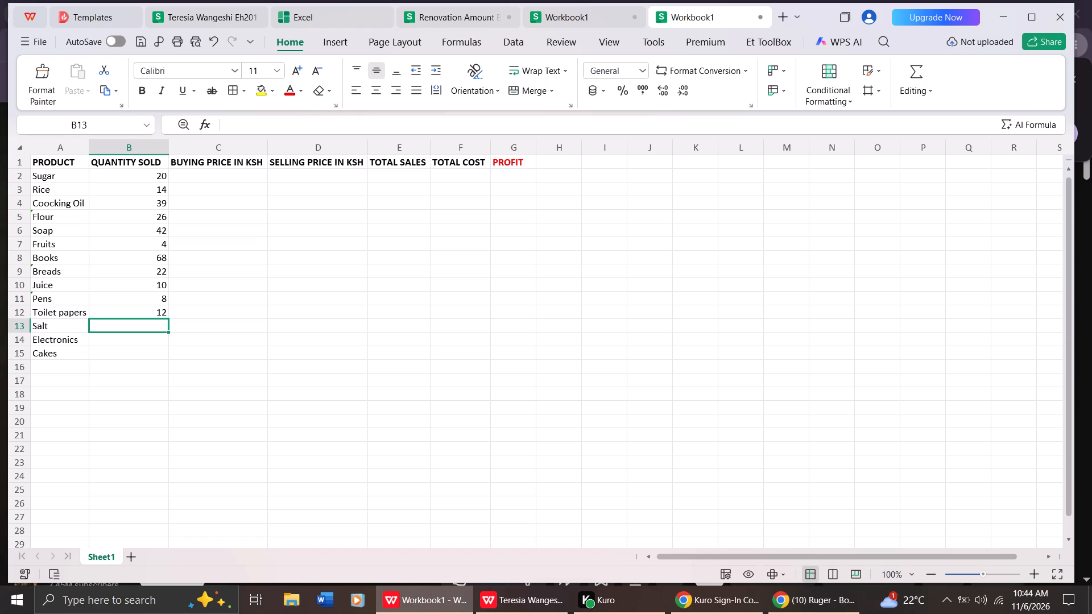
key(6)
key(9)
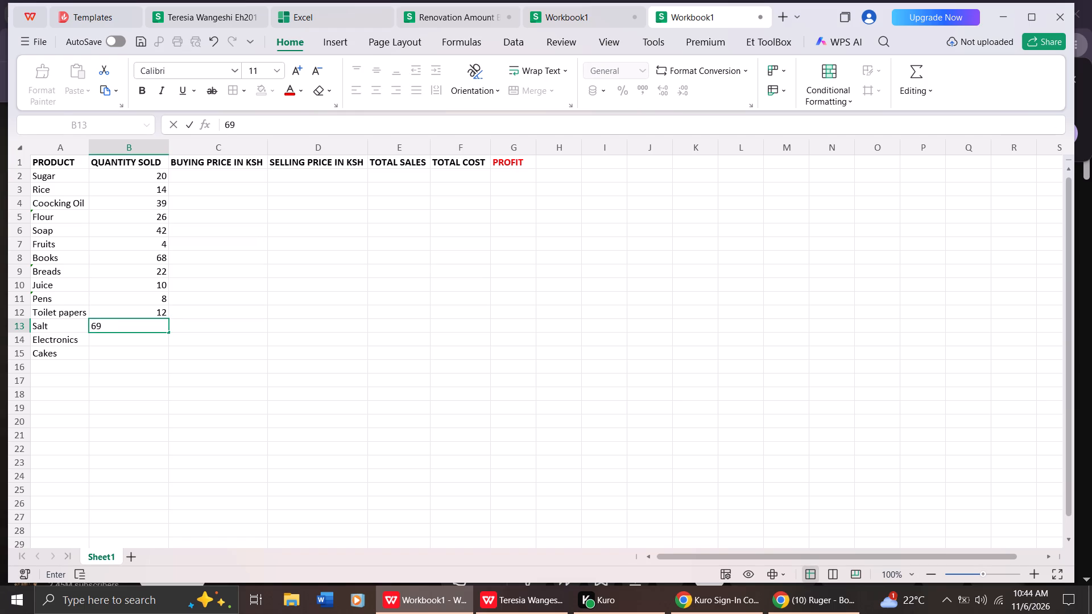
click(119, 339)
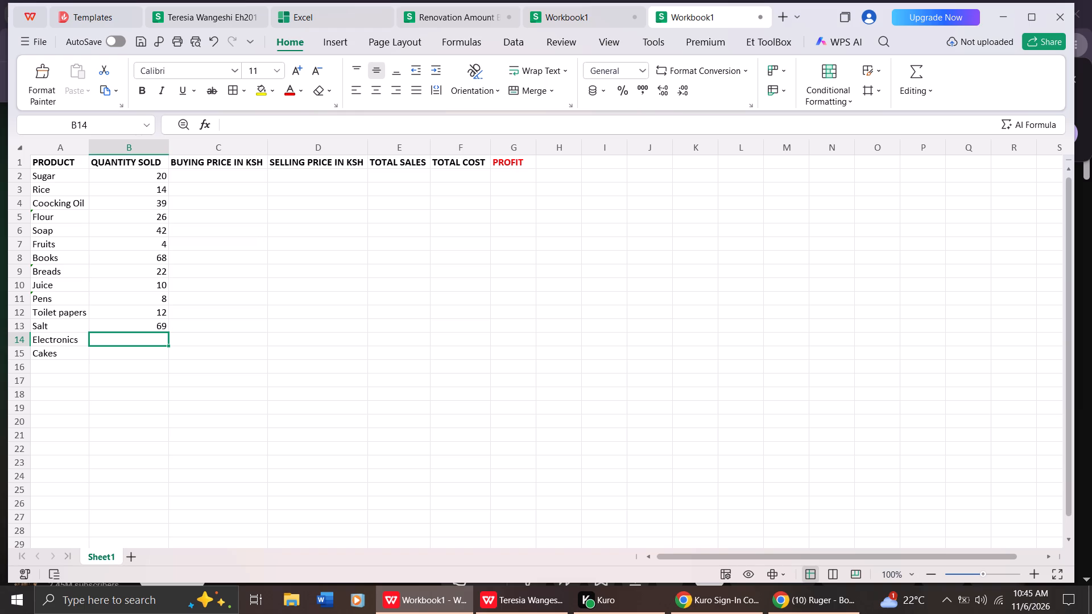
text(17)
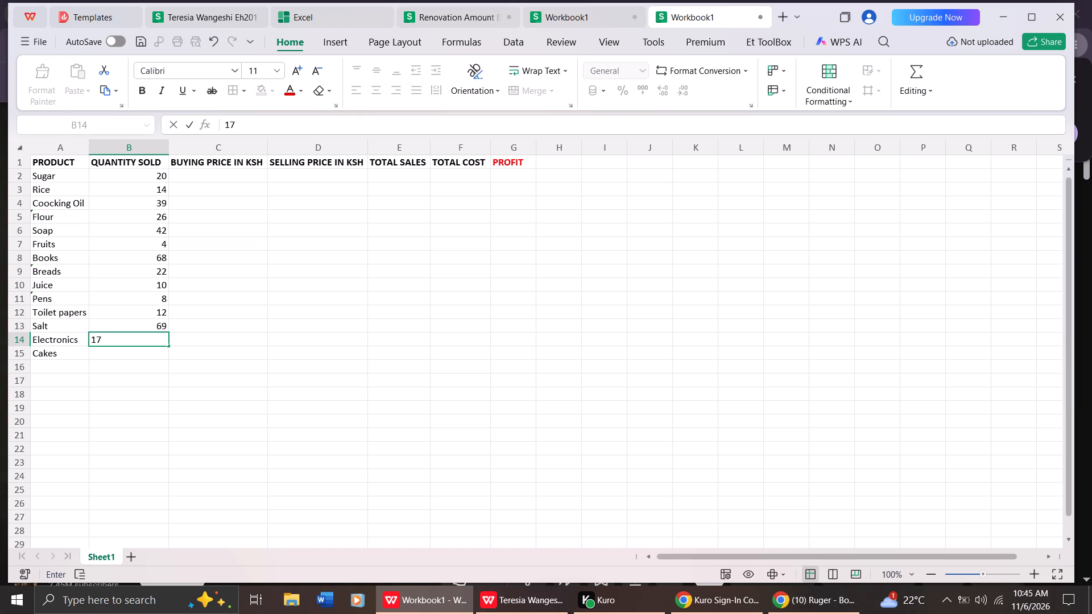
click(127, 353)
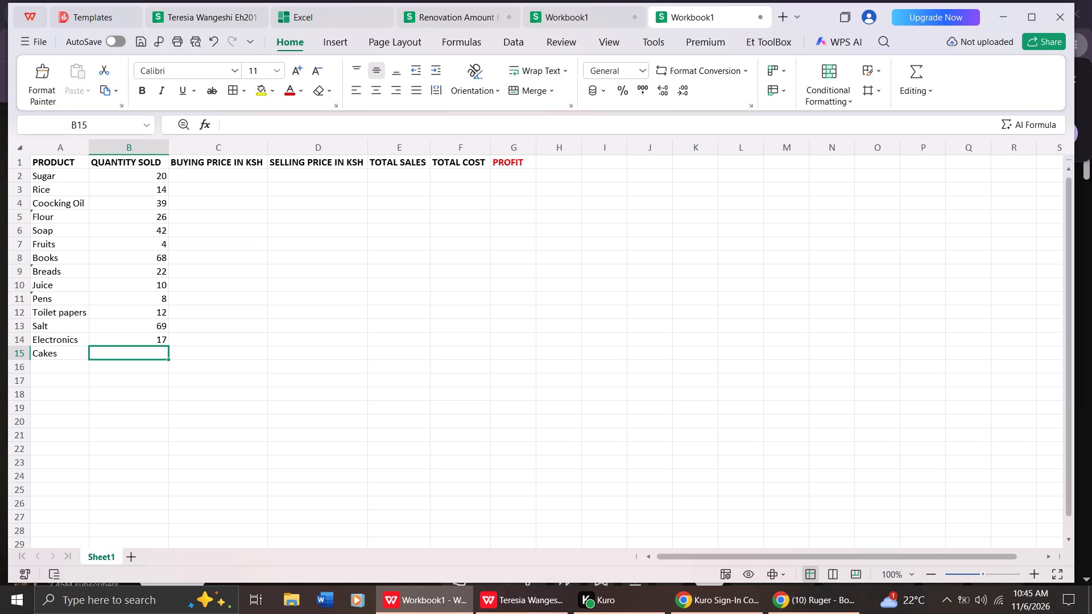
text(34)
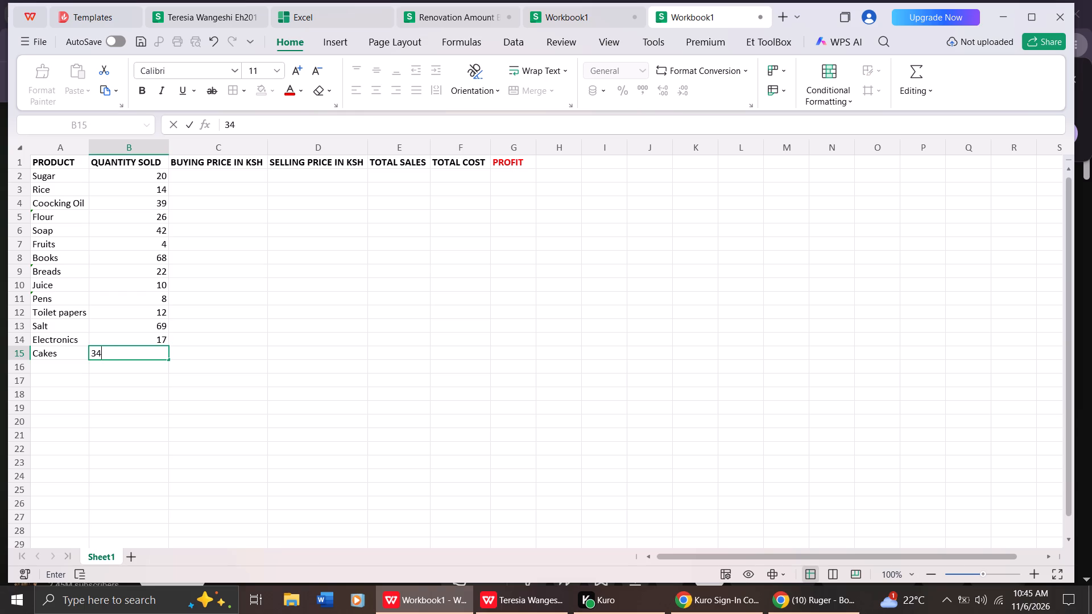
Enter the buying and selling prices in rows 2 and 3: 1800 and 3400 for Sugar, 1200 and 1700 for Rice.
click(231, 176)
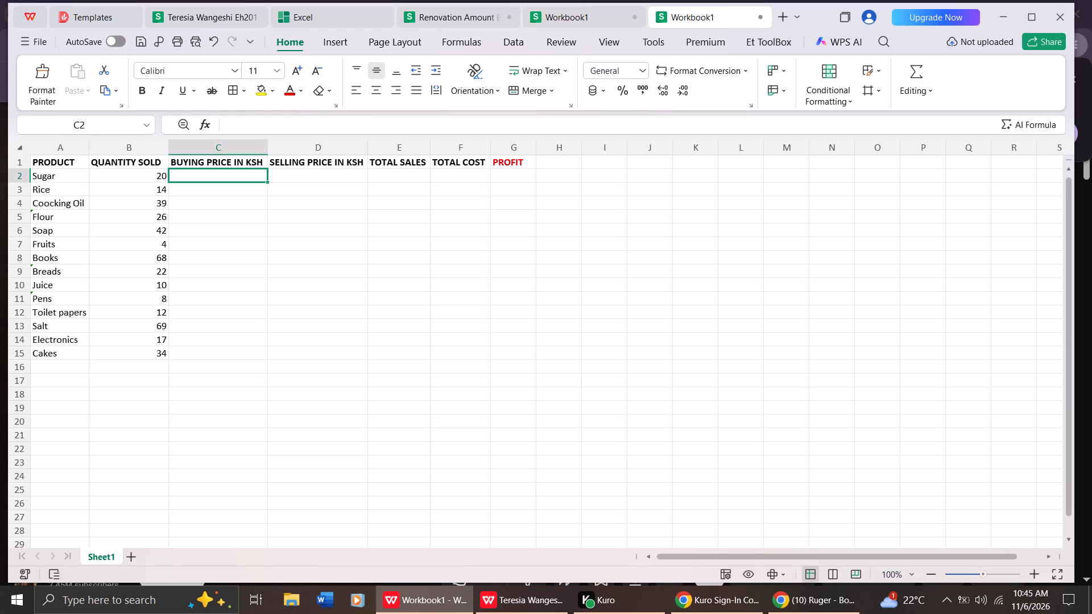
key(1)
text(800)
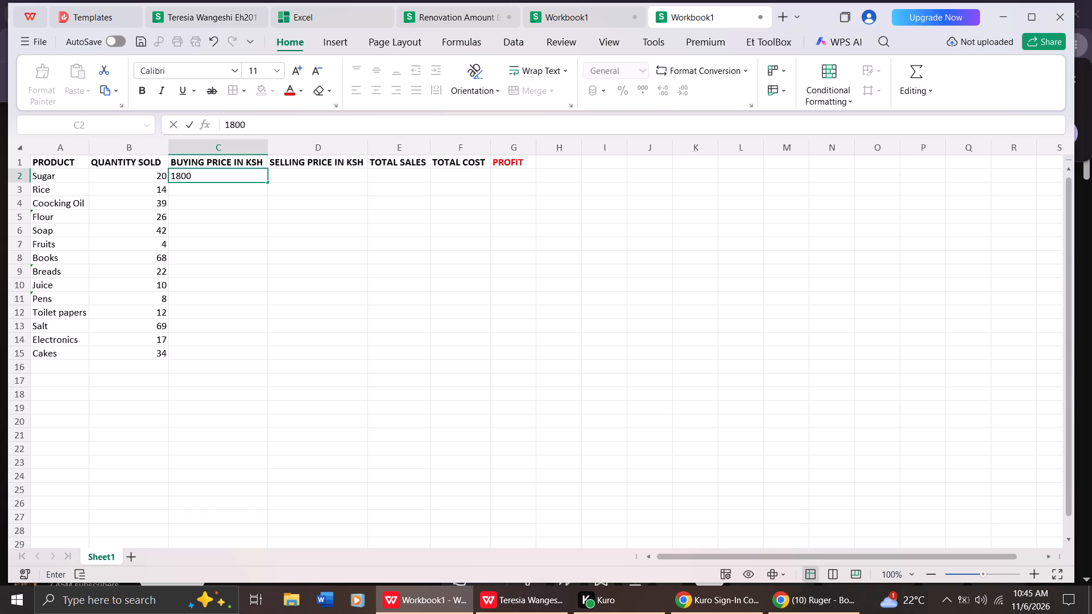
click(329, 176)
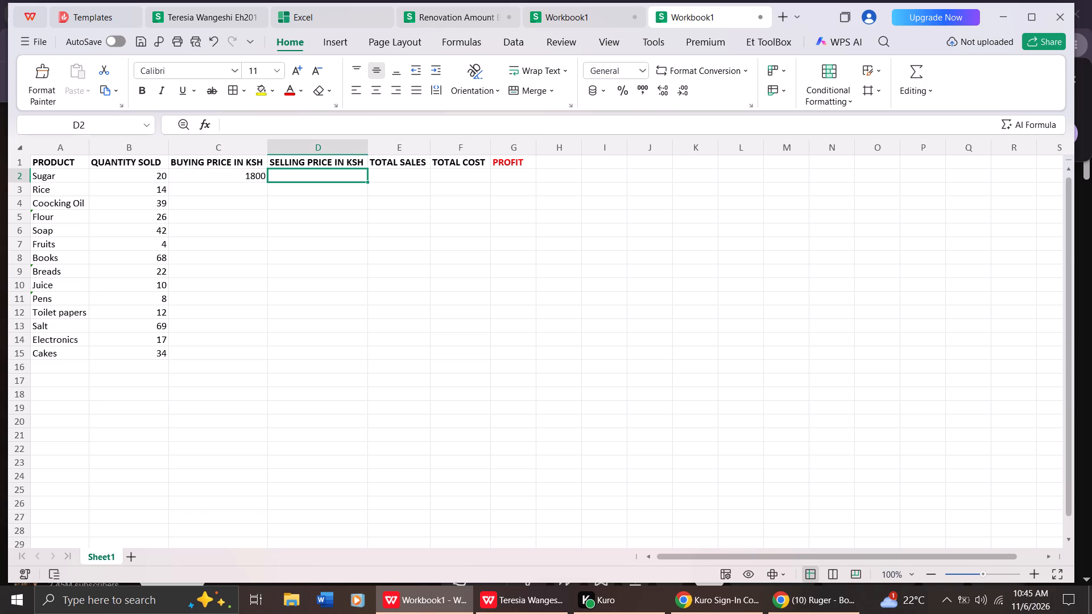
text(34)
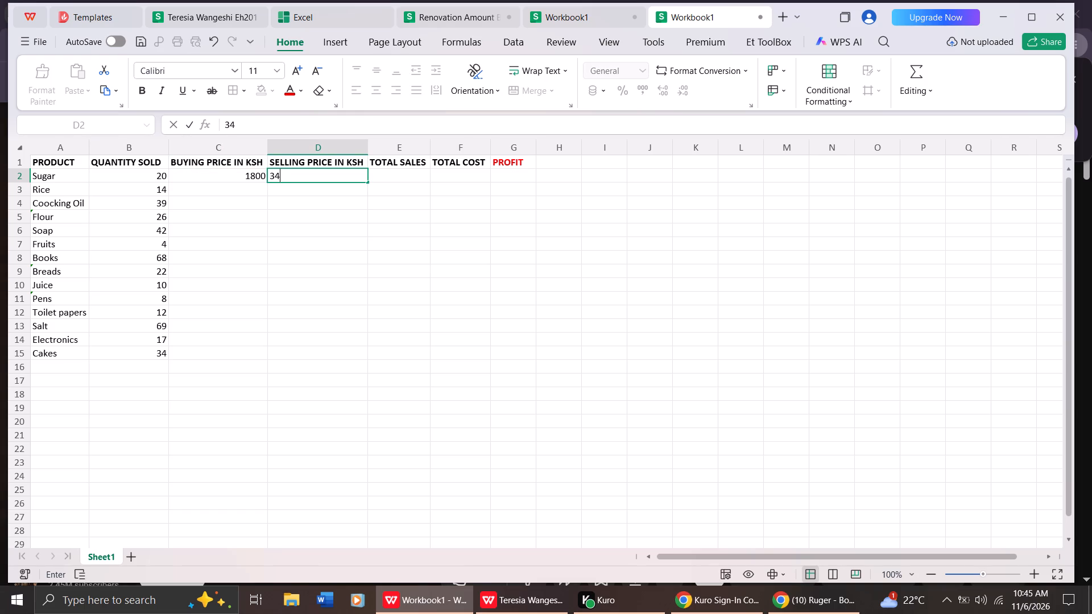
text(00)
click(236, 190)
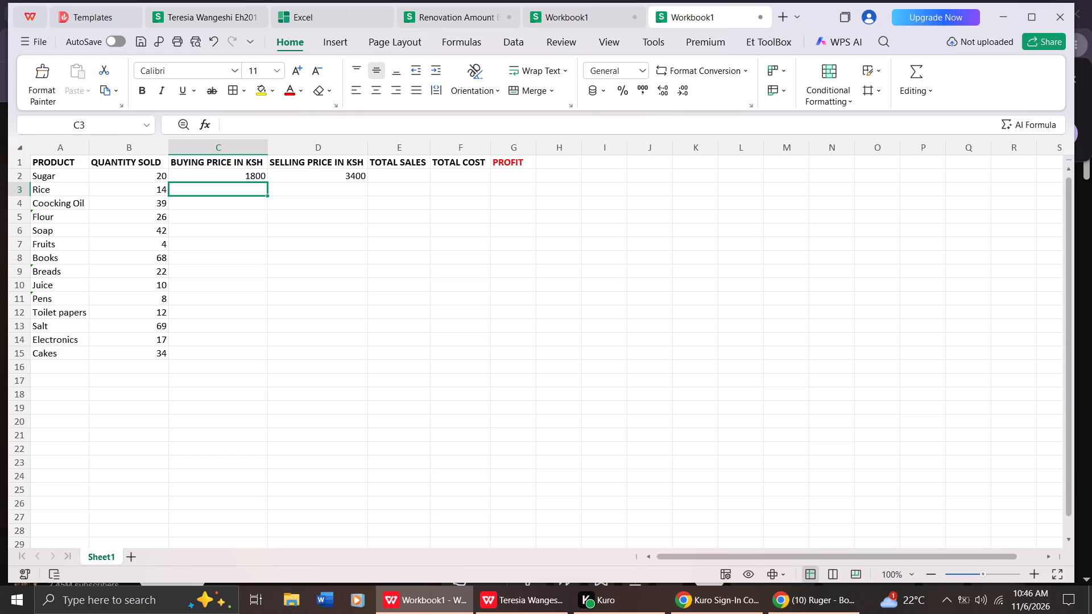
text(1200)
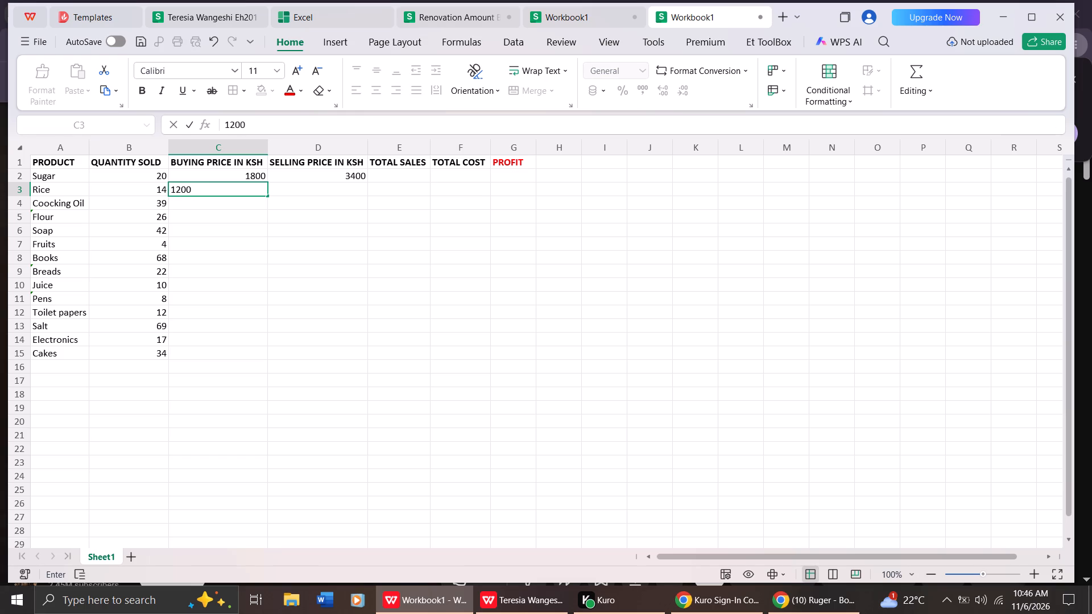
click(292, 187)
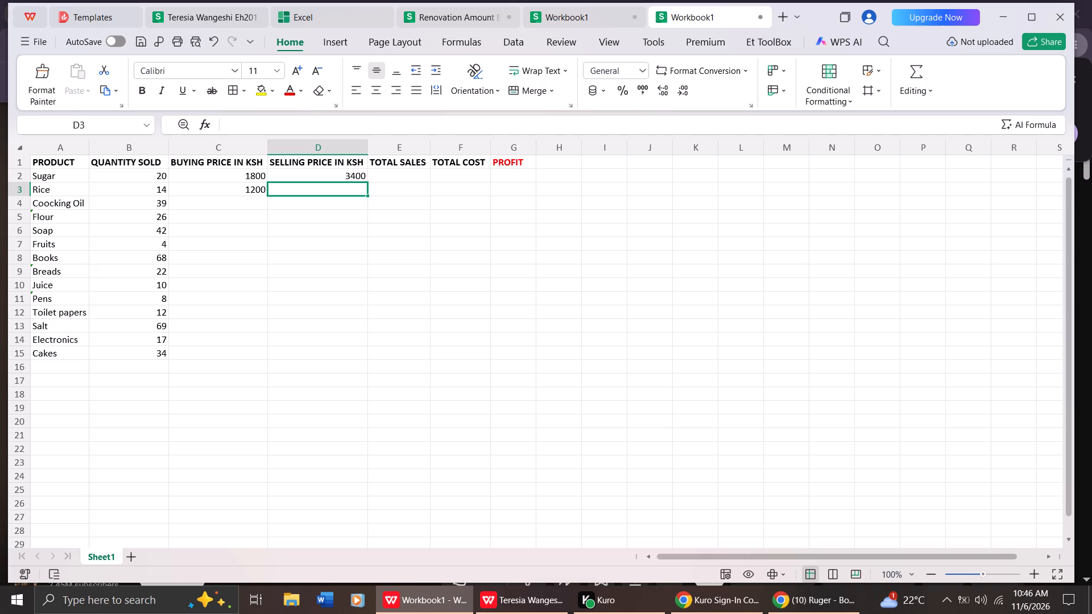
text(17)
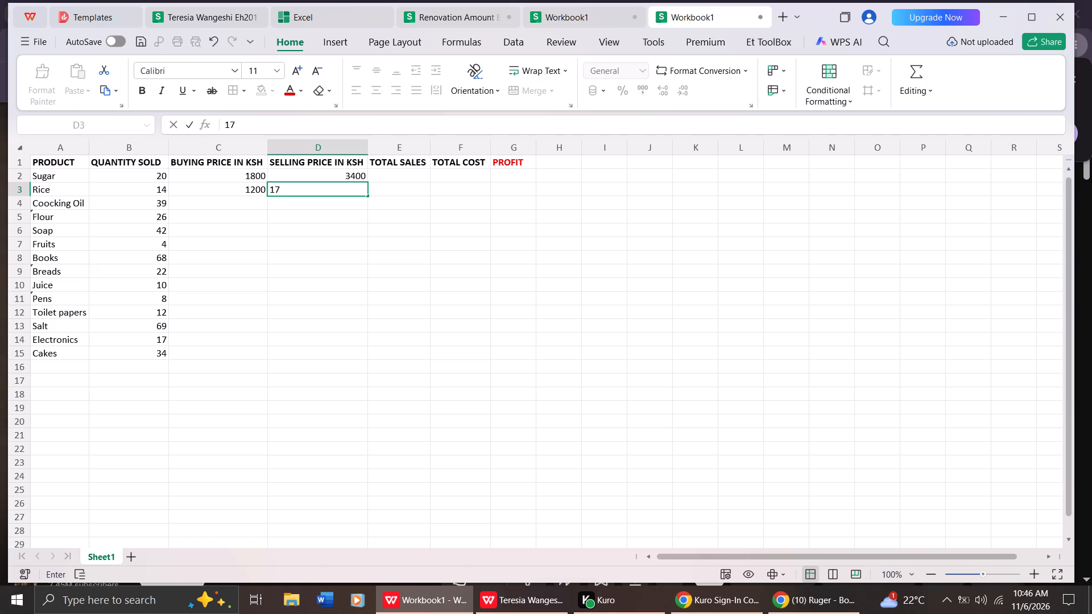
text(000)
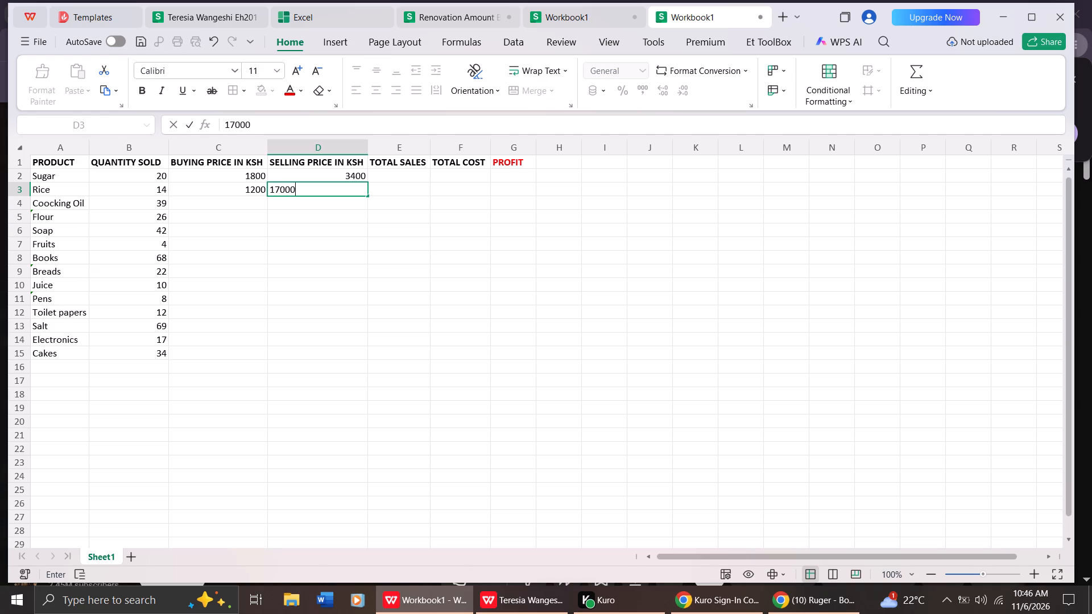
key(BackSpace)
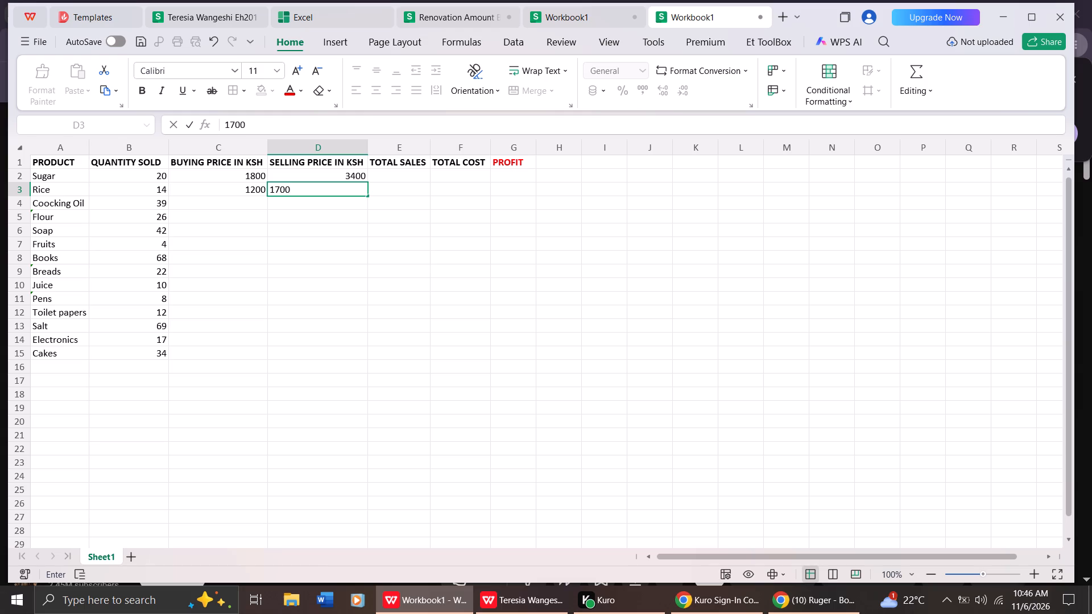
Enter a buying price of 6000 in C4 and a selling price of 8200 in D4 for Coocking Oil.
click(240, 205)
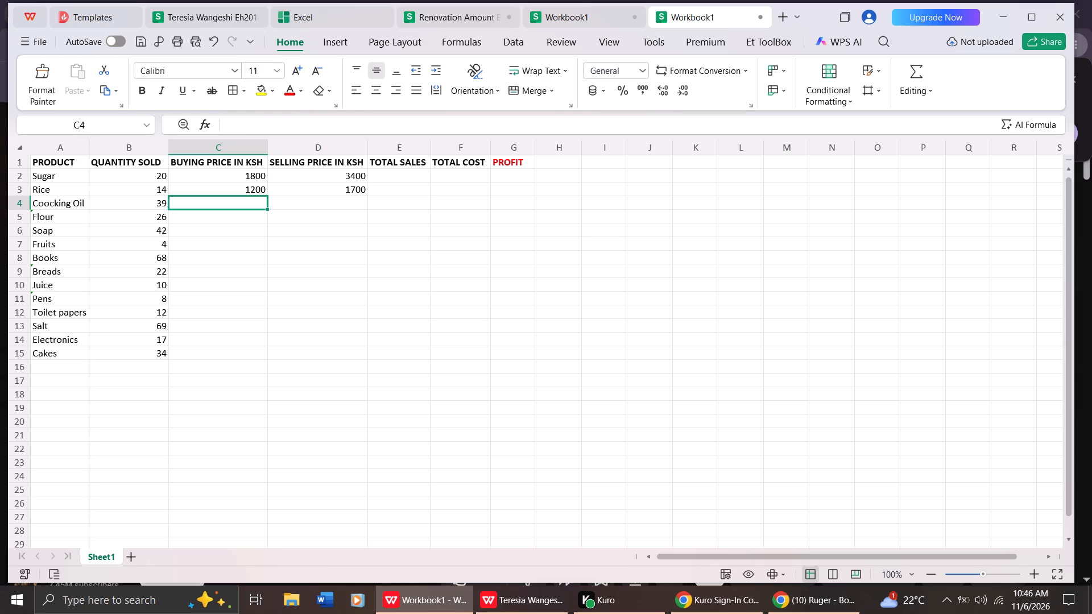
key(6)
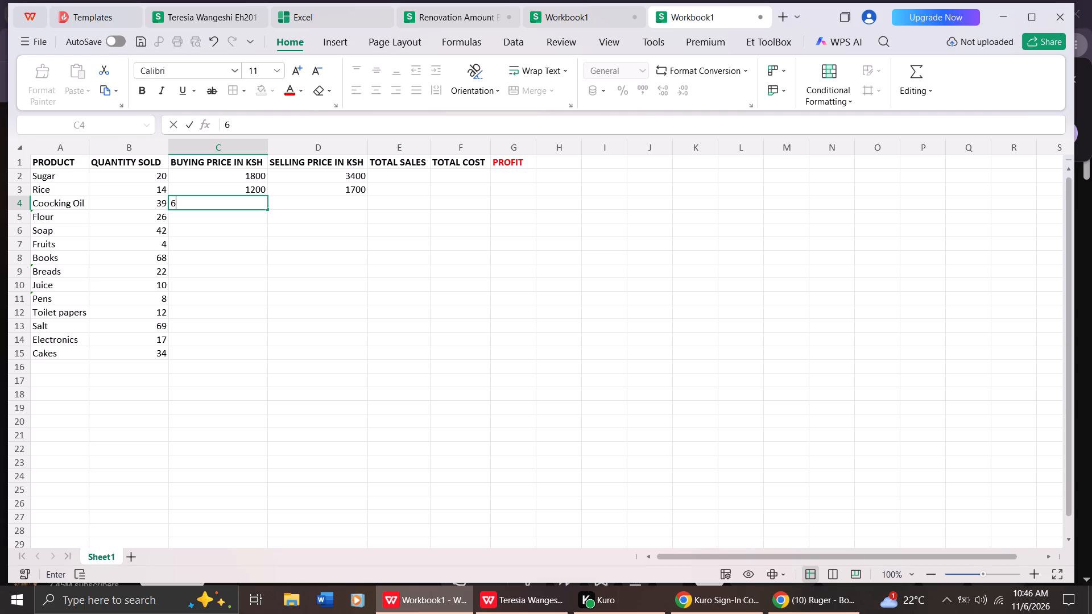
text(000)
click(286, 201)
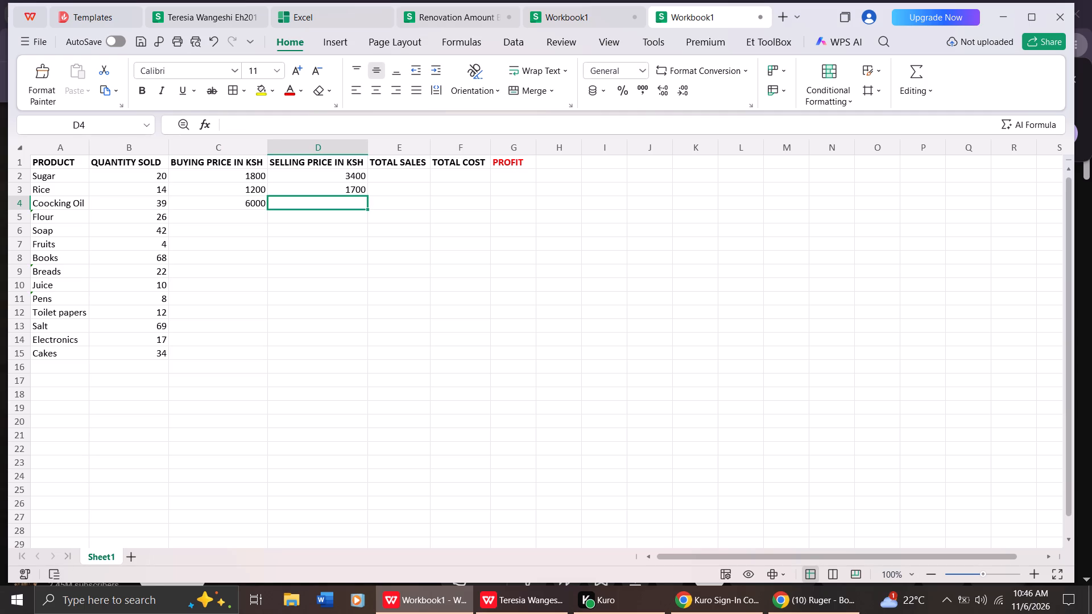
text(82)
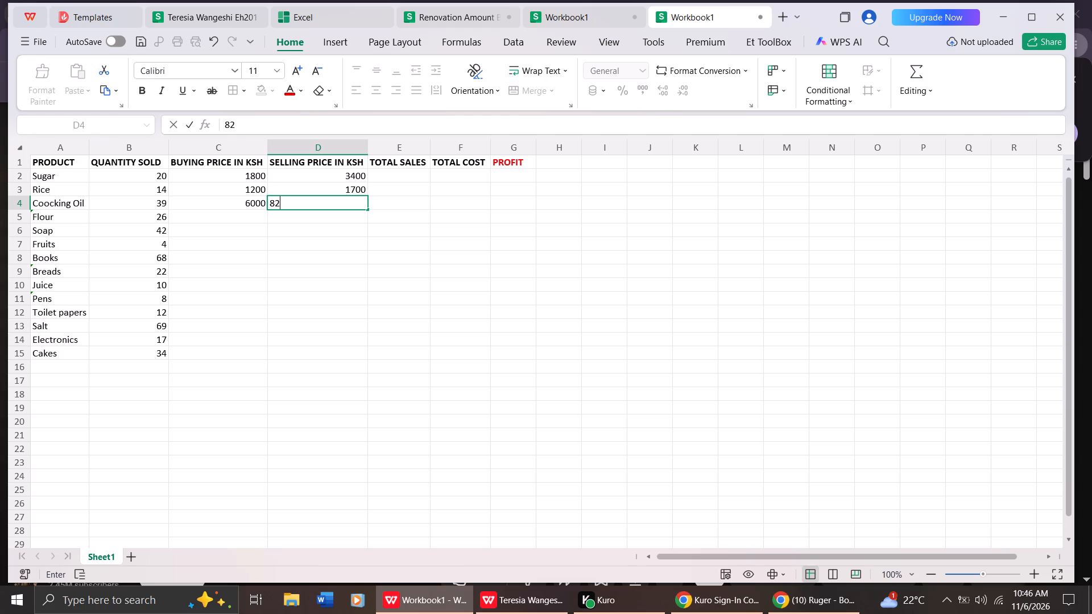
text(00)
Enter a buying price of 8600 in C5 and a selling price of 9800 in D5 for Flour.
click(237, 215)
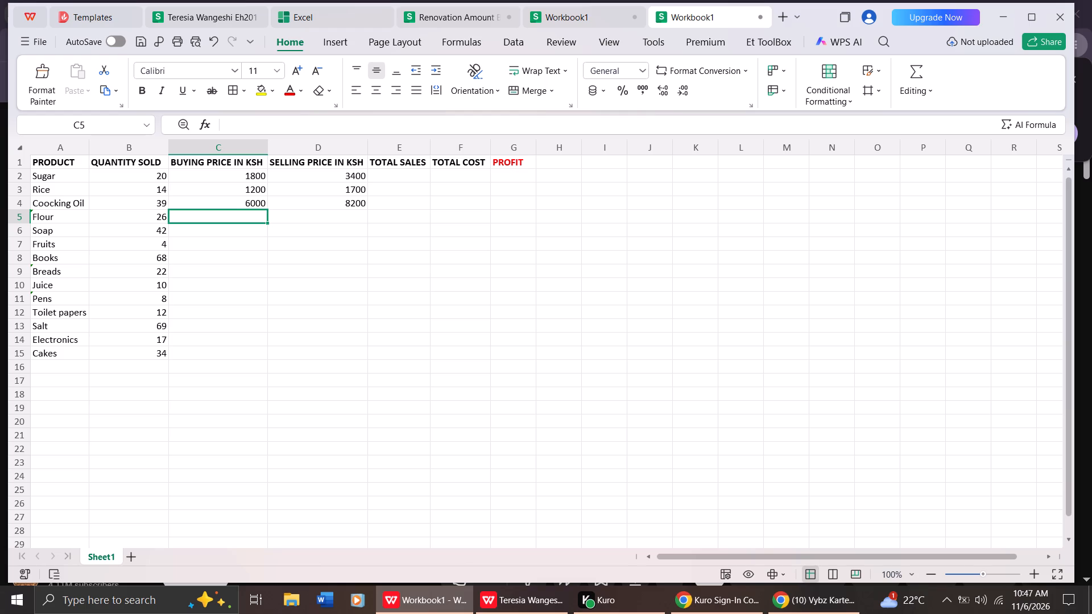
key(6)
text(000)
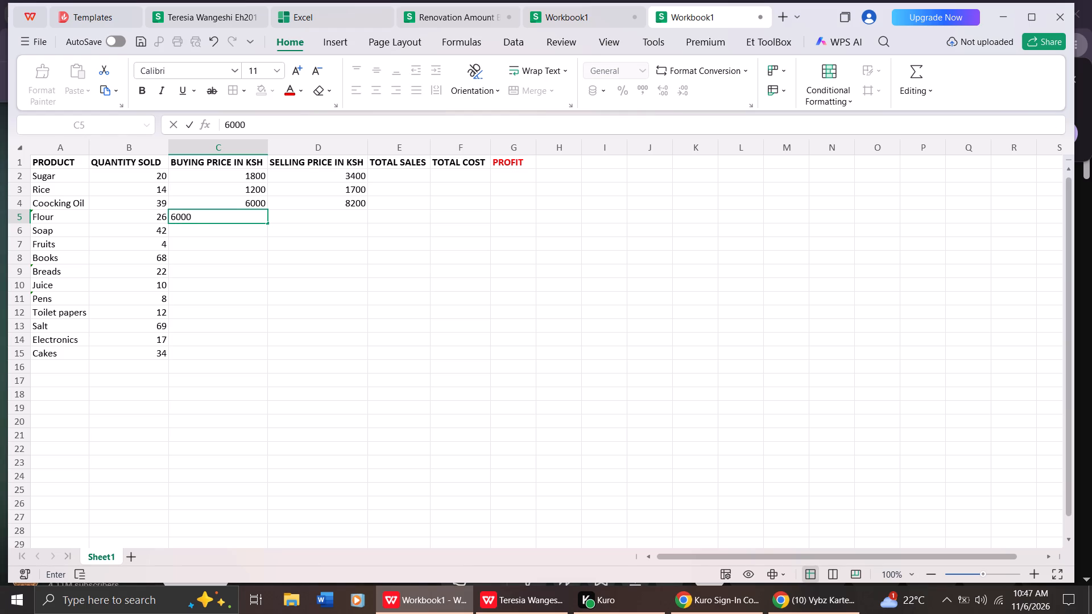
key(BackSpace)
key(BackSpace)
key(BackSpace)
key(BackSpace)
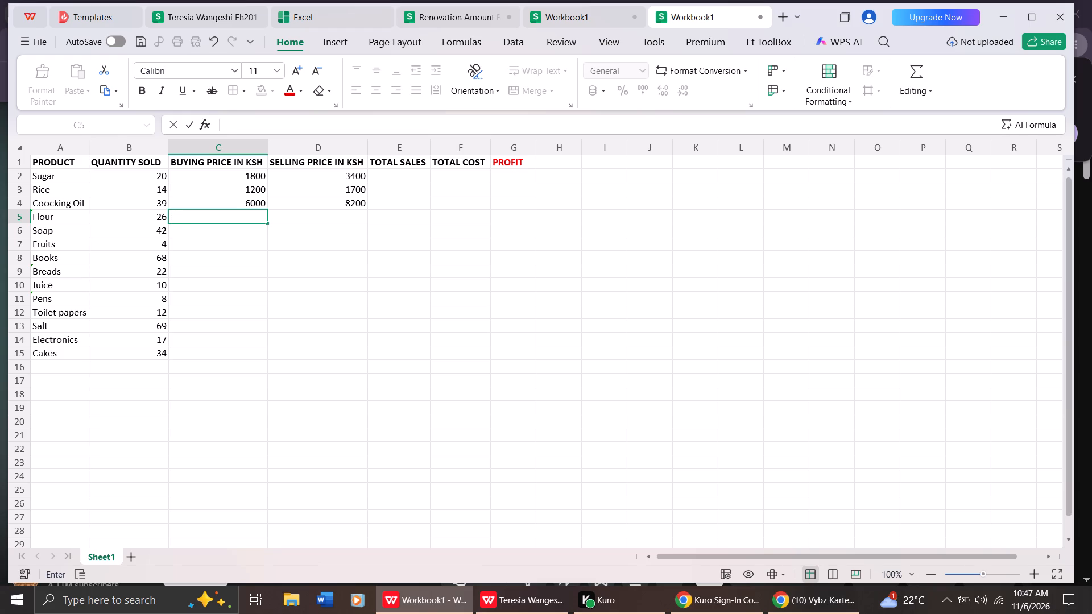
key(8)
key(6)
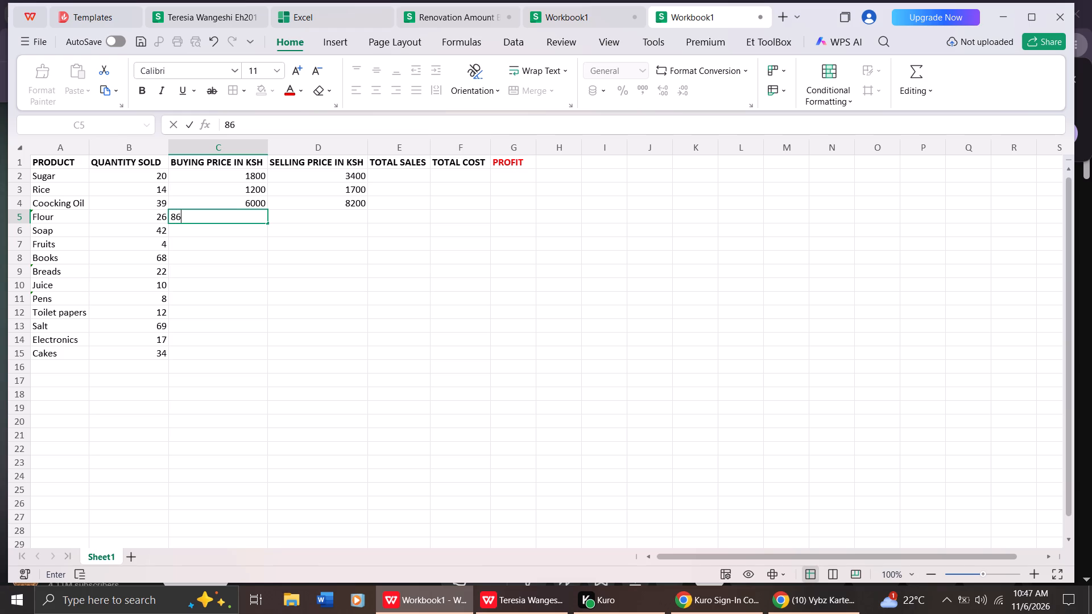
text(00)
click(289, 221)
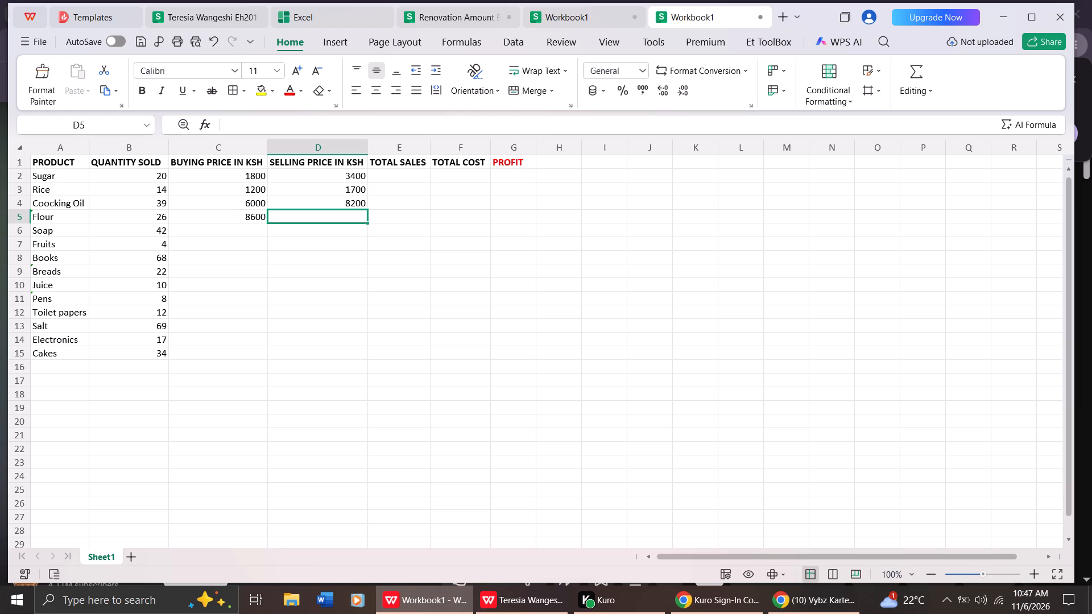
text(9800)
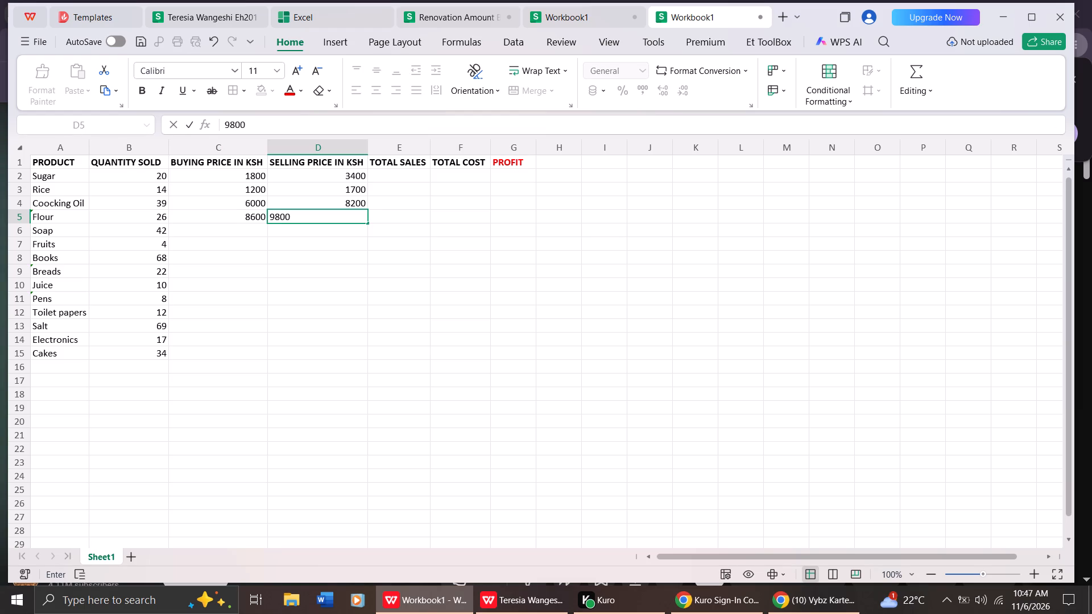
click(262, 226)
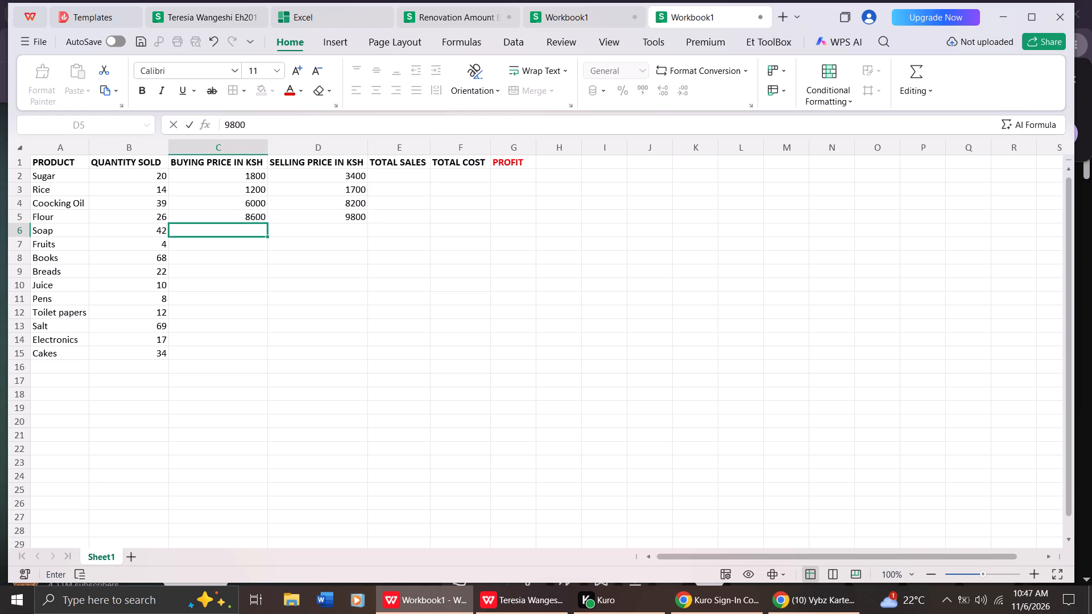
Enter a buying price of 2400 in C6 and a selling price of 6200 in D6 for Soap.
text(24)
text(00)
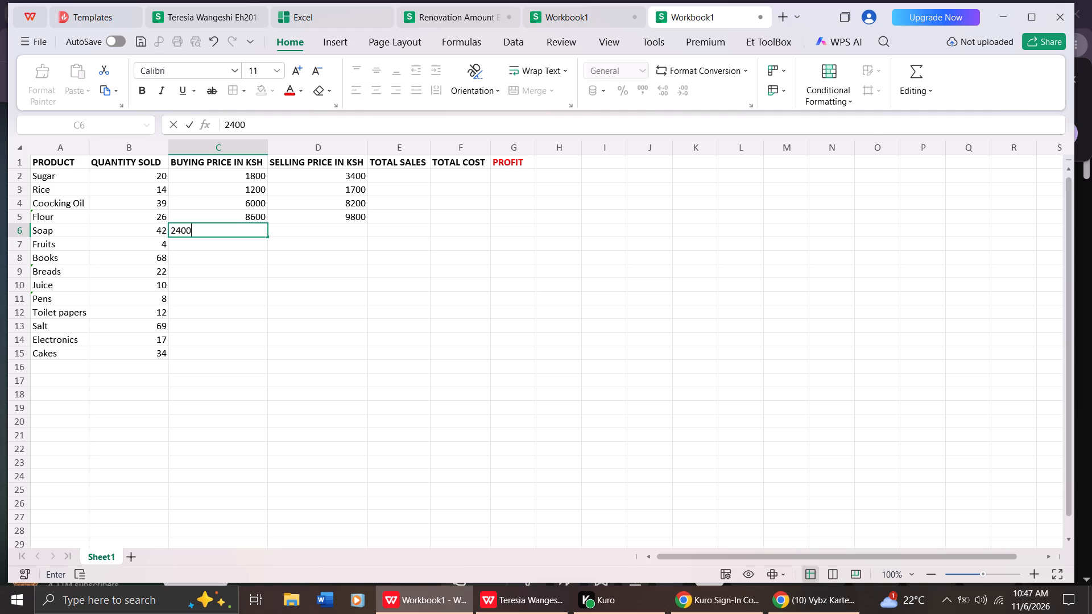
click(318, 229)
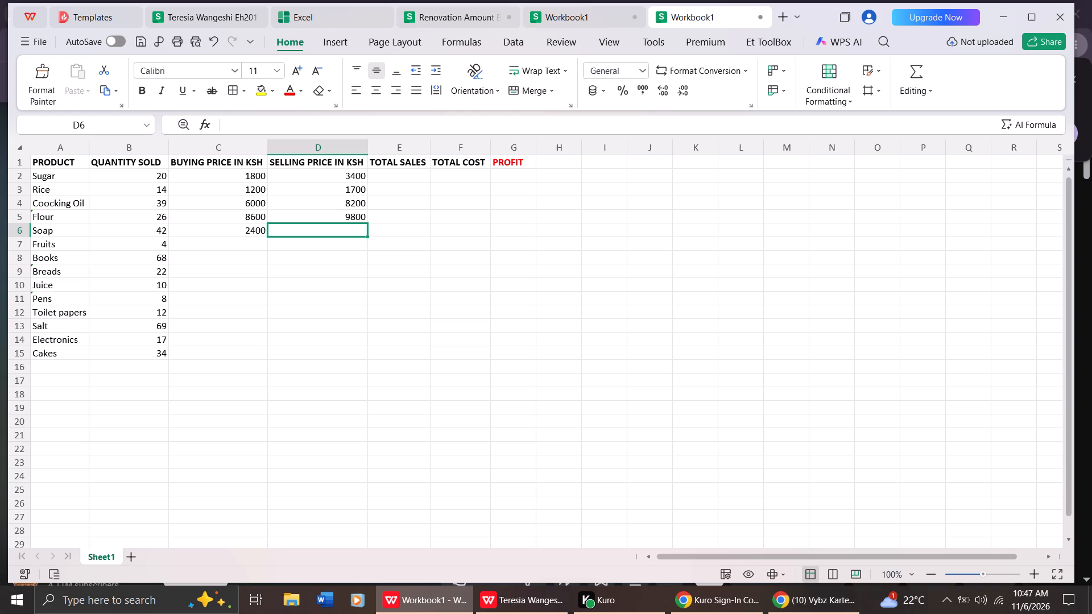
key(6)
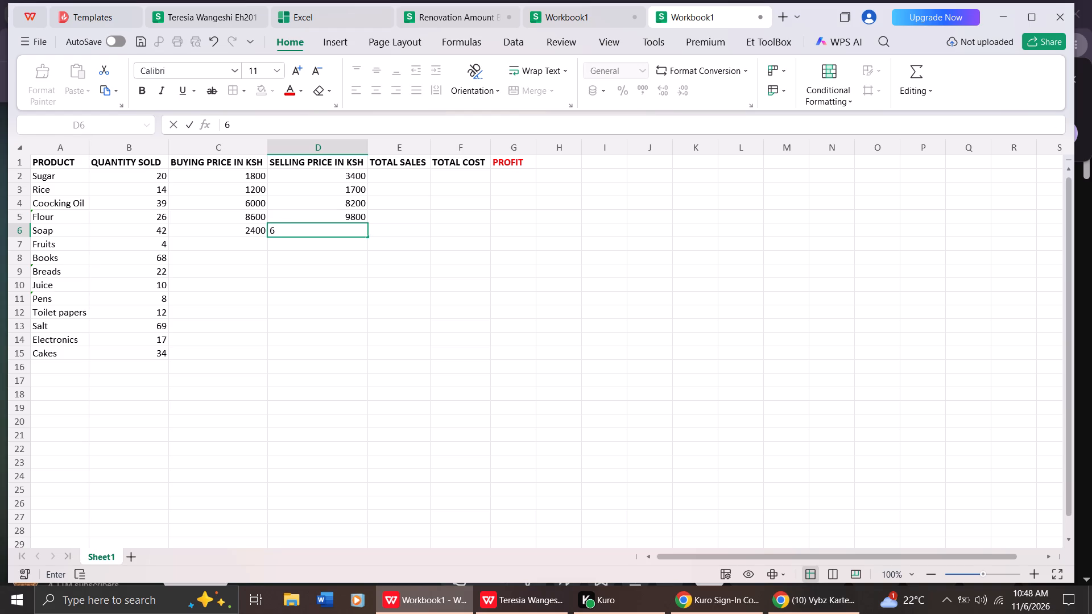
key(2)
text(00)
click(264, 240)
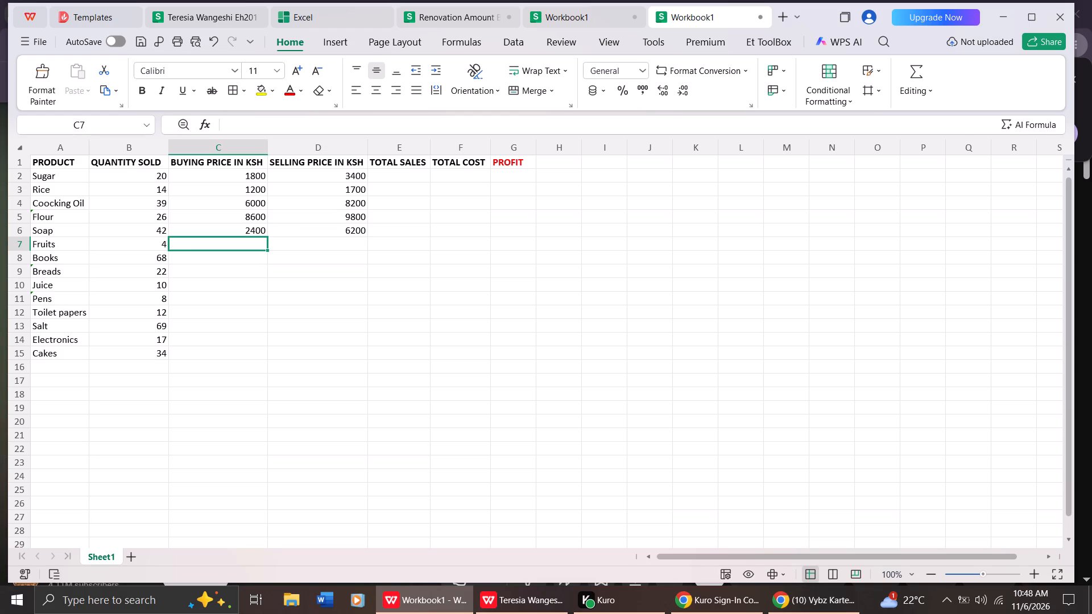
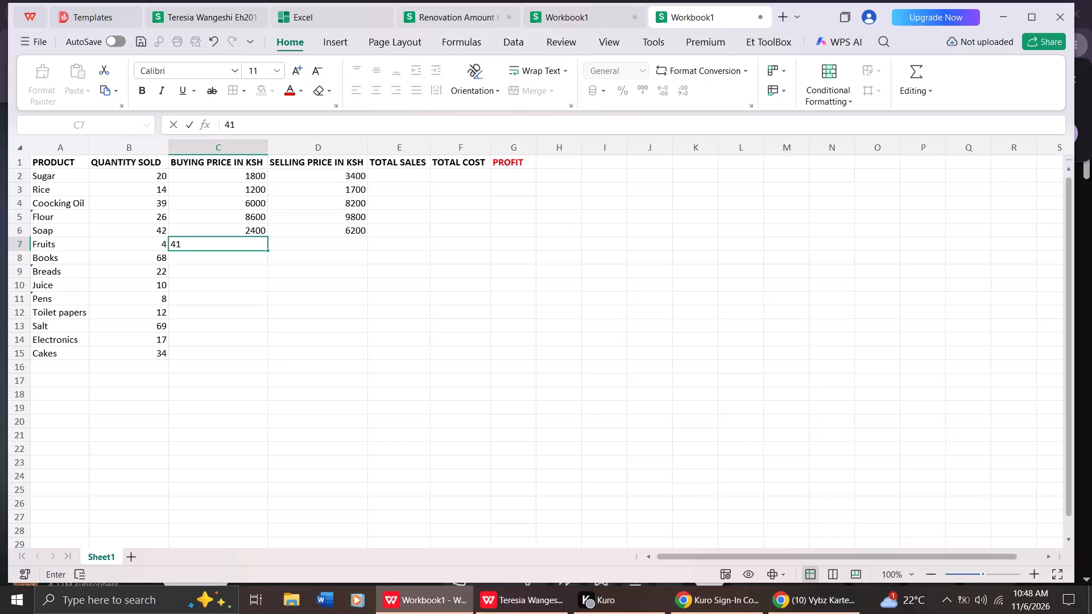
Enter a selling price of 5600 in D7 for Fruits.
click(329, 239)
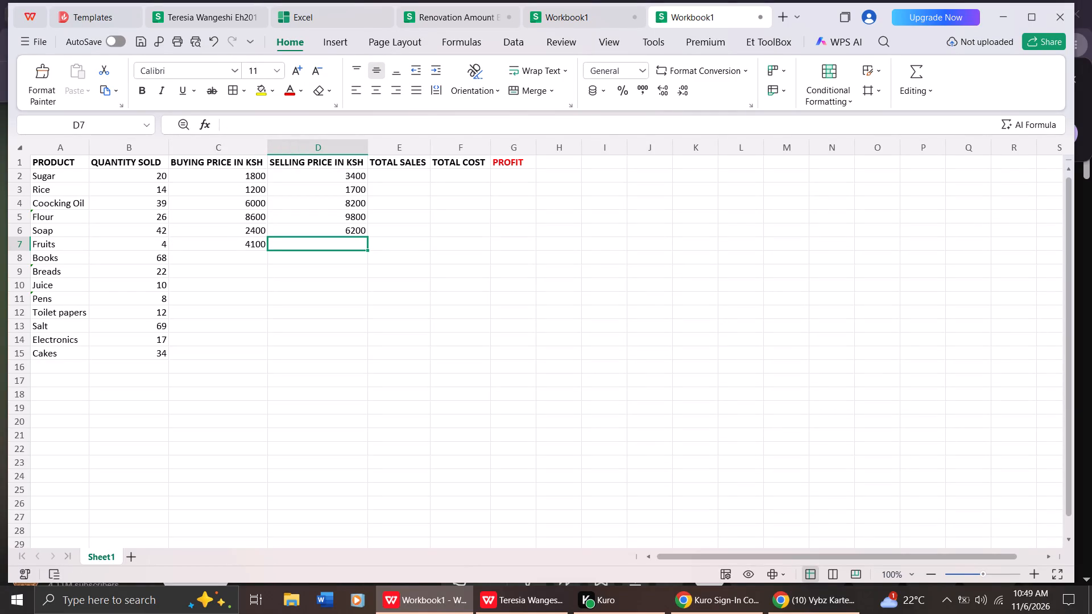
text(56)
text(00)
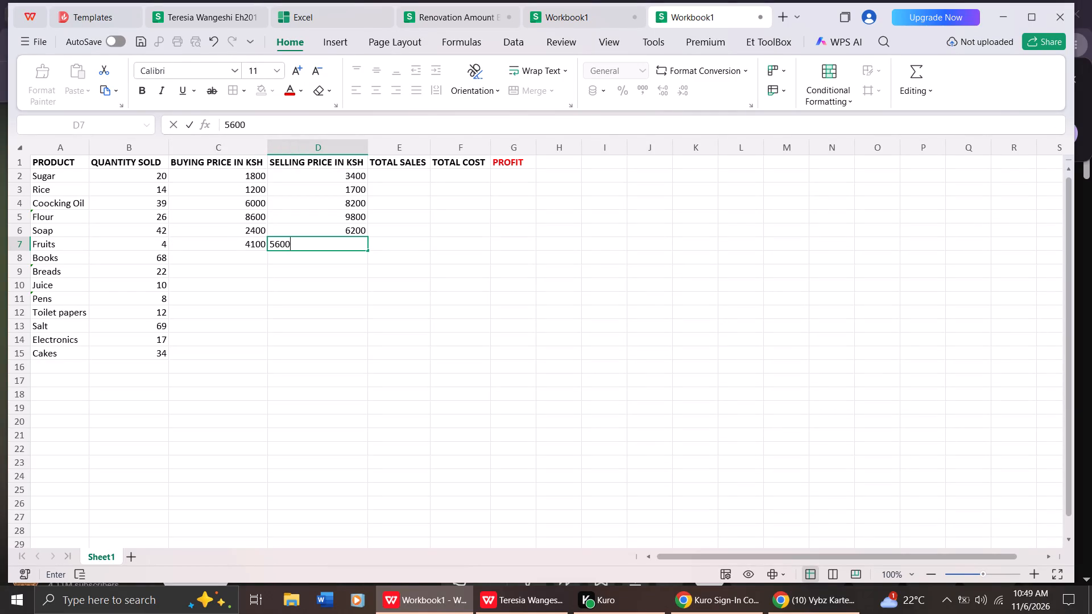
click(245, 259)
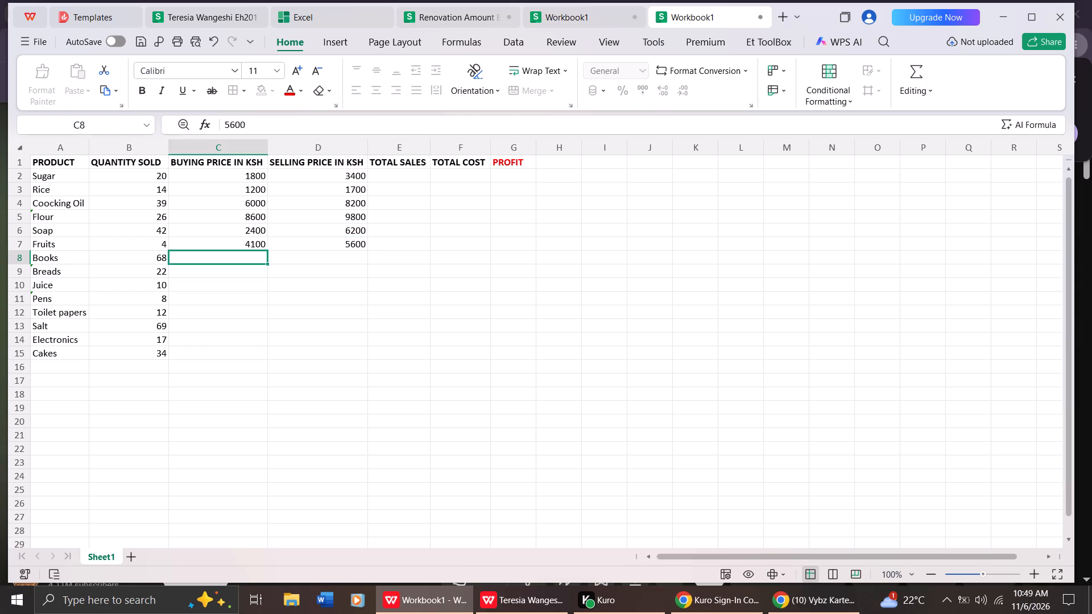
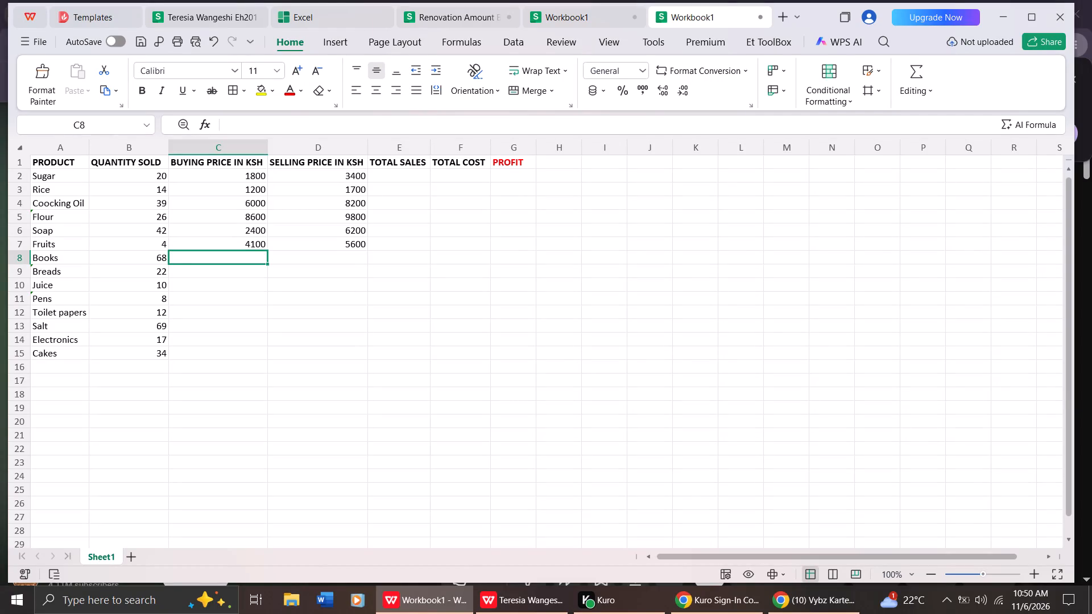
Enter a buying price of 400 in C8 and a selling price of 600 in D8 for Books.
key(4)
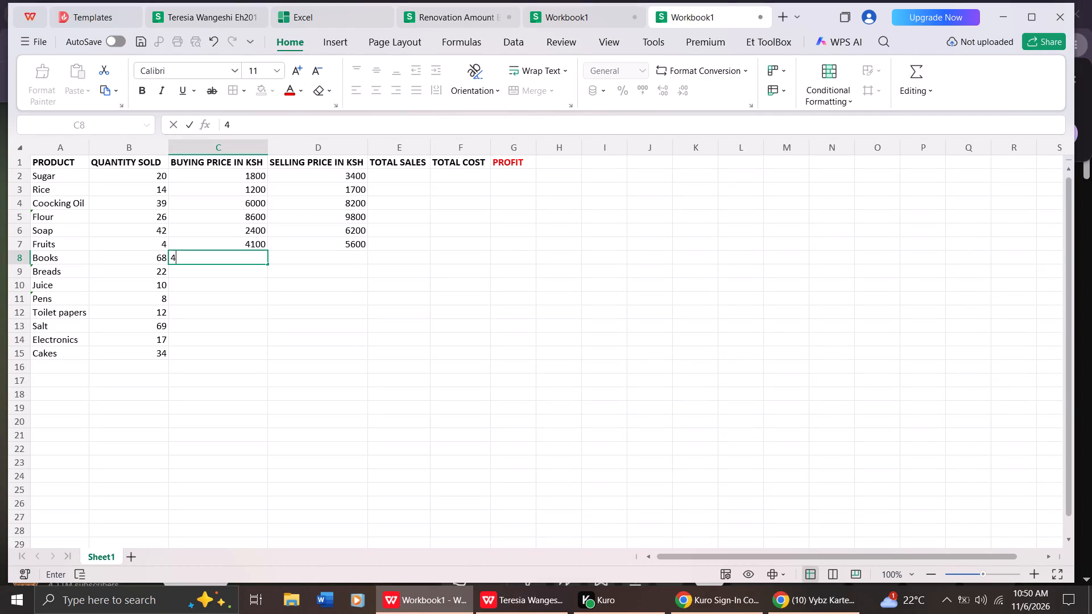
text(00)
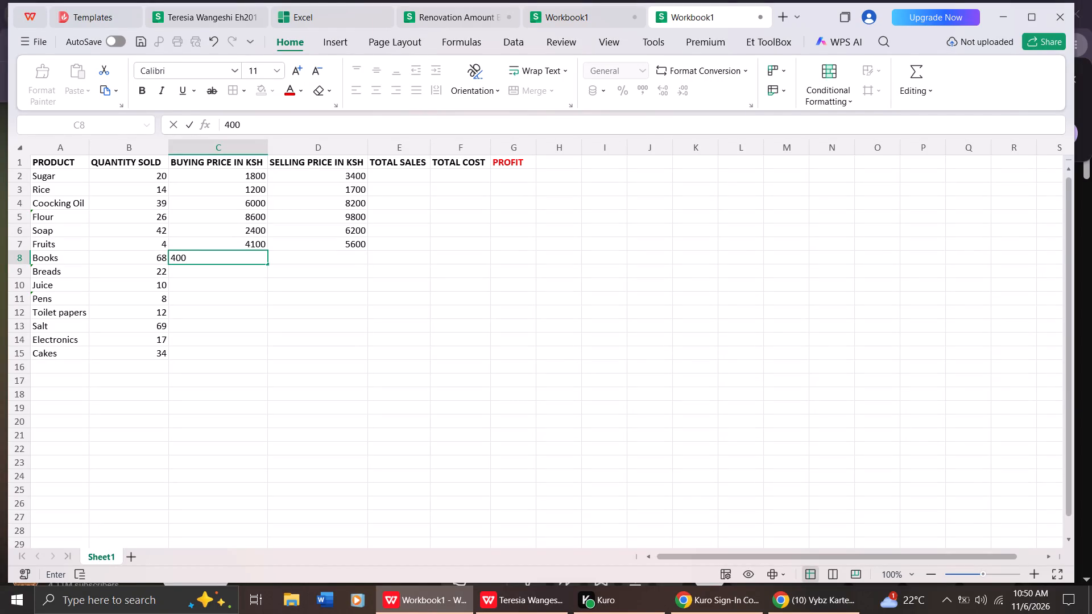
click(287, 255)
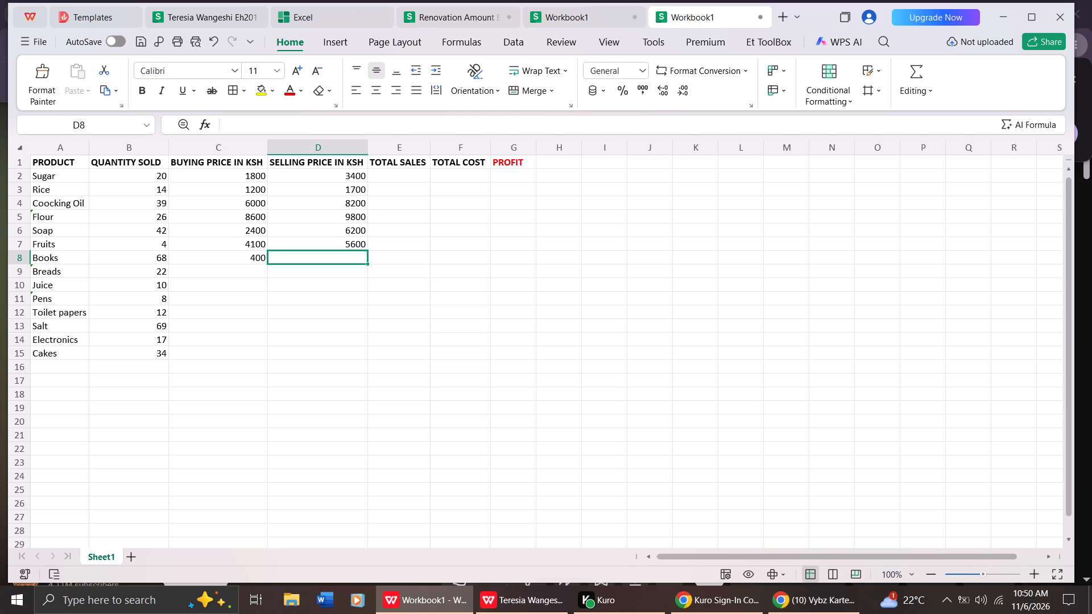
key(6)
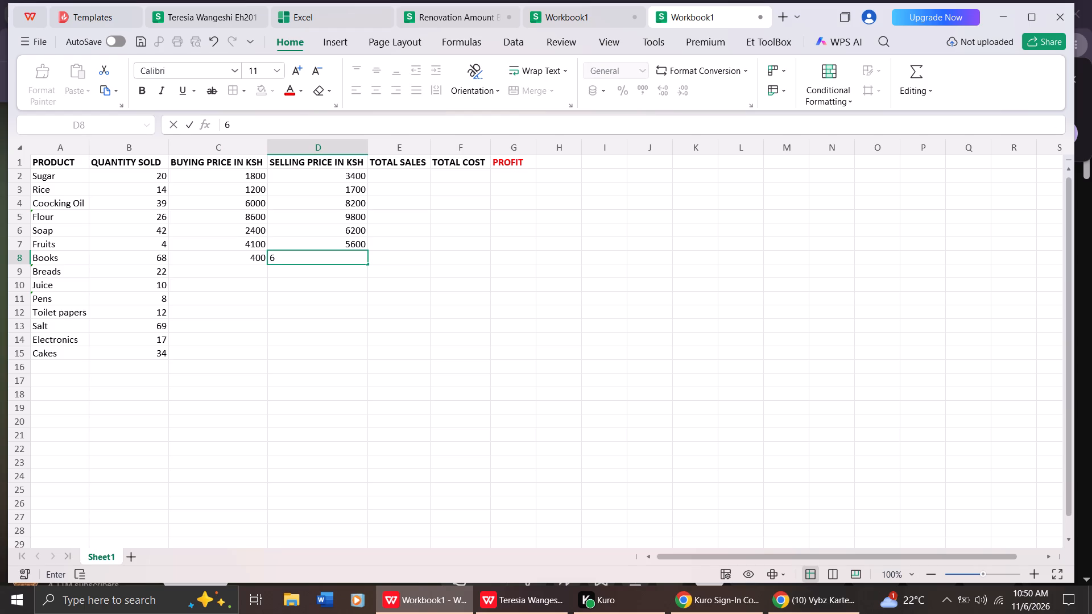
text(00)
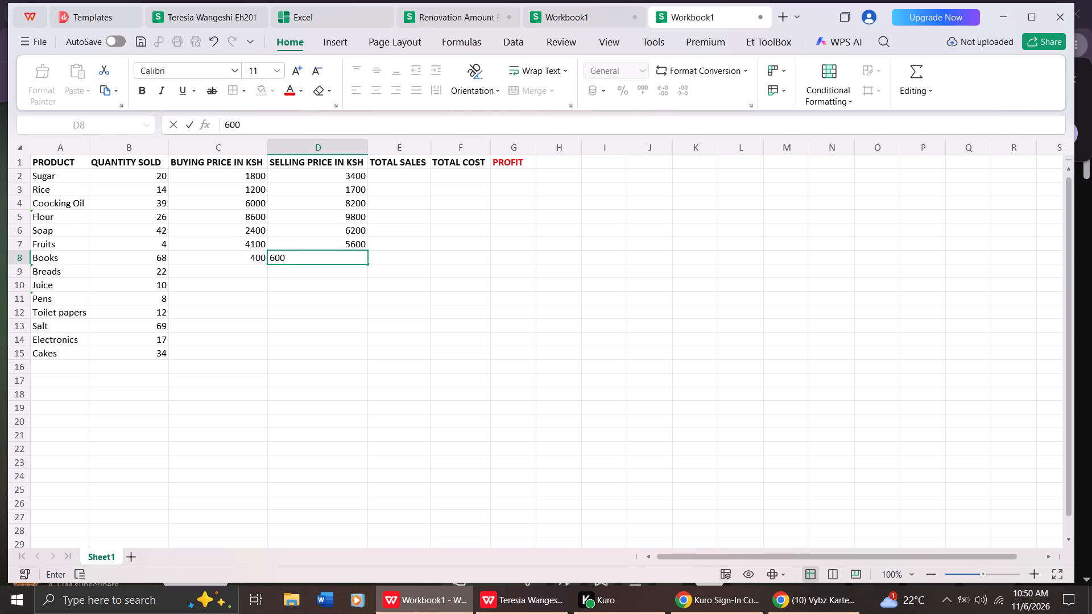
click(260, 266)
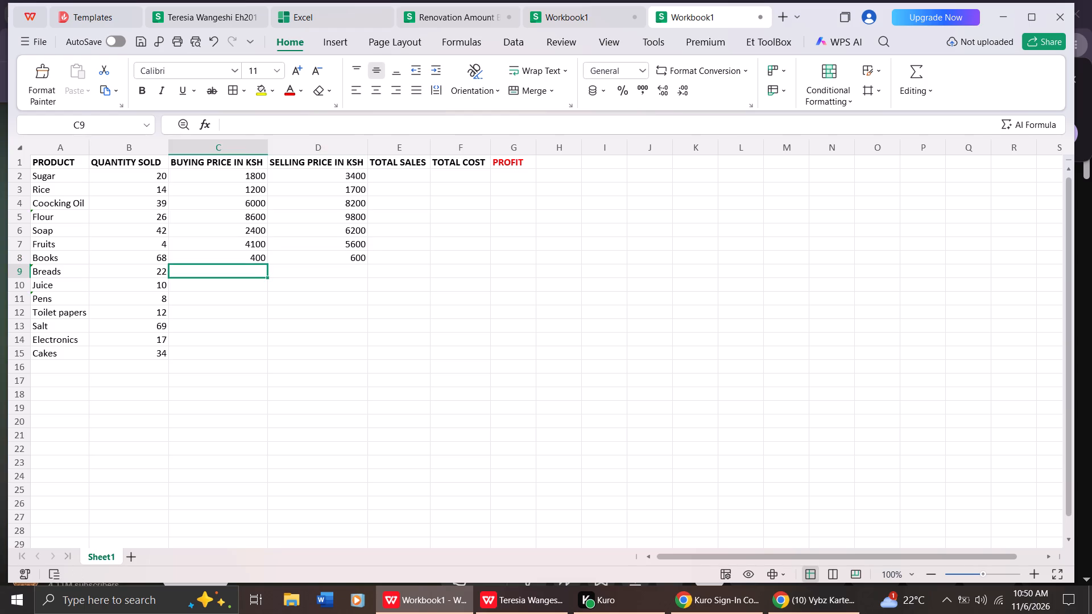
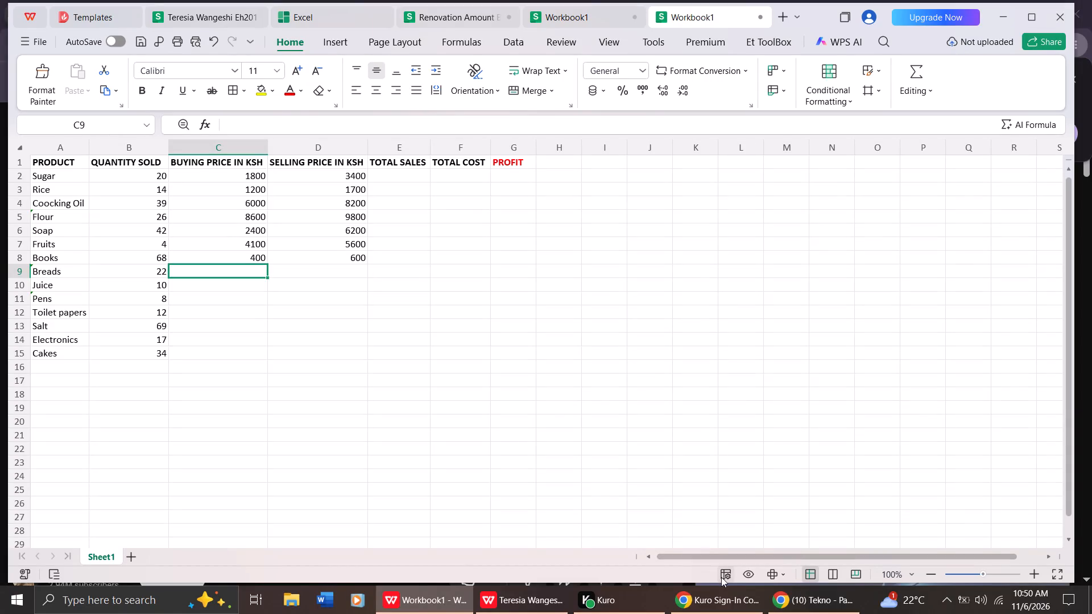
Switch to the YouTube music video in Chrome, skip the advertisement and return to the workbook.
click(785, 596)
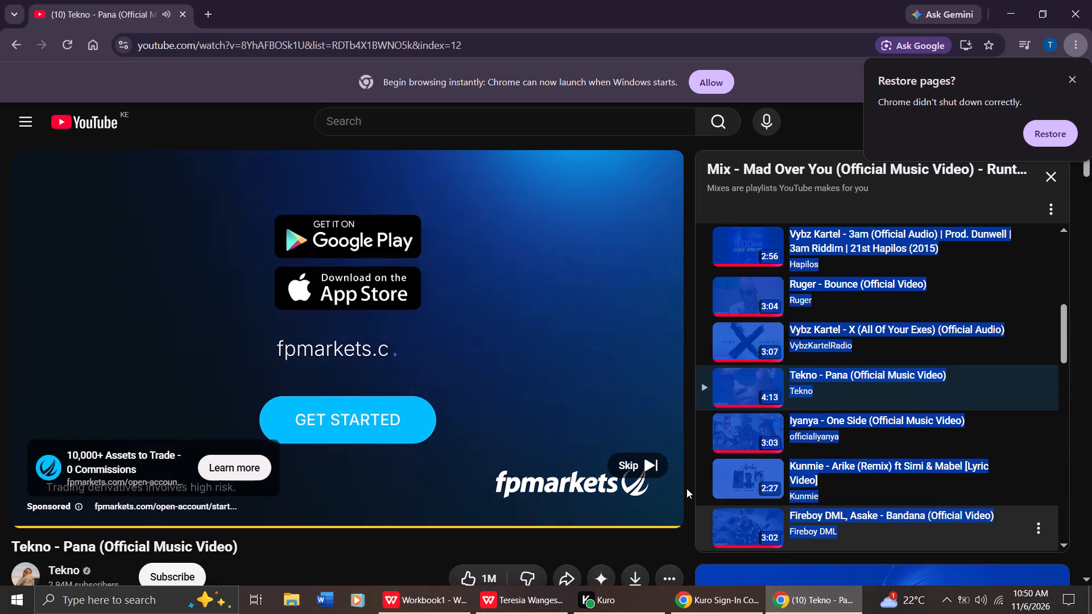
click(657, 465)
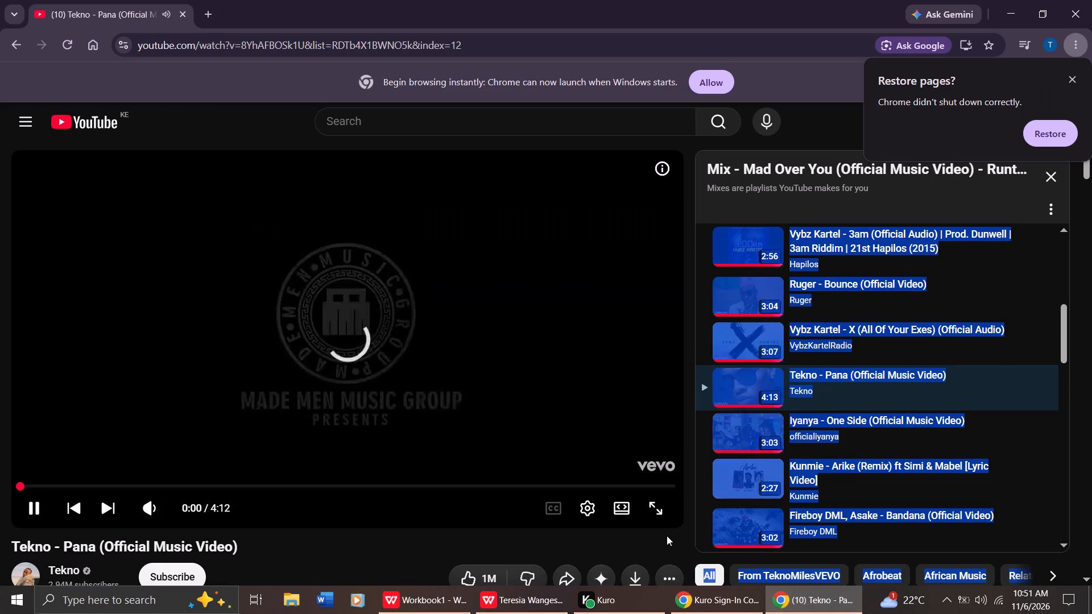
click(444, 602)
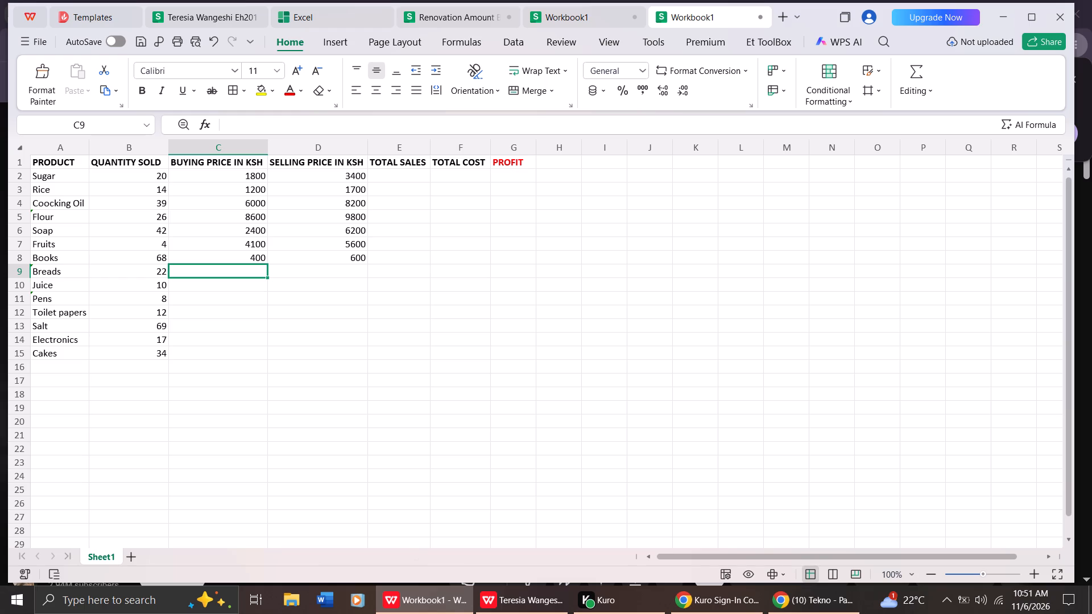
Enter a buying price of 4600 in C9 and a selling price of 10000 in D9 for Breads.
text(46)
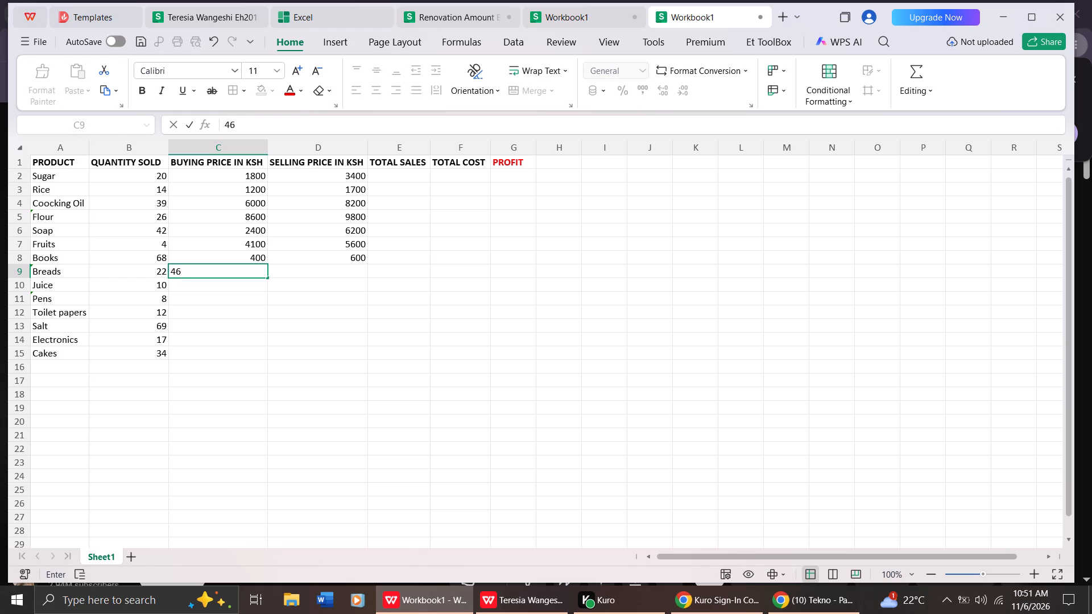
text(00)
click(354, 272)
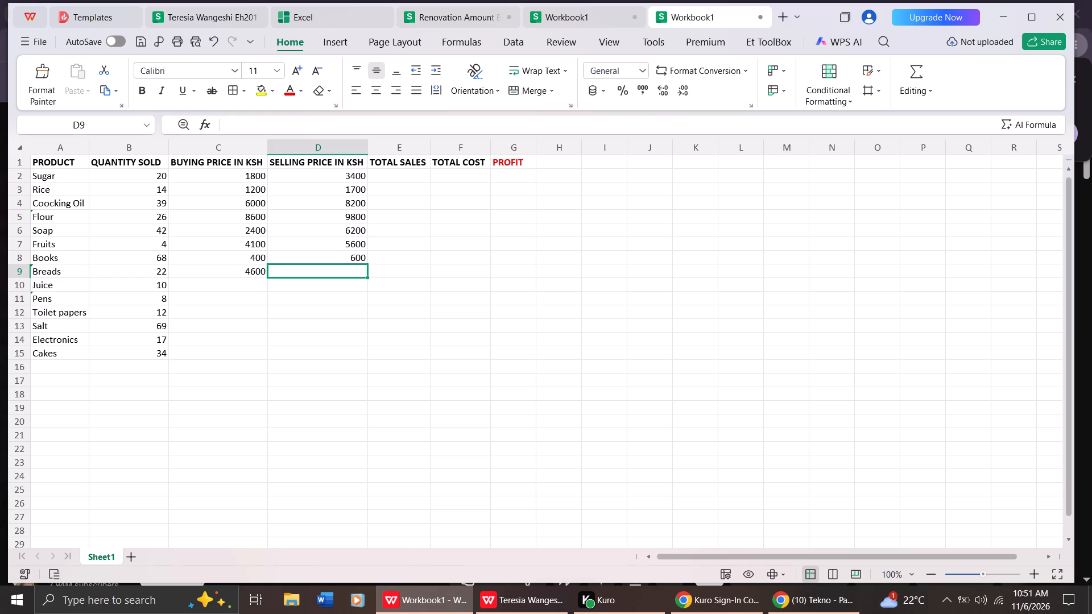
key(1)
text(0000)
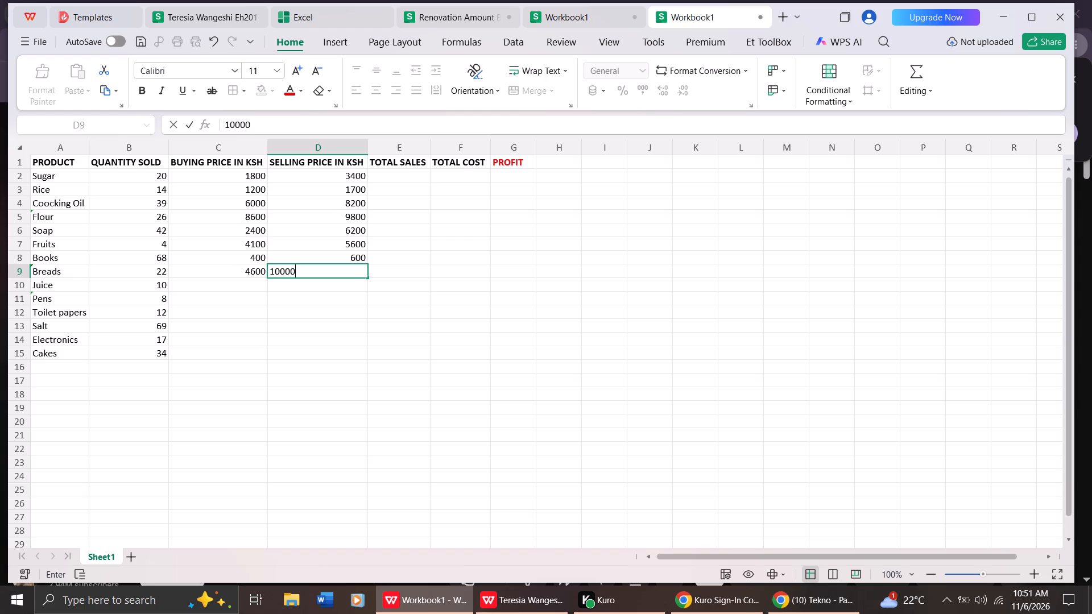
Enter a buying price of 1200 in C10 and a selling price of 12000 in D10 for Juice.
click(250, 284)
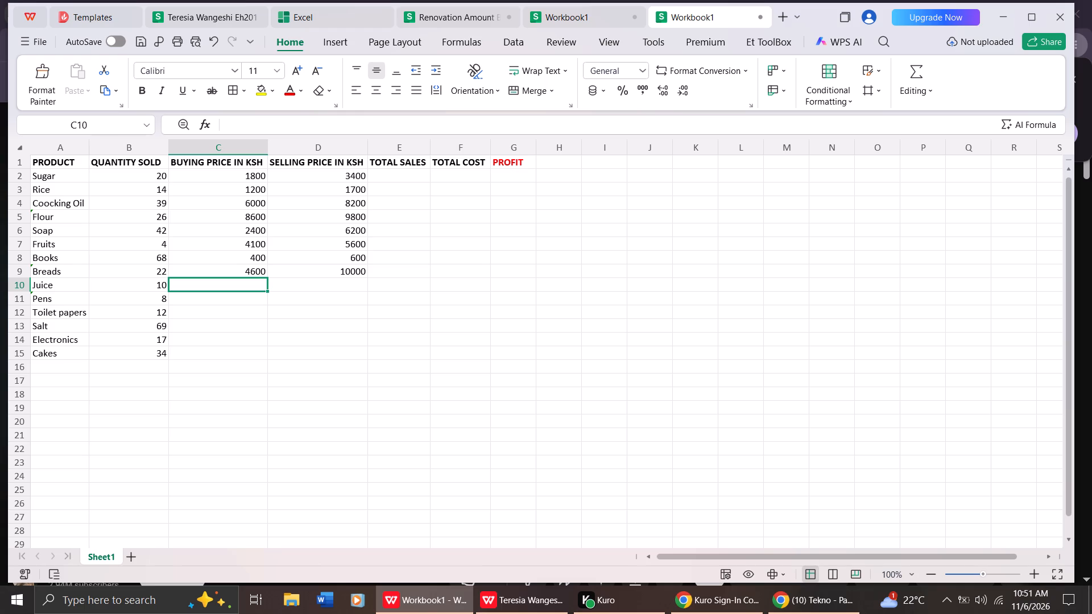
text(12)
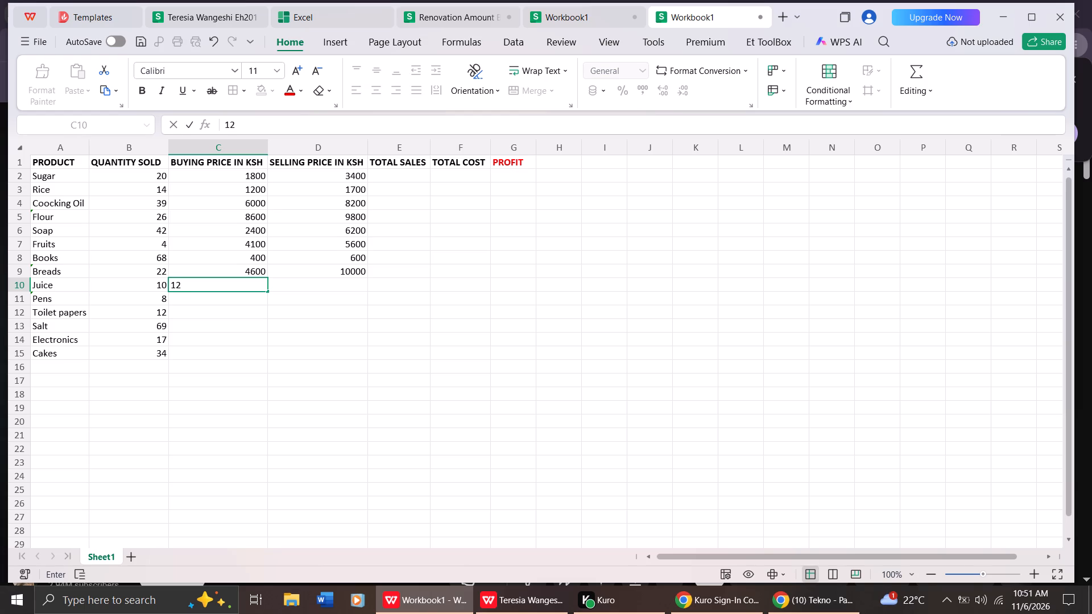
text(00)
click(289, 281)
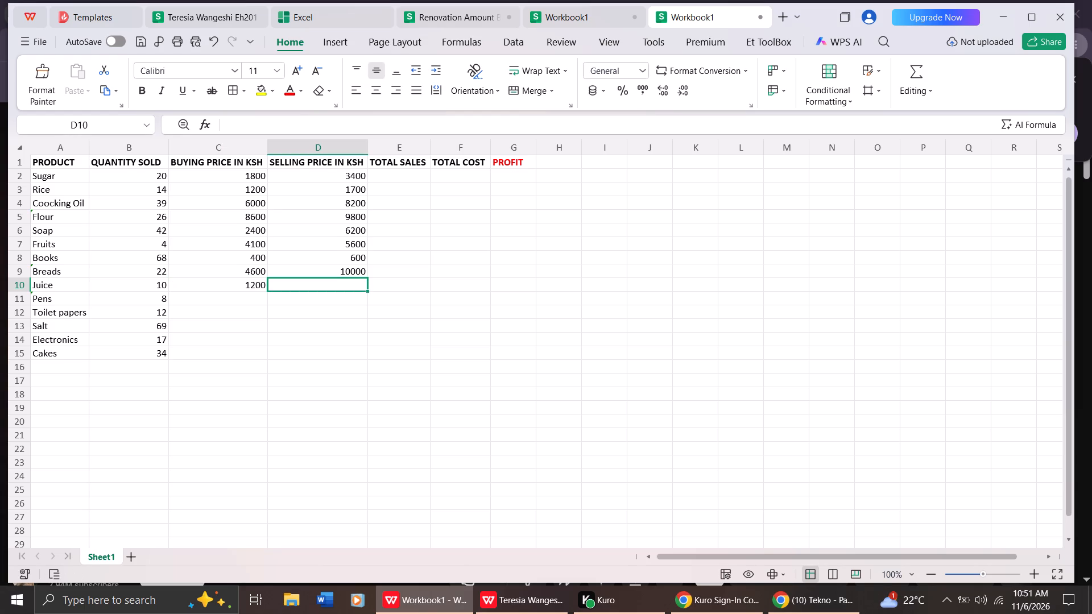
text(12)
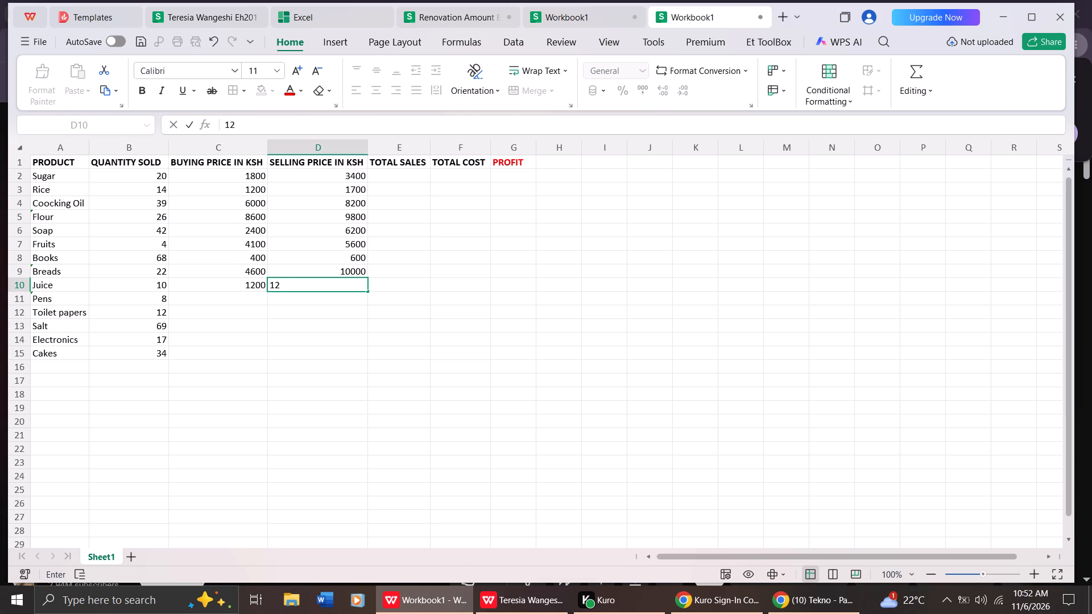
text(000)
Enter a buying price of 500 in C11 and a selling price of 1200 in D11 for Pens.
click(236, 298)
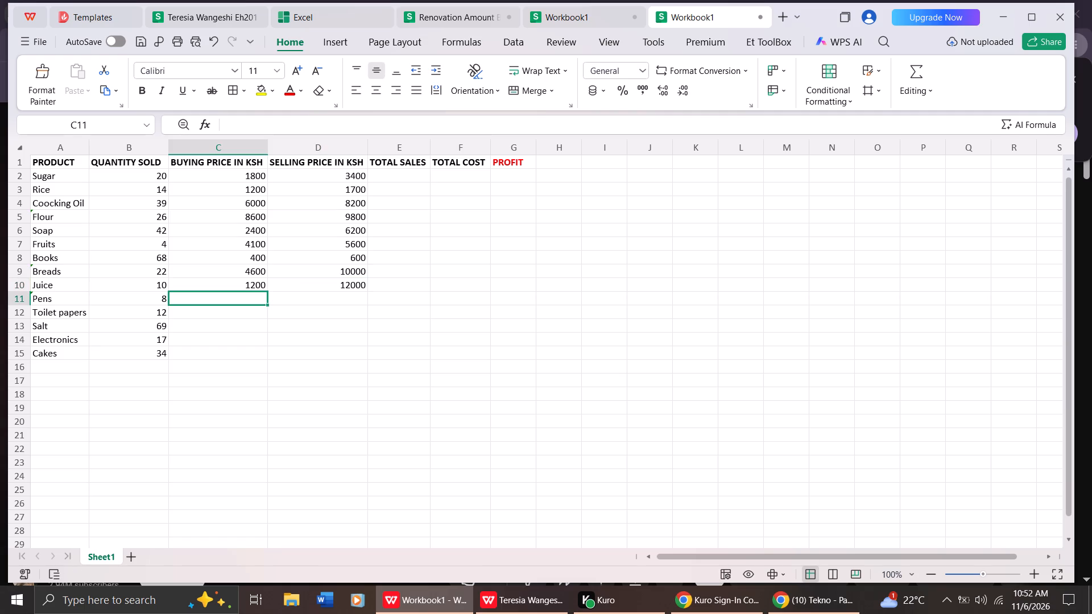
key(5)
text(00)
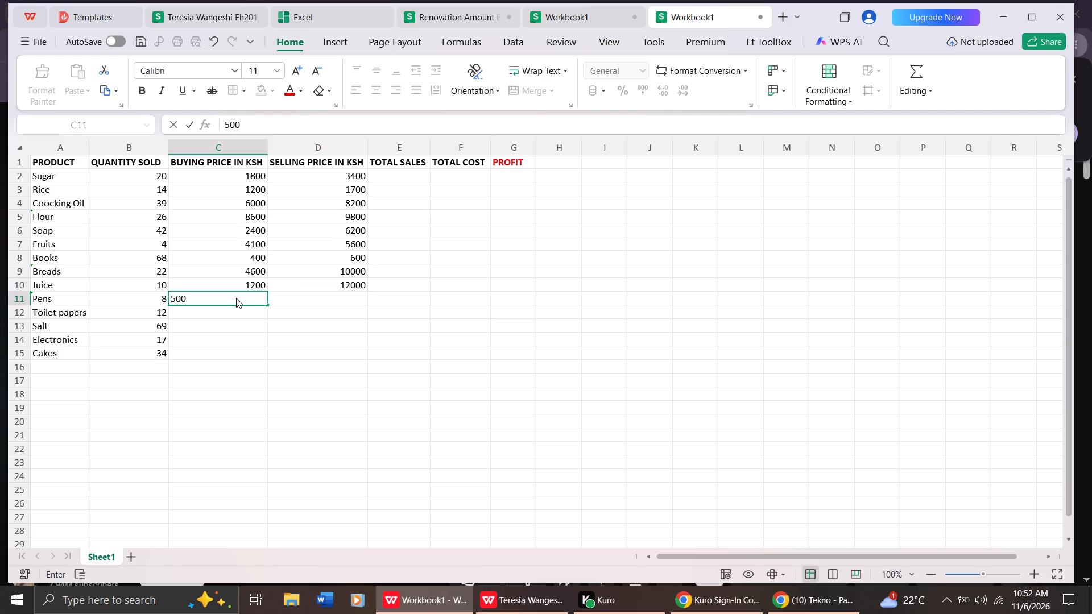
click(305, 302)
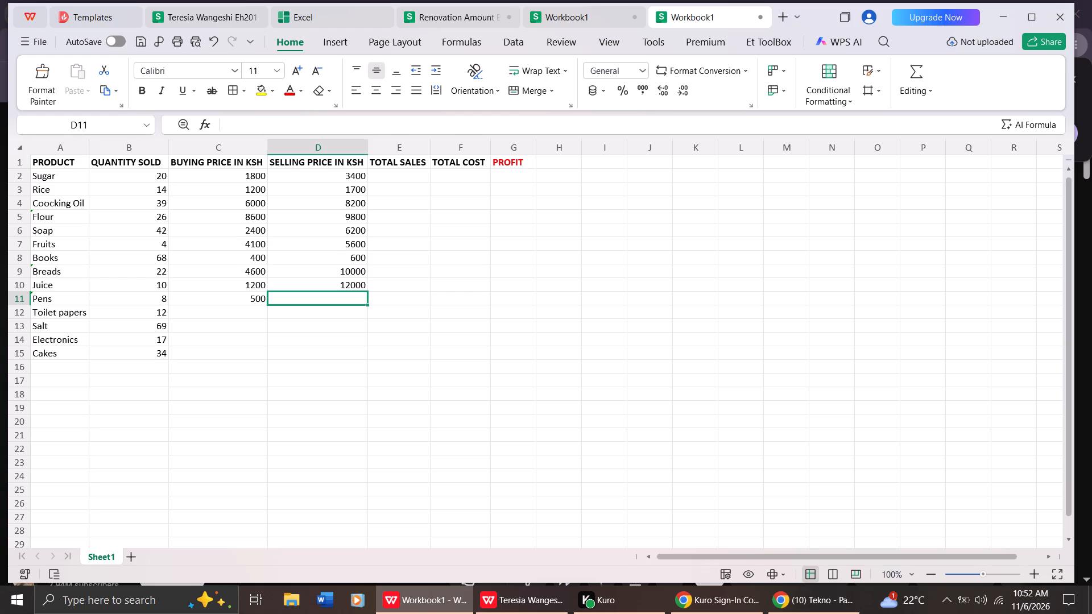
text(12)
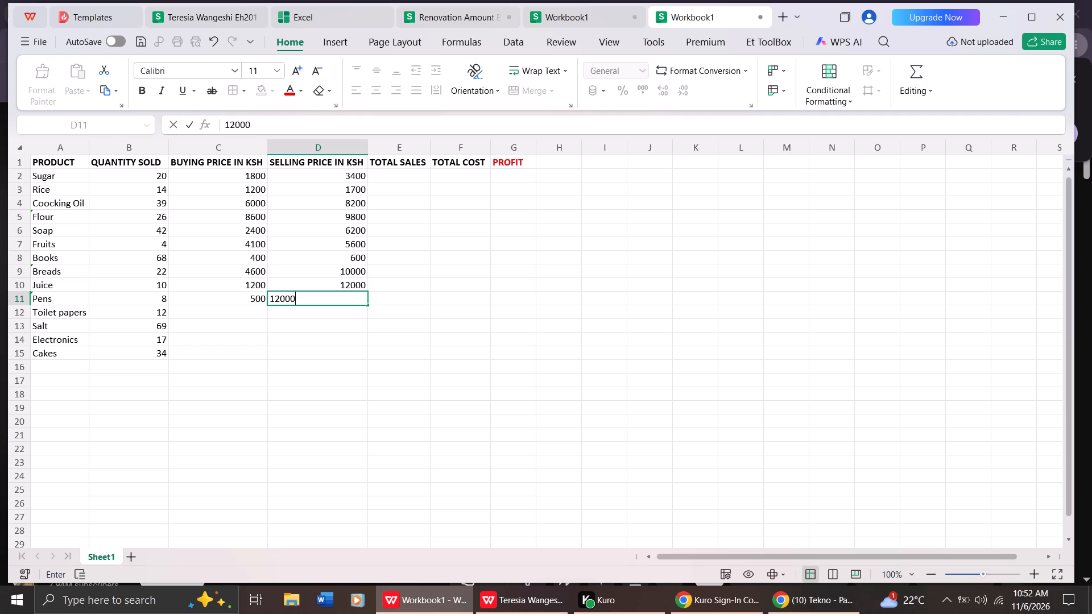
key(BackSpace)
Enter a buying price of 400 in C12 and a selling price of 600 in D12 for Toilet papers.
click(259, 308)
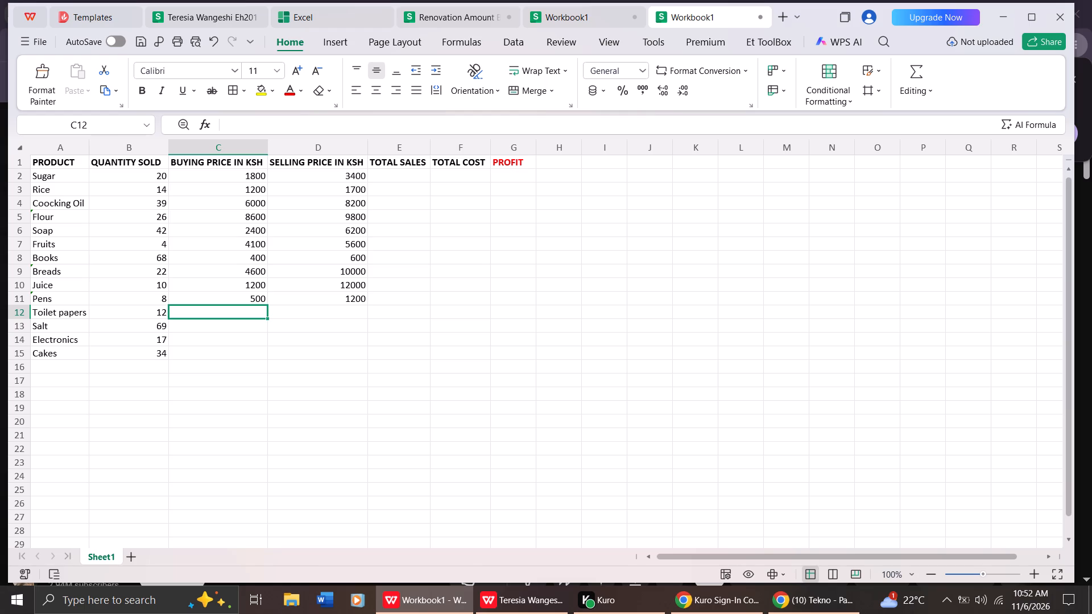
key(4)
text(00)
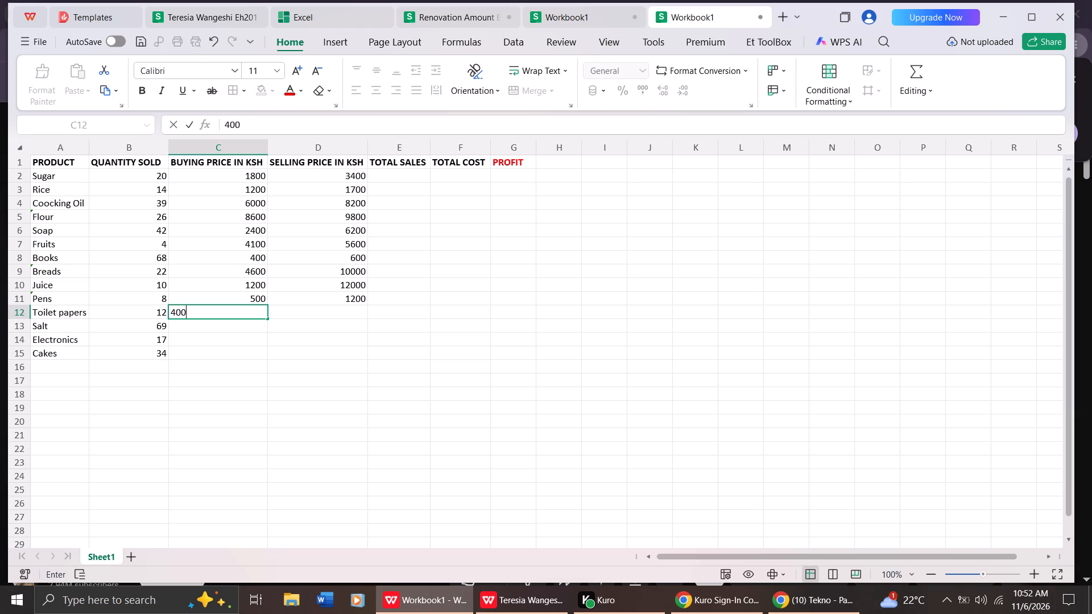
click(280, 311)
key(6)
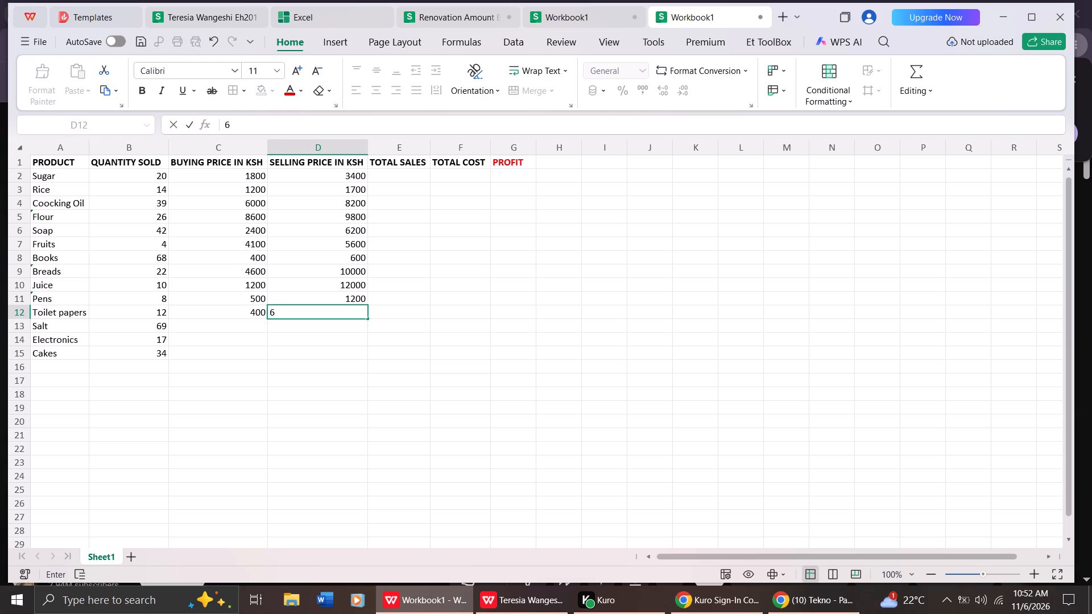
text(00)
Enter a buying price of 500 in C13 and a selling price of 1000 in D13 for Salt.
click(228, 327)
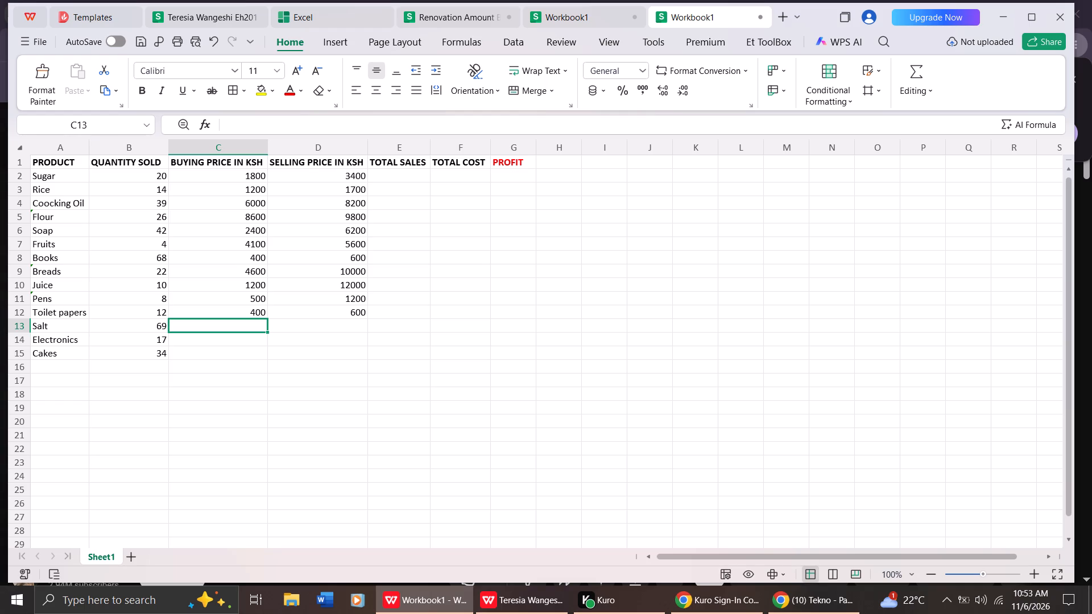
key(5)
text(00)
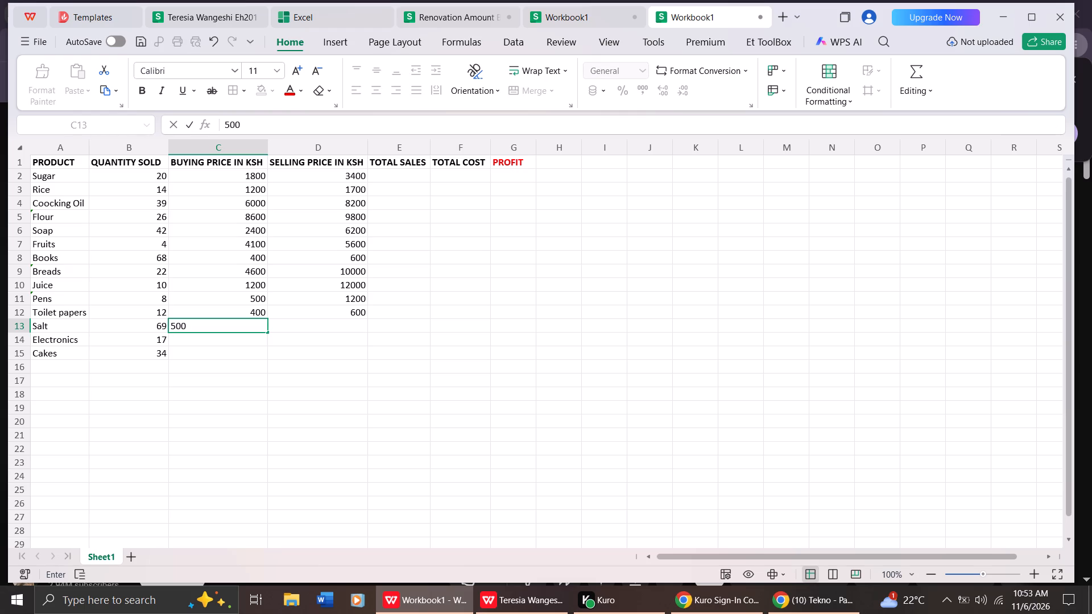
click(284, 329)
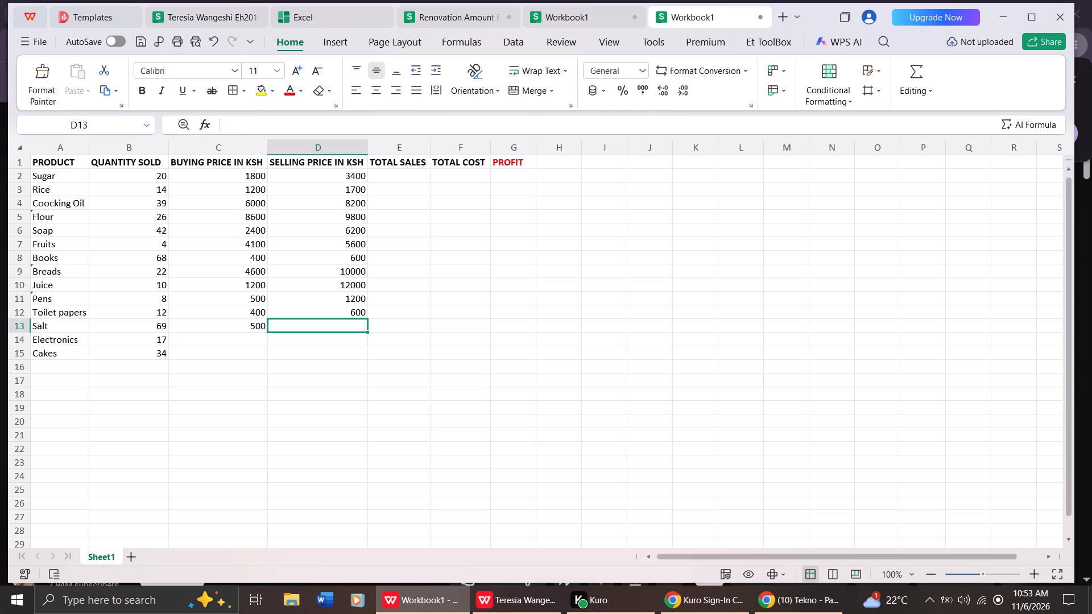
key(1)
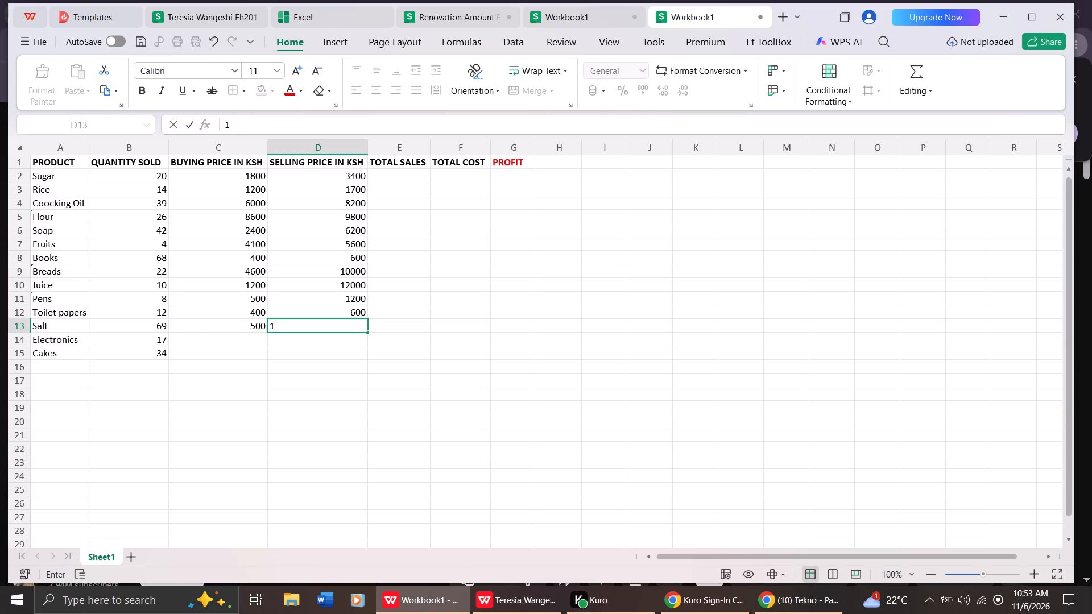
text(000)
click(247, 338)
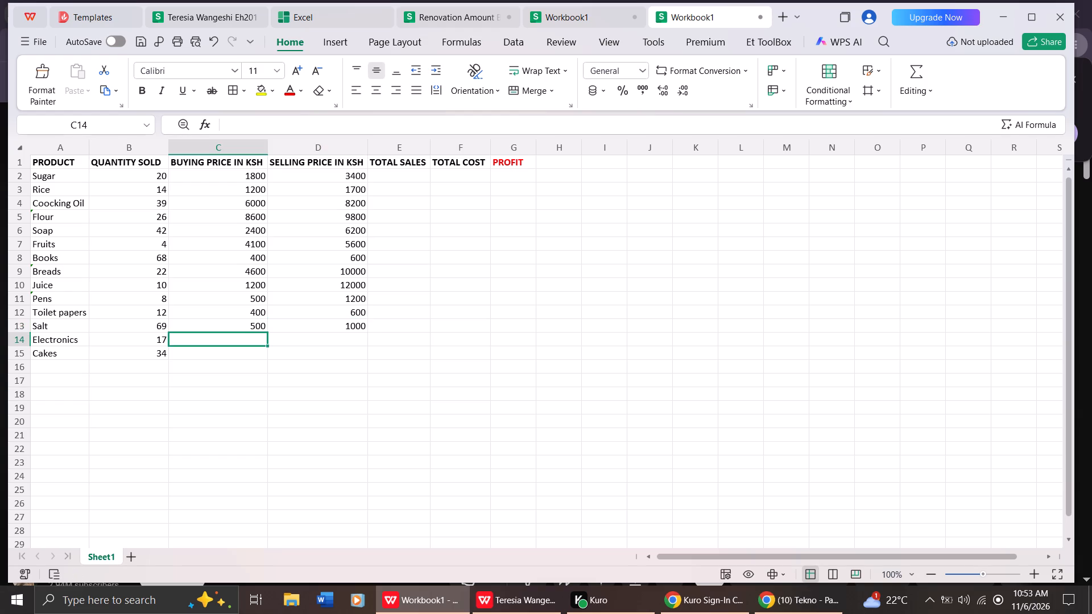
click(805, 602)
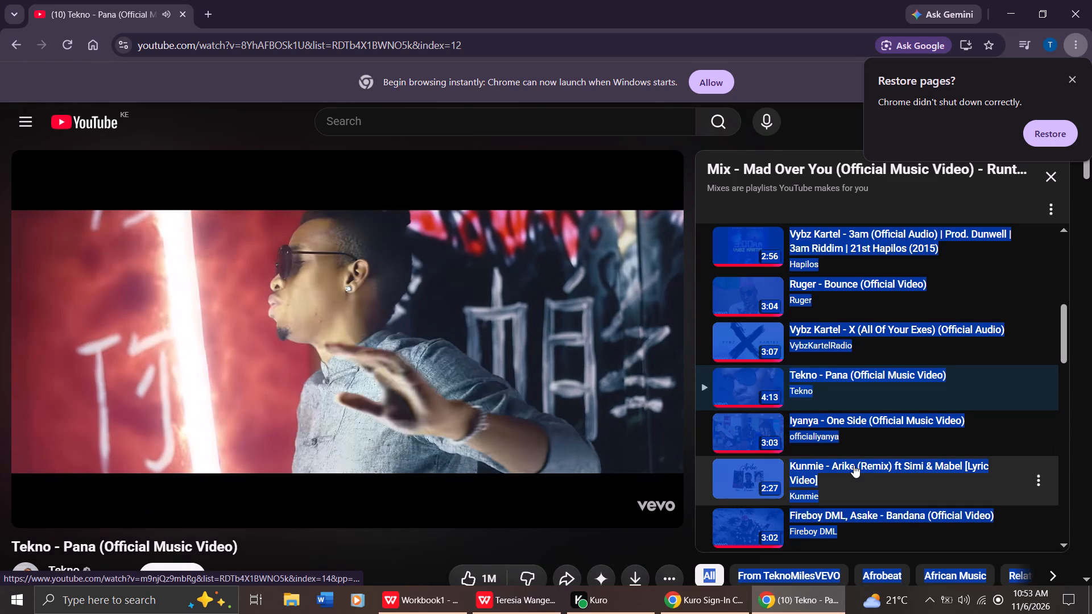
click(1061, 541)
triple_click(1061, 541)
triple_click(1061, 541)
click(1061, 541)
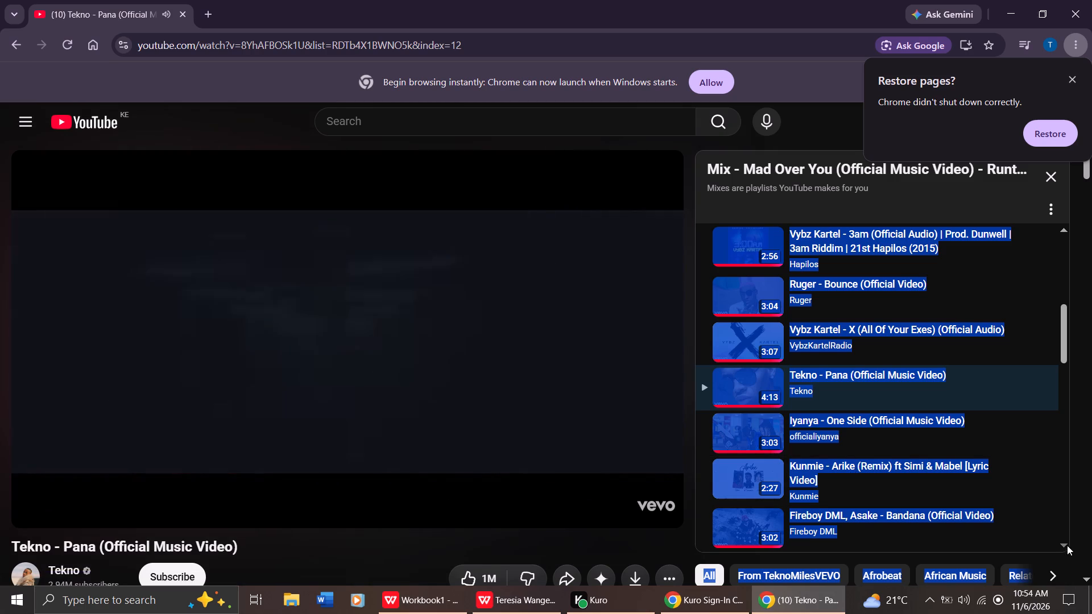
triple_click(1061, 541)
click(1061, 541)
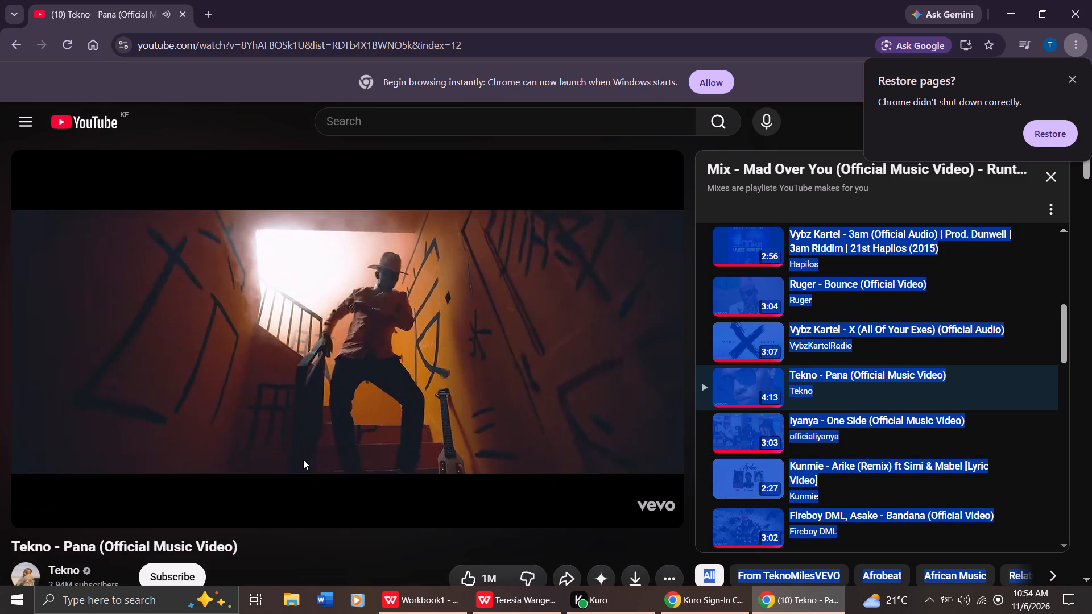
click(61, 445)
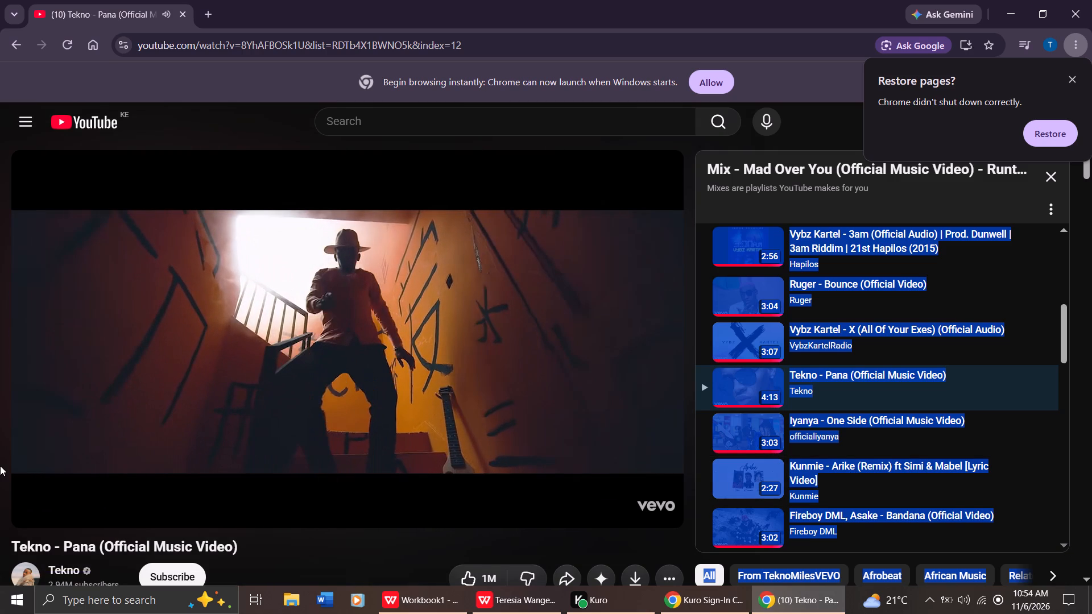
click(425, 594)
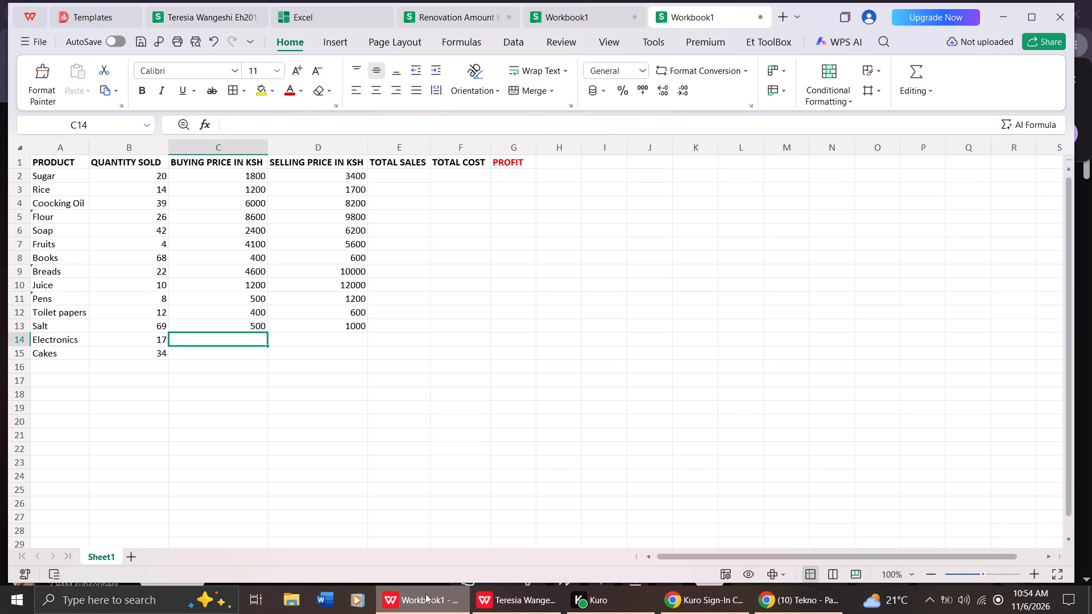
Enter a buying price of 25000 in C14 and a selling price of 56000 in D14 for Electronics.
key(5)
key(BackSpace)
text(25)
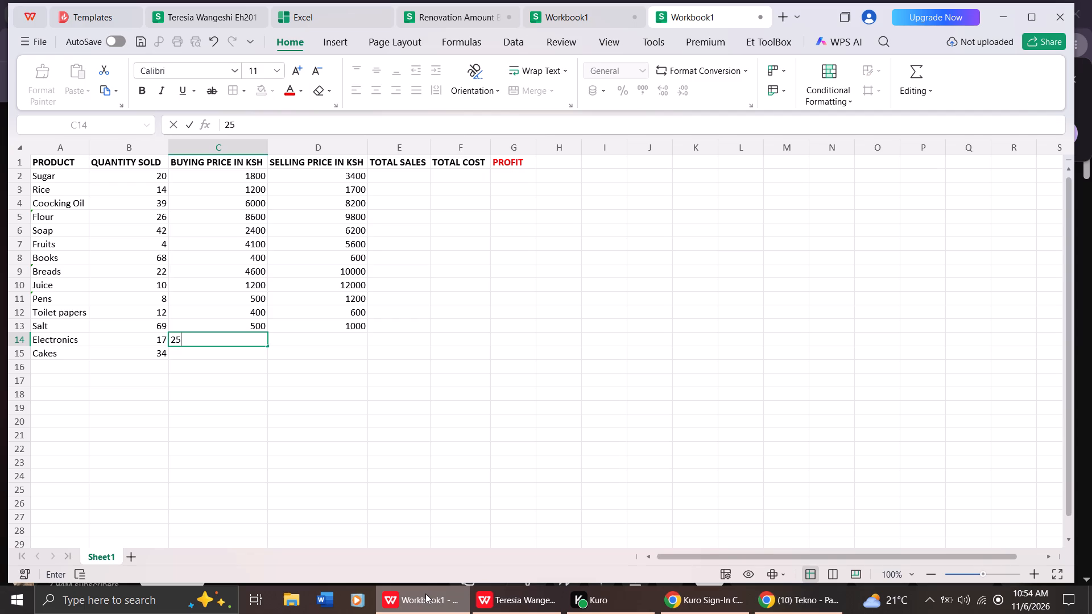
text(000)
click(359, 338)
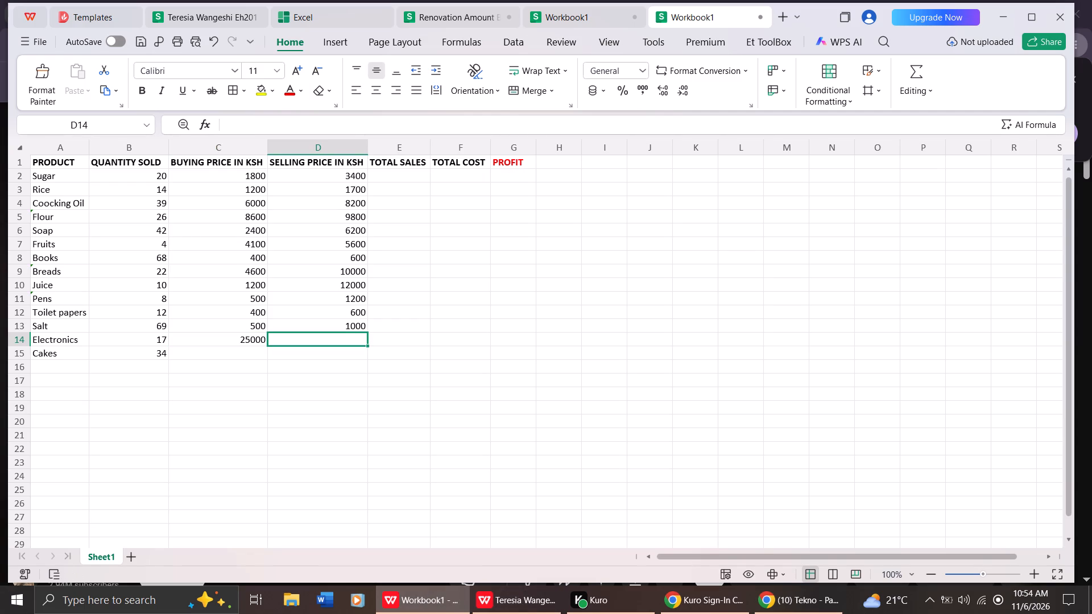
key(5)
key(0)
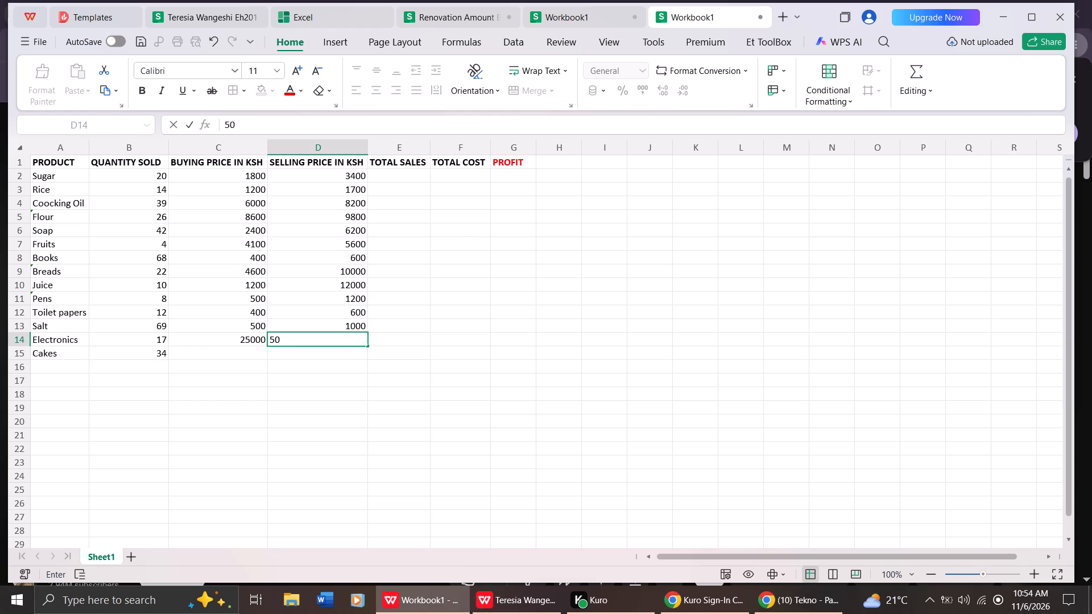
key(BackSpace)
key(6)
text(000)
Enter a buying price of 3400 in C15 and a selling price of 34000 in D15 for Cakes.
click(225, 355)
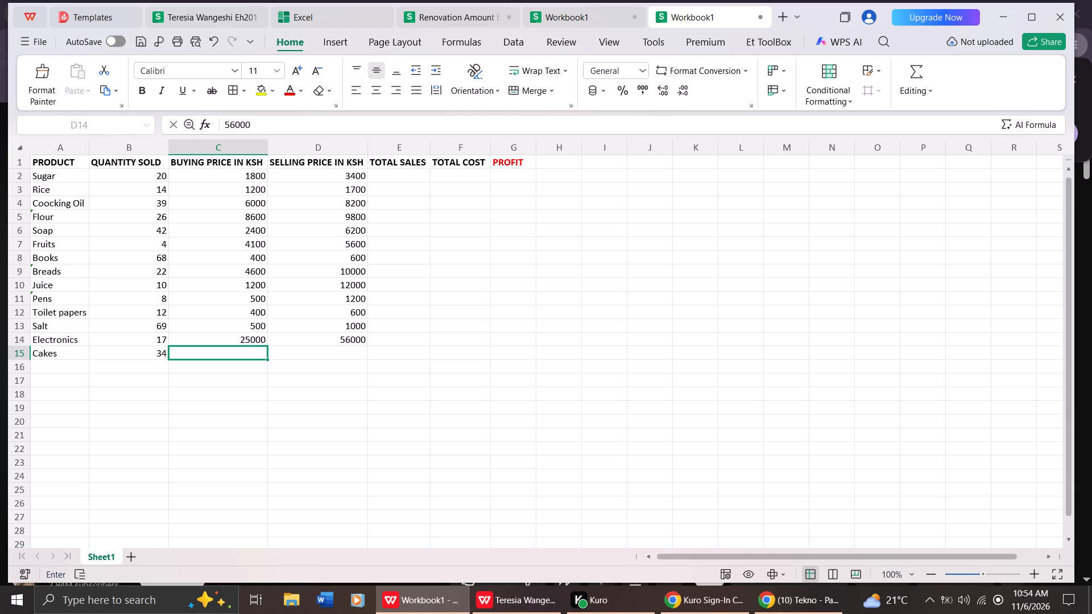
text(34)
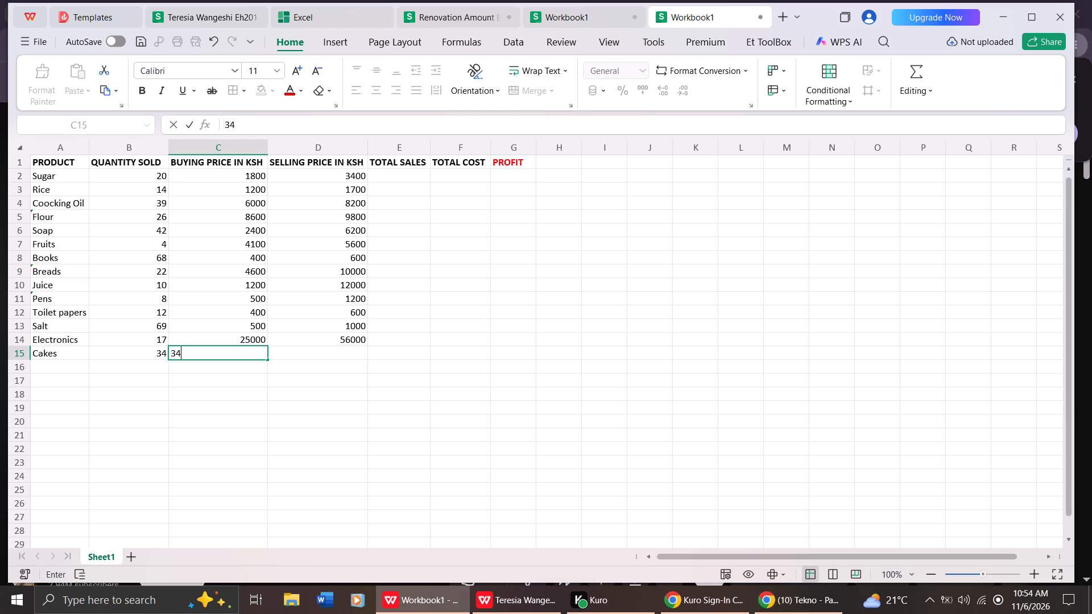
text(000)
key(BackSpace)
click(289, 353)
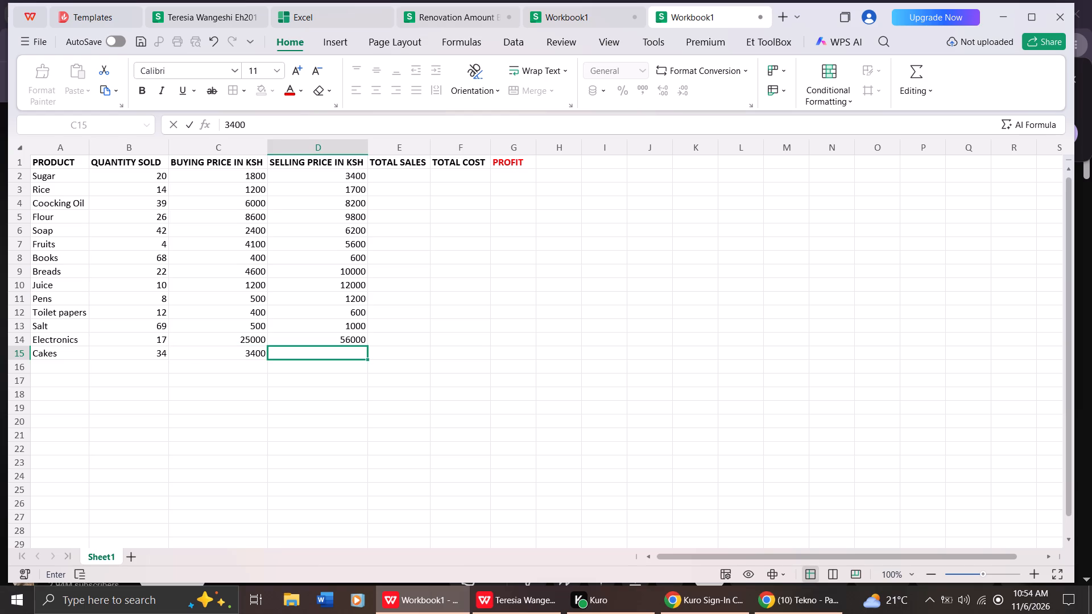
text(34)
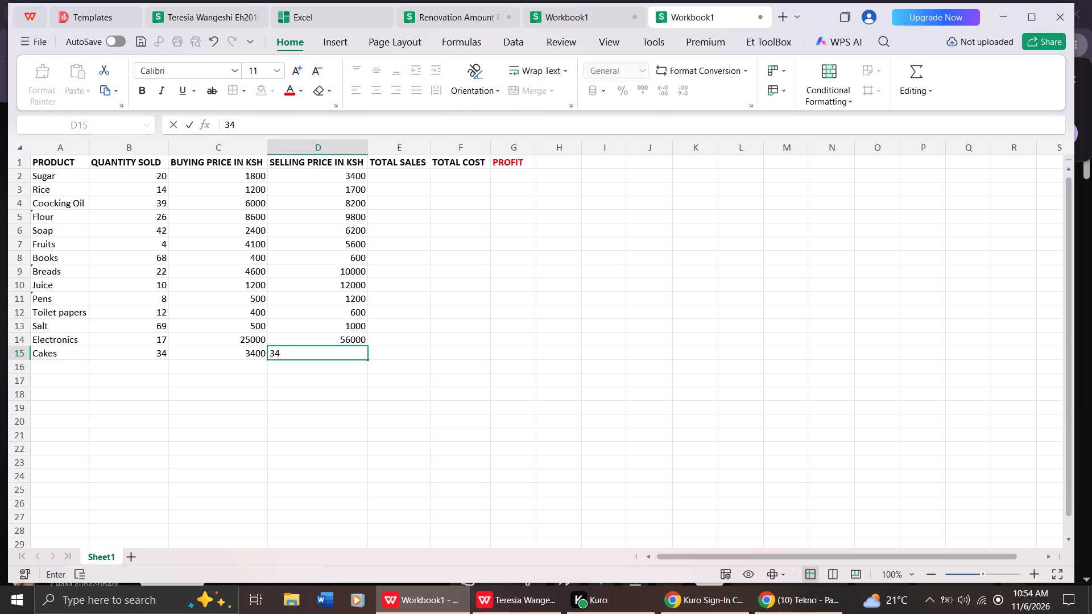
text(000)
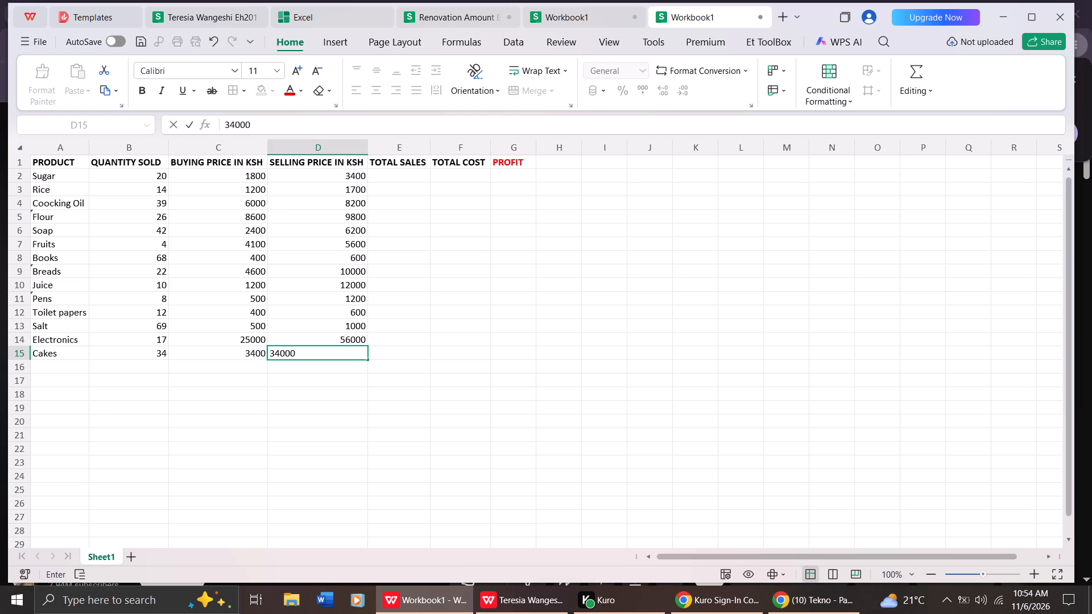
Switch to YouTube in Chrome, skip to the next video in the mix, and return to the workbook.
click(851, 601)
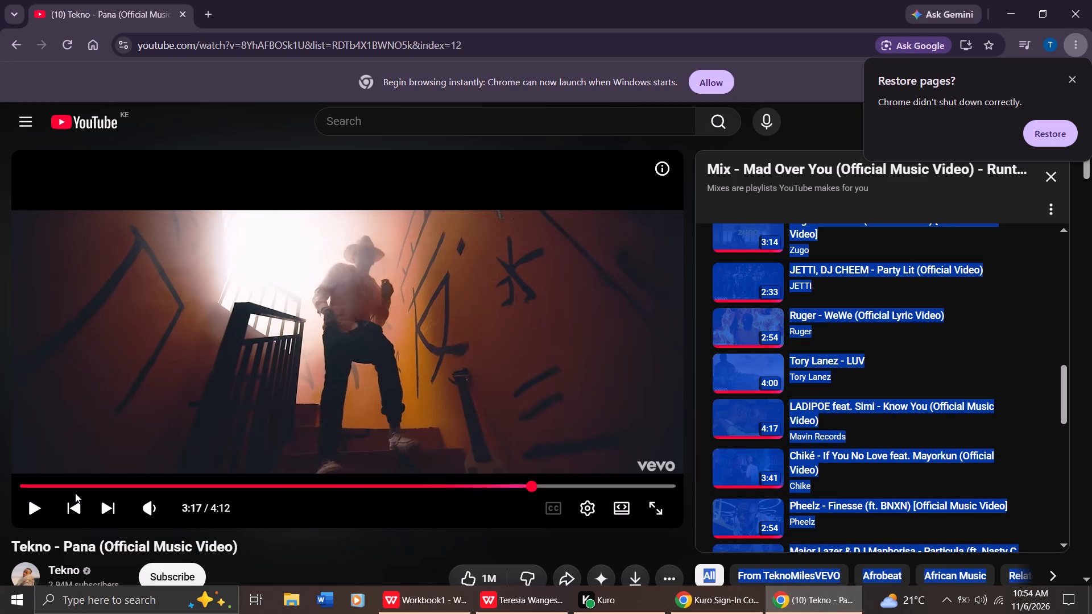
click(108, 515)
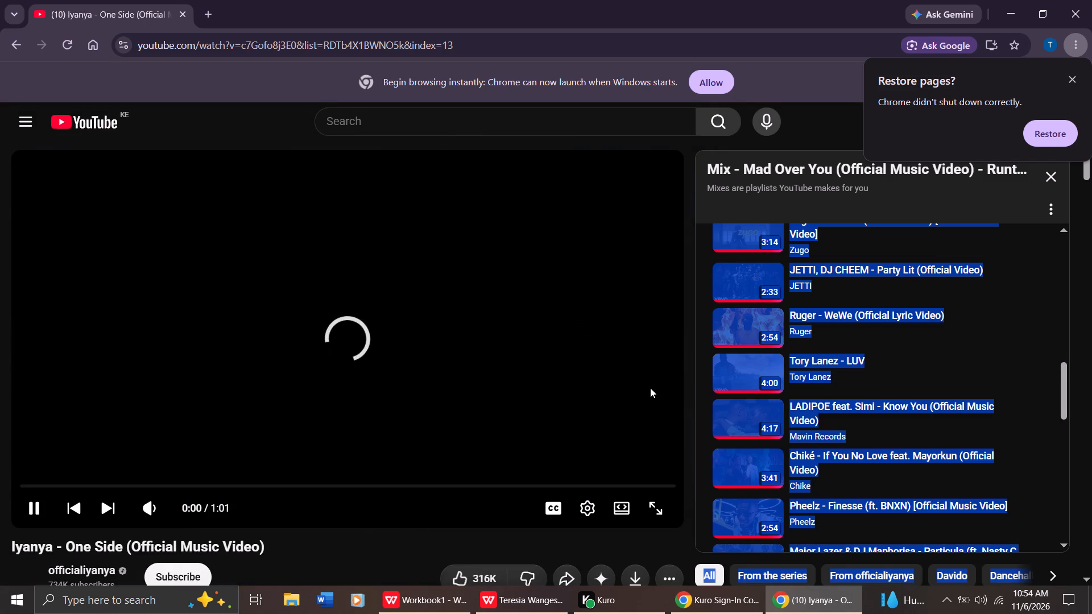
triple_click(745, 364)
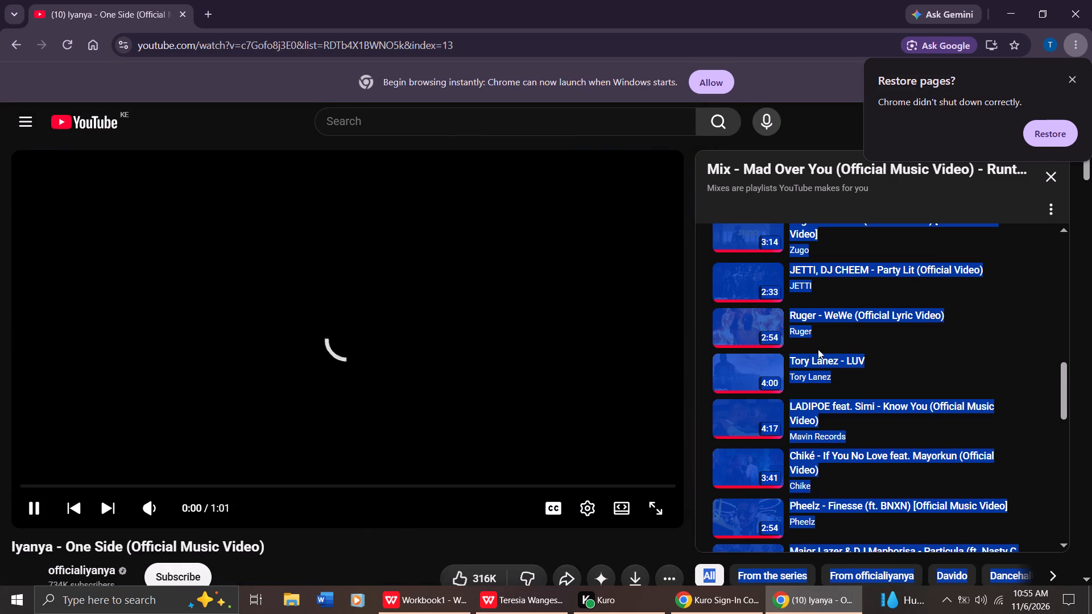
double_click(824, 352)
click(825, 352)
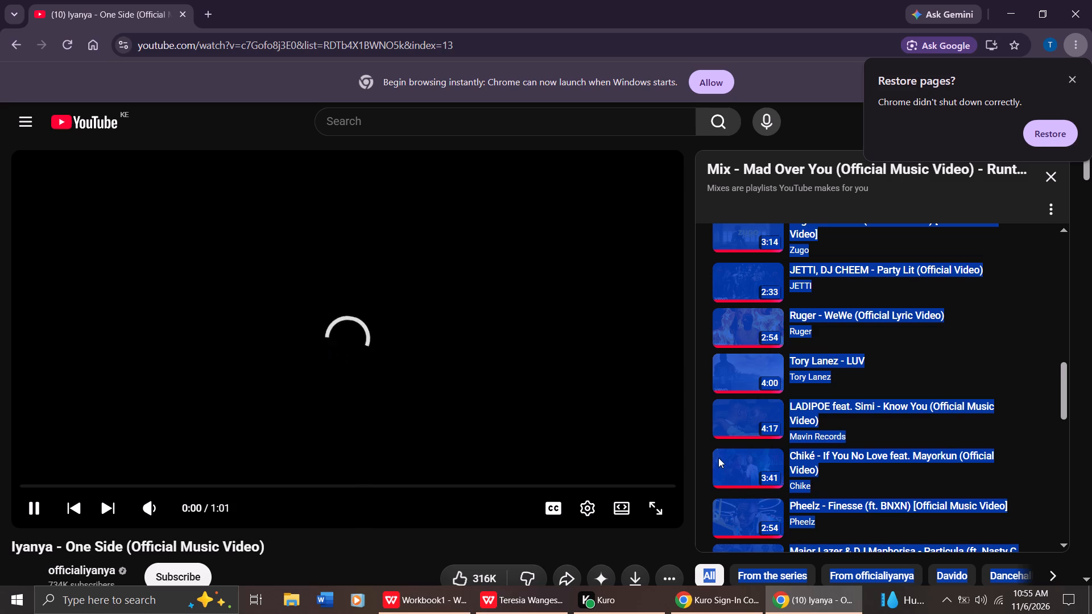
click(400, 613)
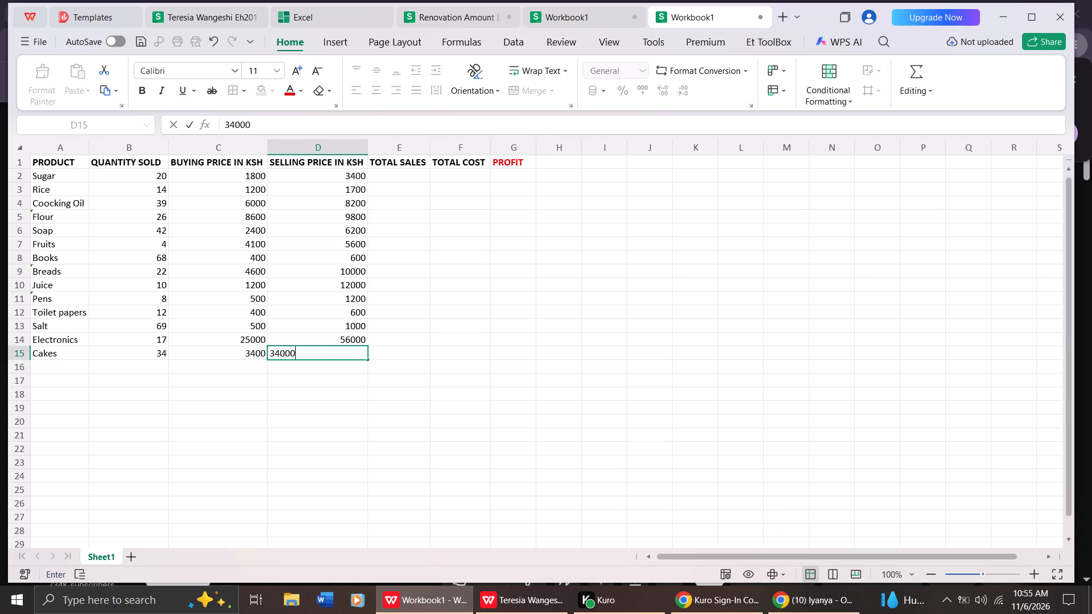
Format the empty TOTAL SALES cell E2 for Sugar with bold text and a dark red font colour.
click(417, 179)
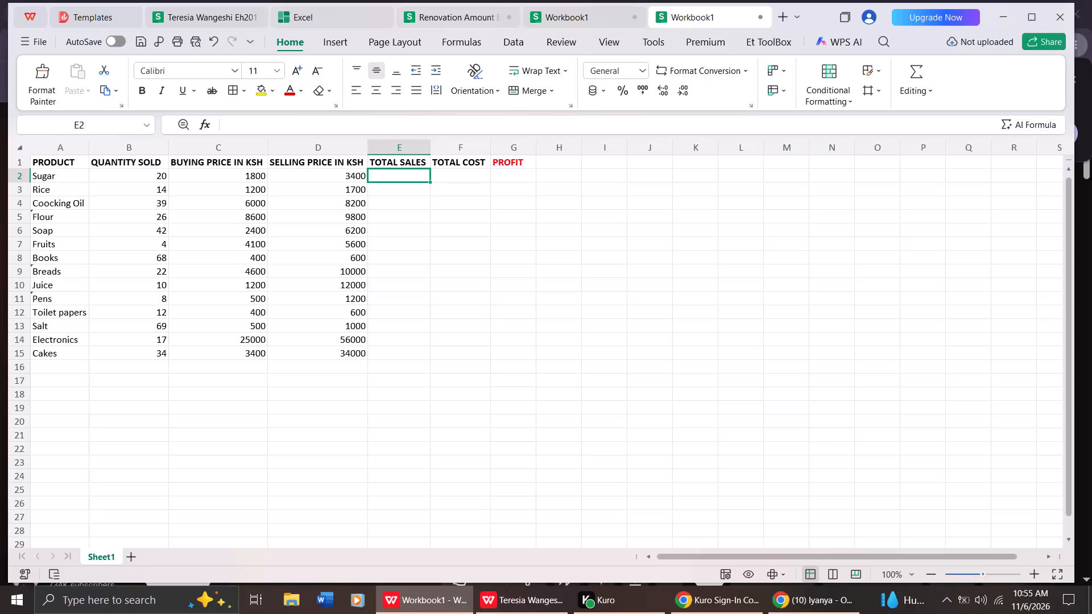
click(146, 86)
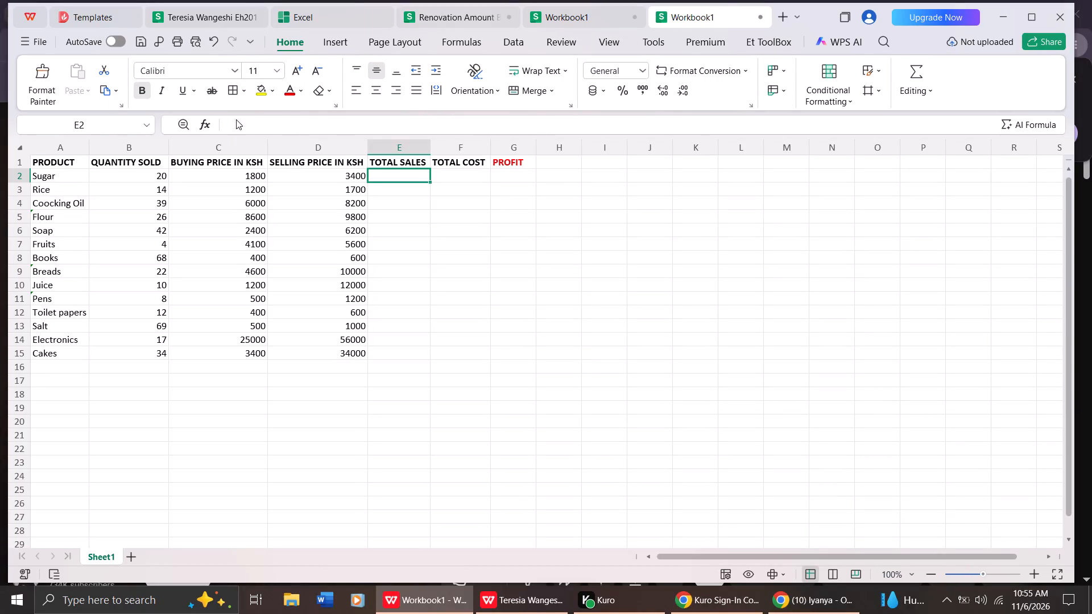
click(296, 92)
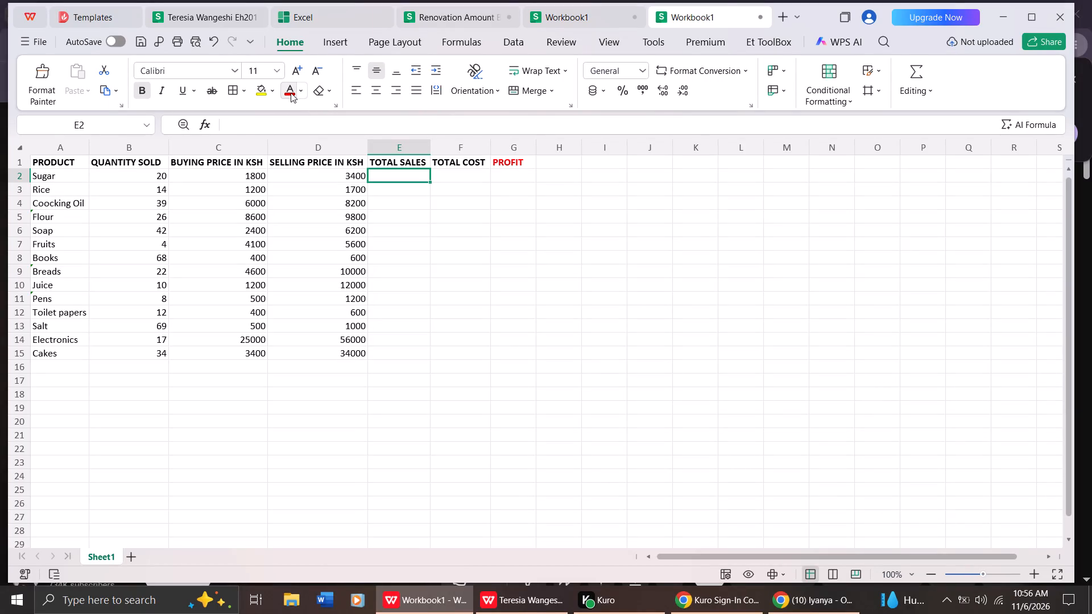
click(290, 93)
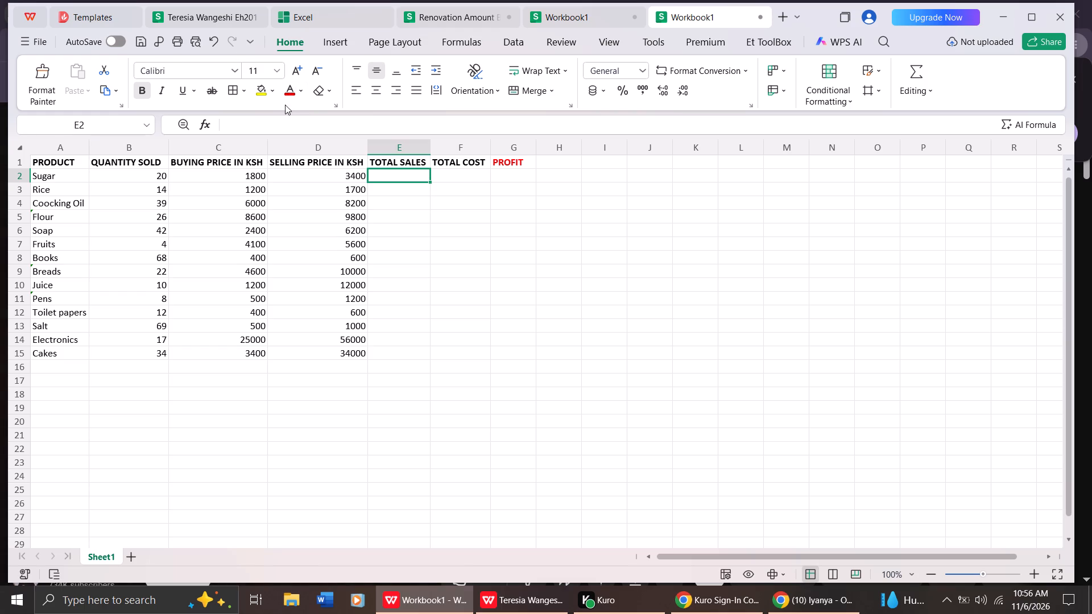
click(284, 91)
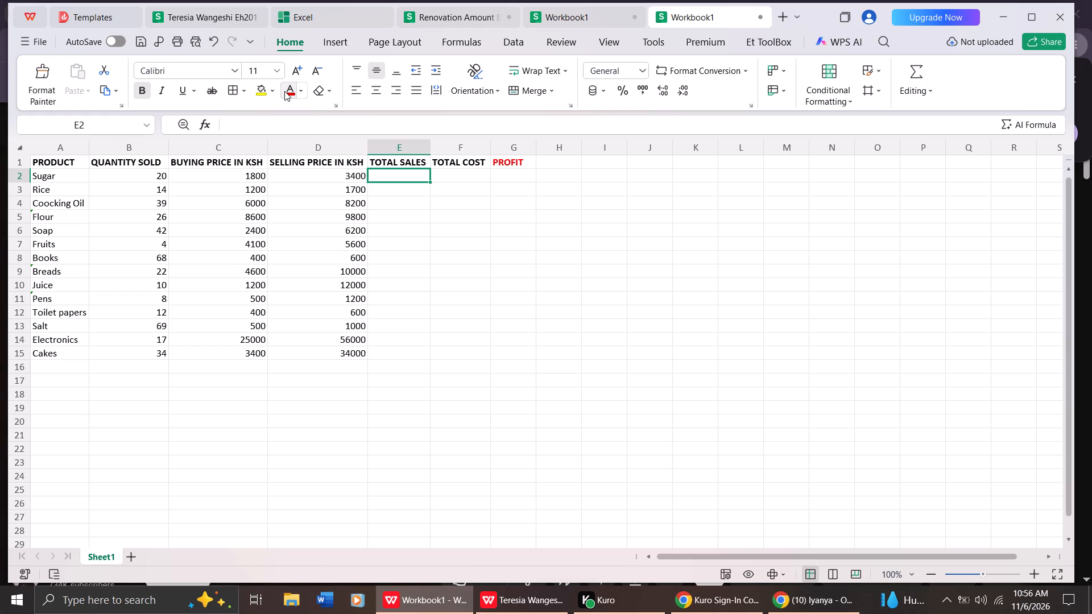
triple_click(284, 91)
click(284, 91)
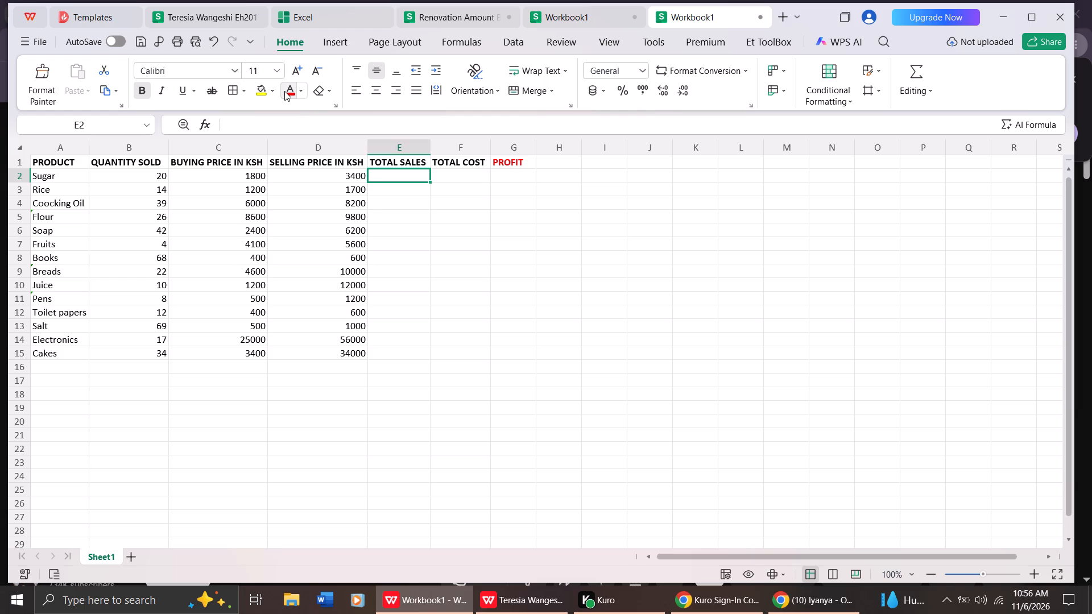
click(282, 89)
click(305, 88)
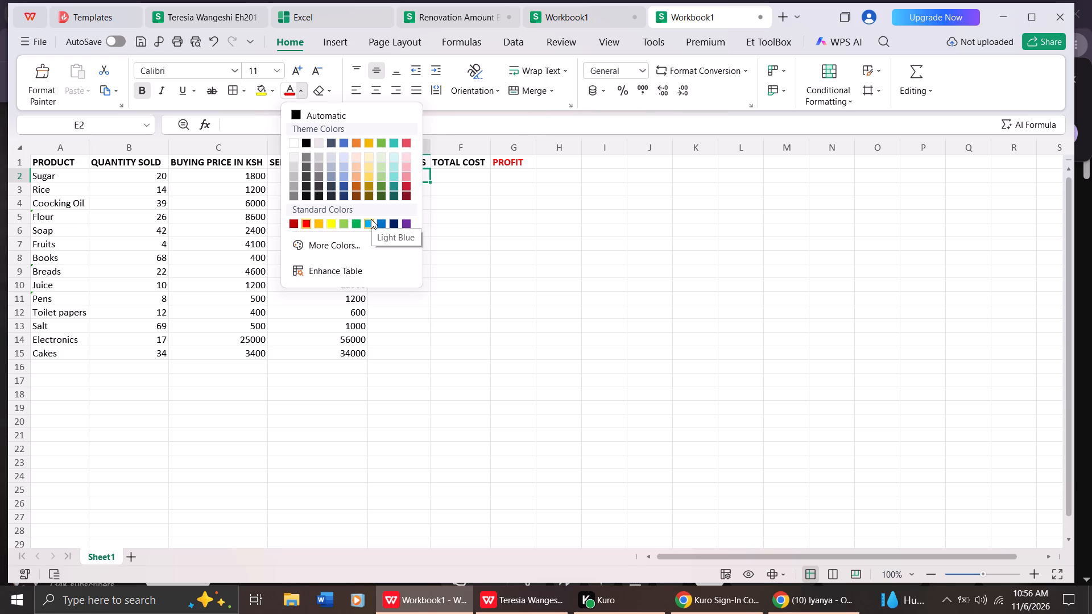
click(289, 219)
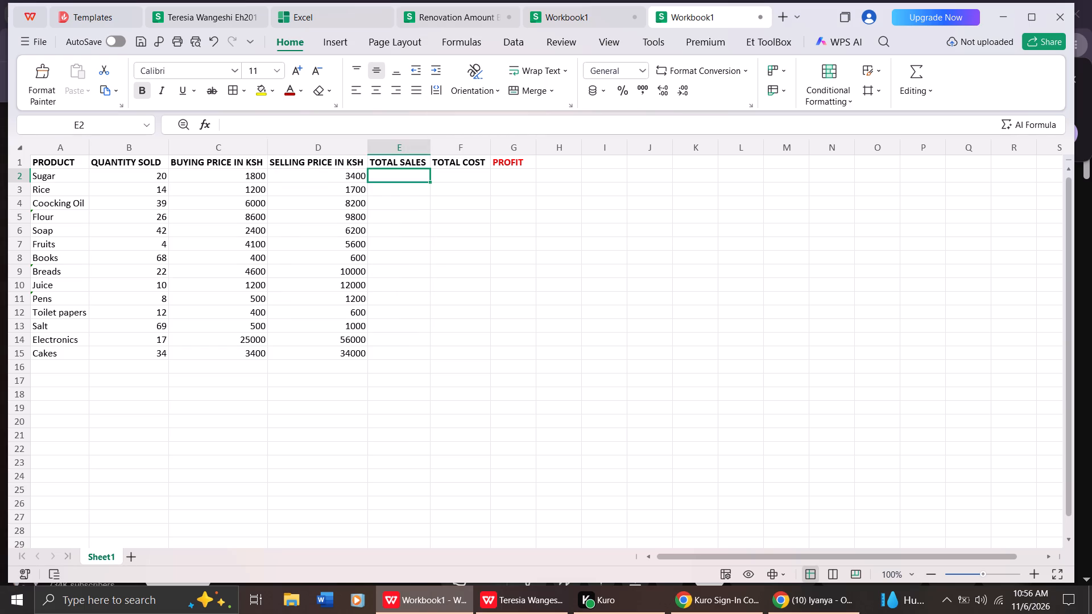
Search the function library for "pro" and insert the PRODUCT function in the Sugar TOTAL SALES cell E2.
click(205, 123)
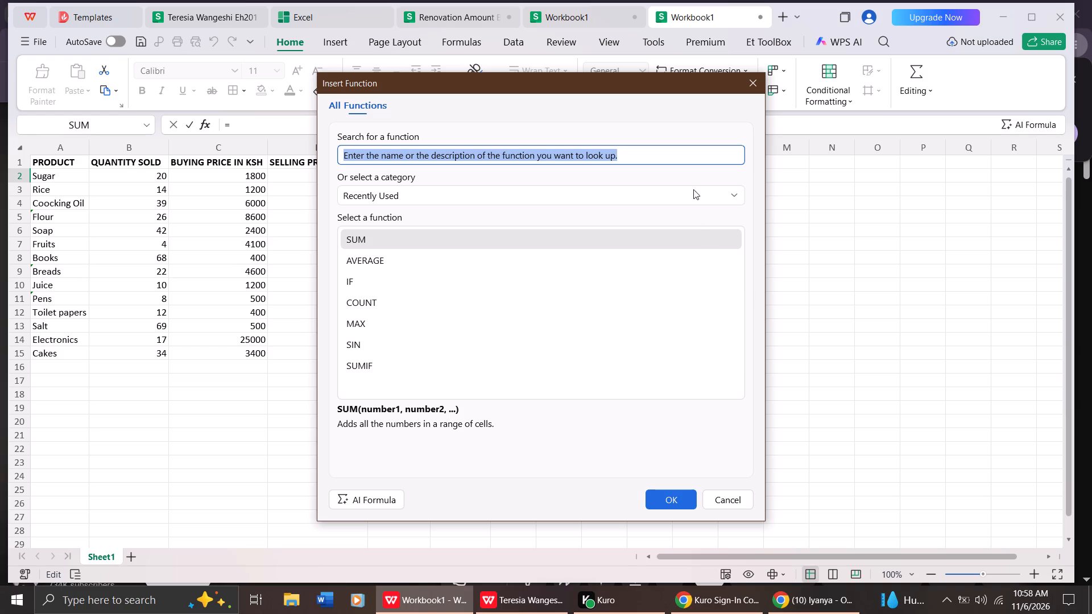
click(688, 155)
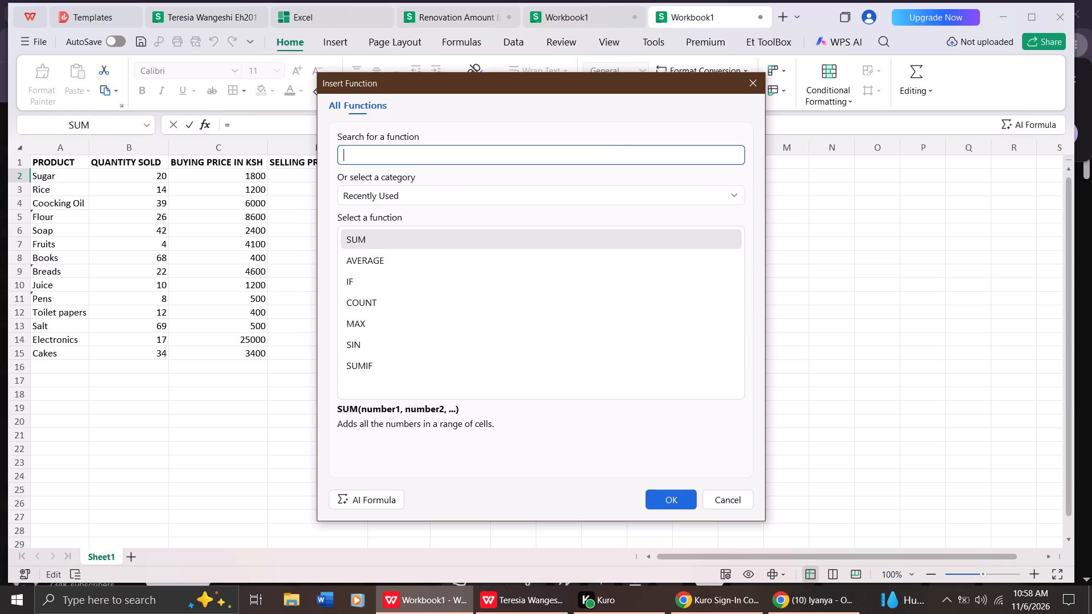
key(a)
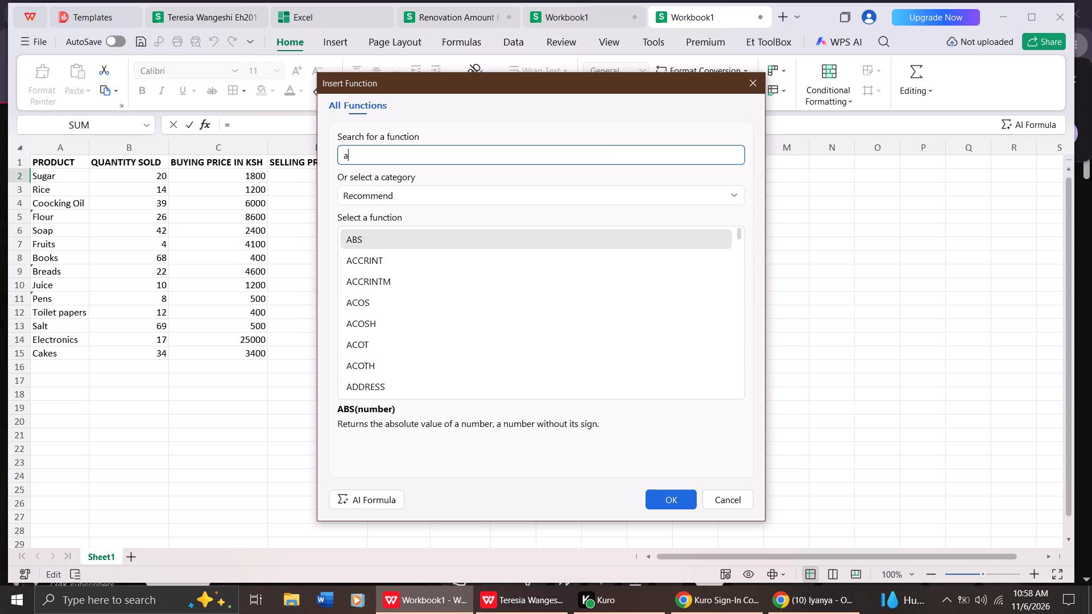
key(s)
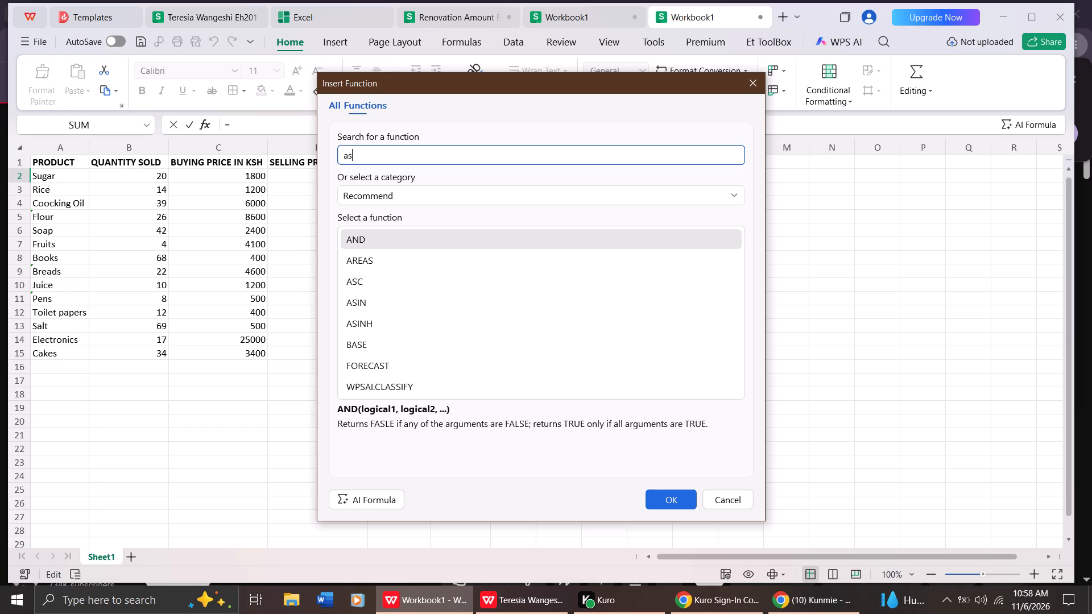
key(t)
key(BackSpace)
key(BackSpace)
key(BackSpace)
key(p)
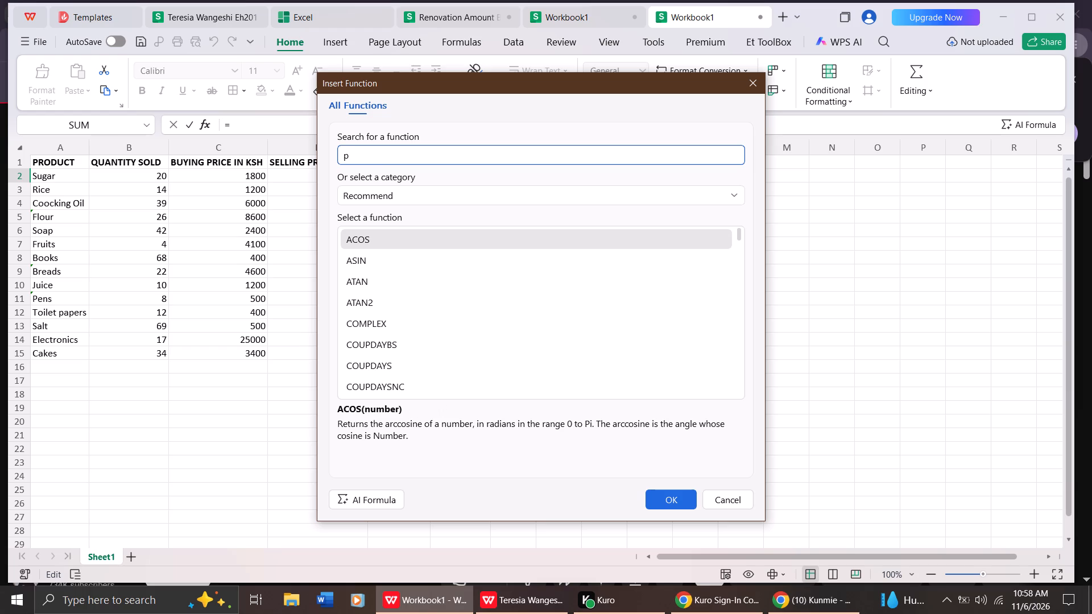
key(r)
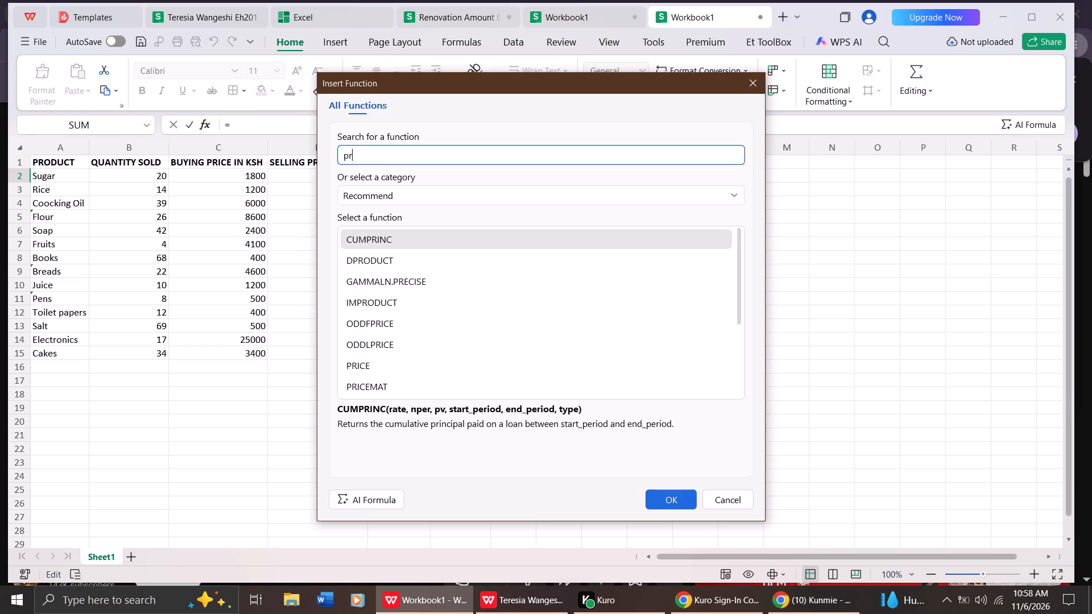
key(o)
click(646, 298)
click(646, 298)
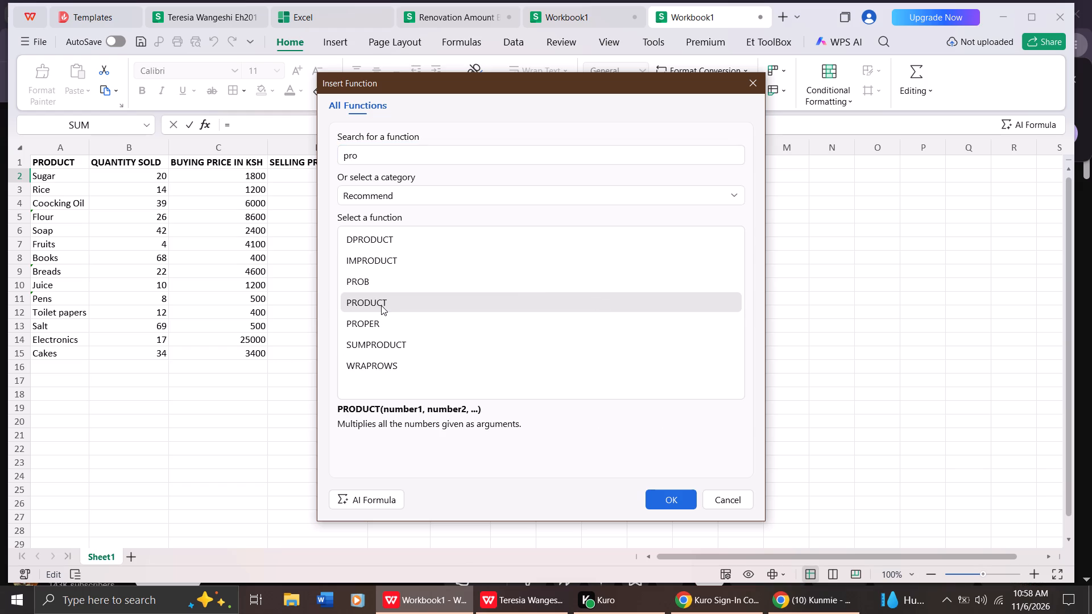
triple_click(379, 301)
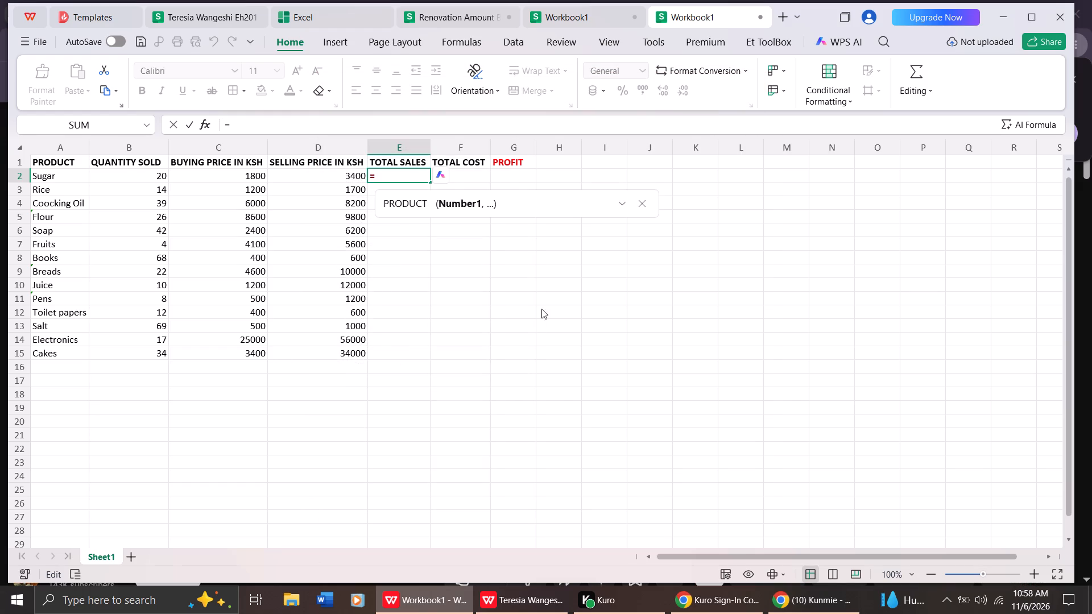
click(578, 196)
double_click(578, 196)
click(510, 202)
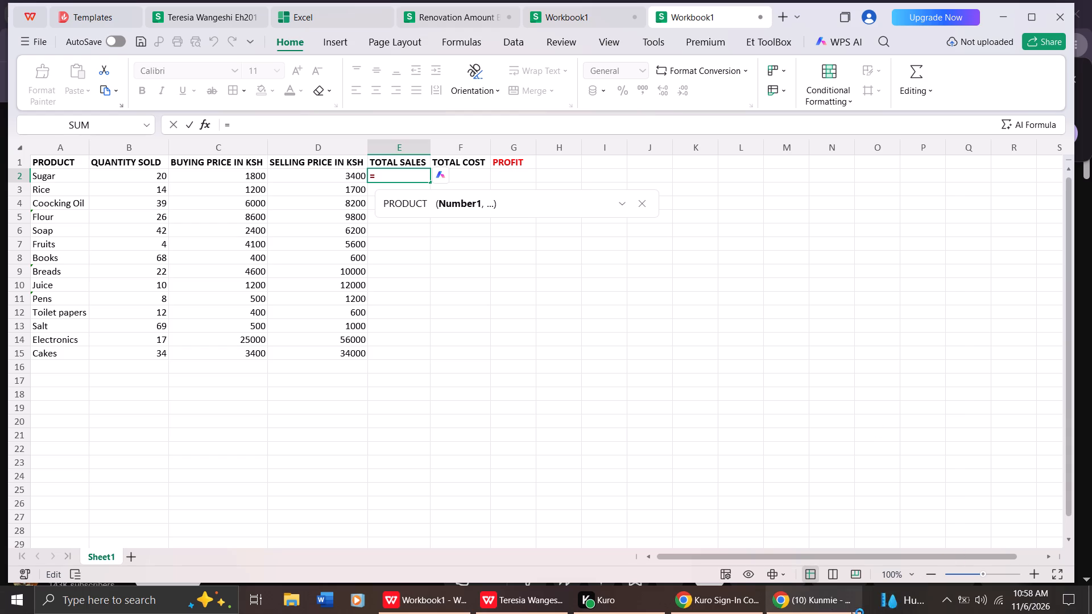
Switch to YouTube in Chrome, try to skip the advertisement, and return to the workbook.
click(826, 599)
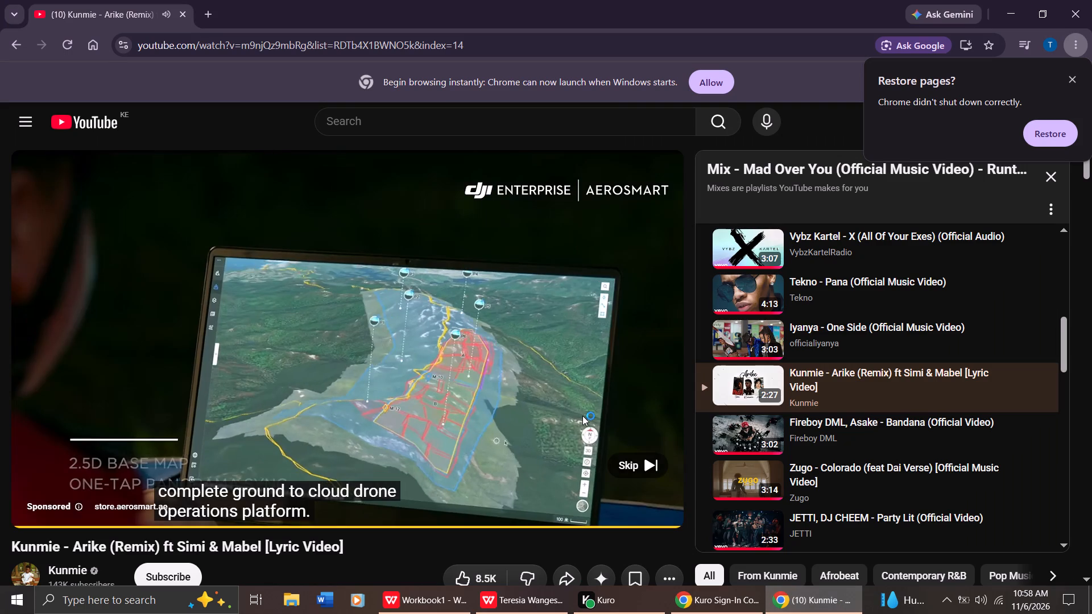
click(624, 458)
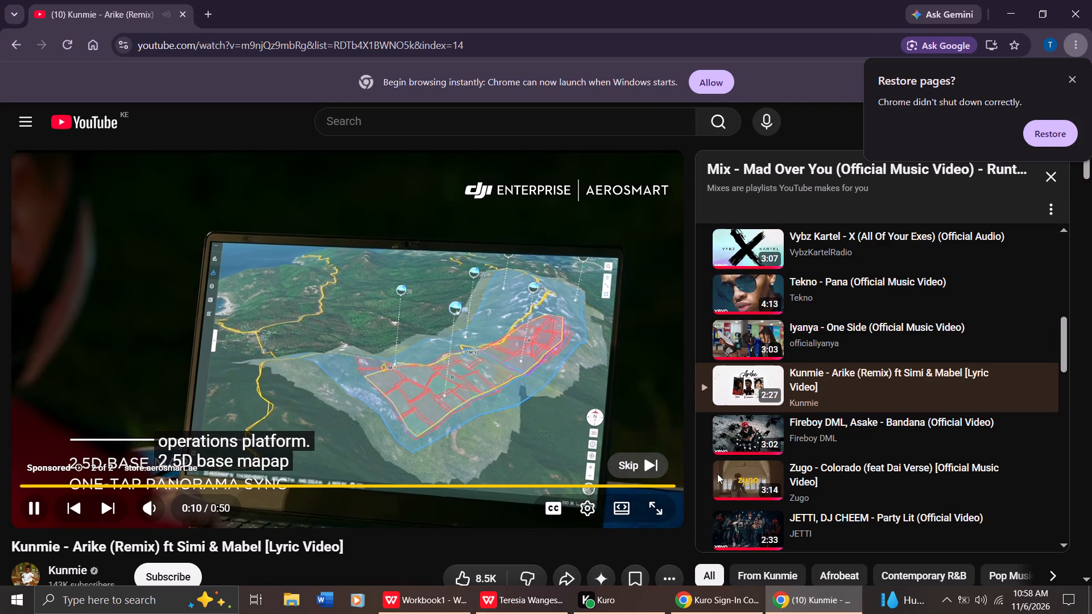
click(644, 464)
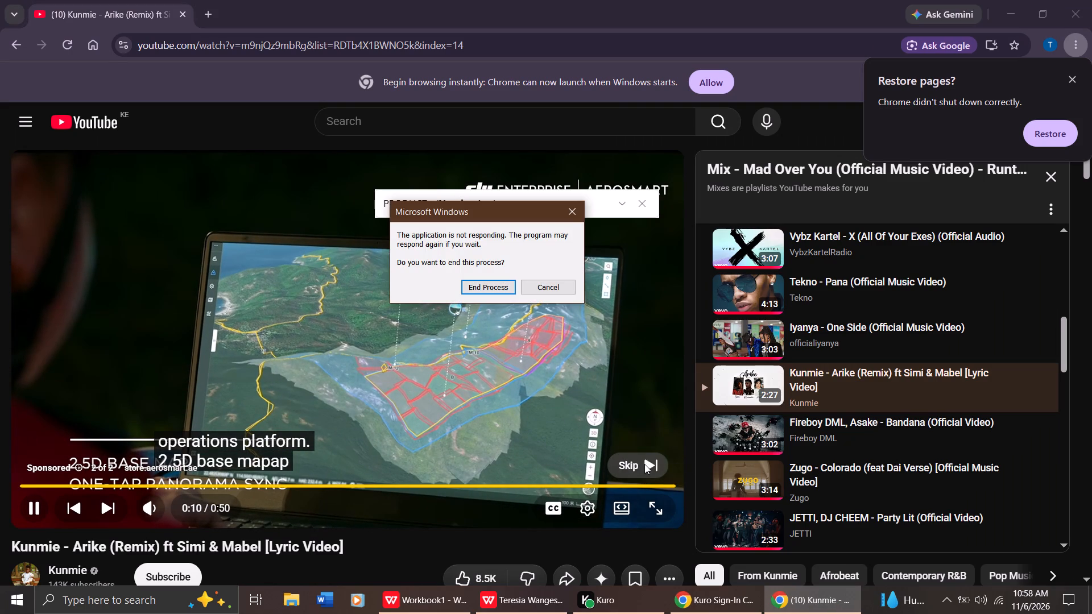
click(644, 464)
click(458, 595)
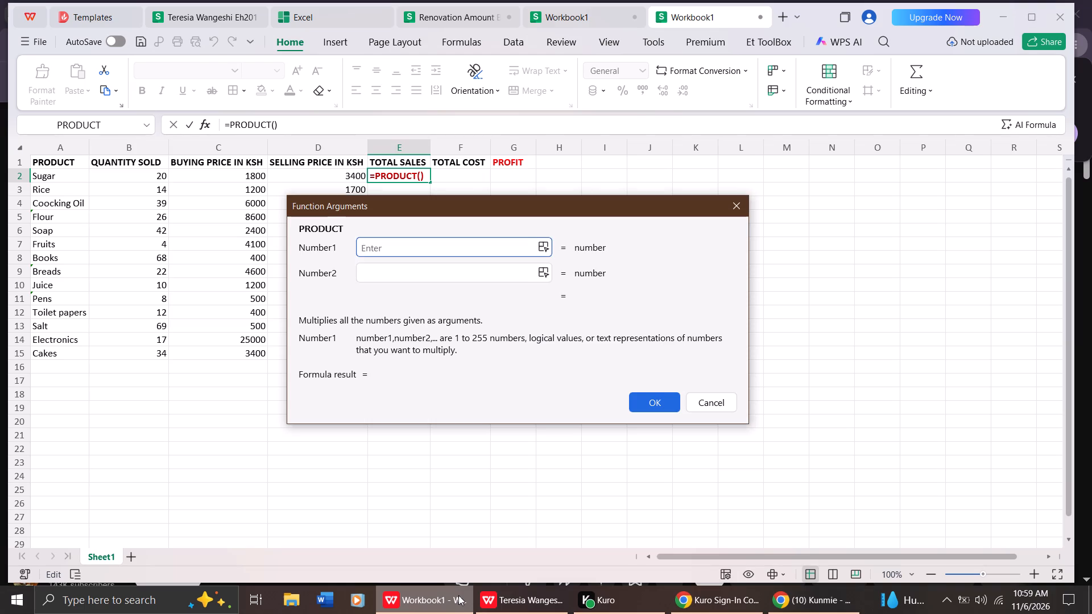
Set the PRODUCT arguments for E2 to b2 and d2 and apply the formula.
key(b)
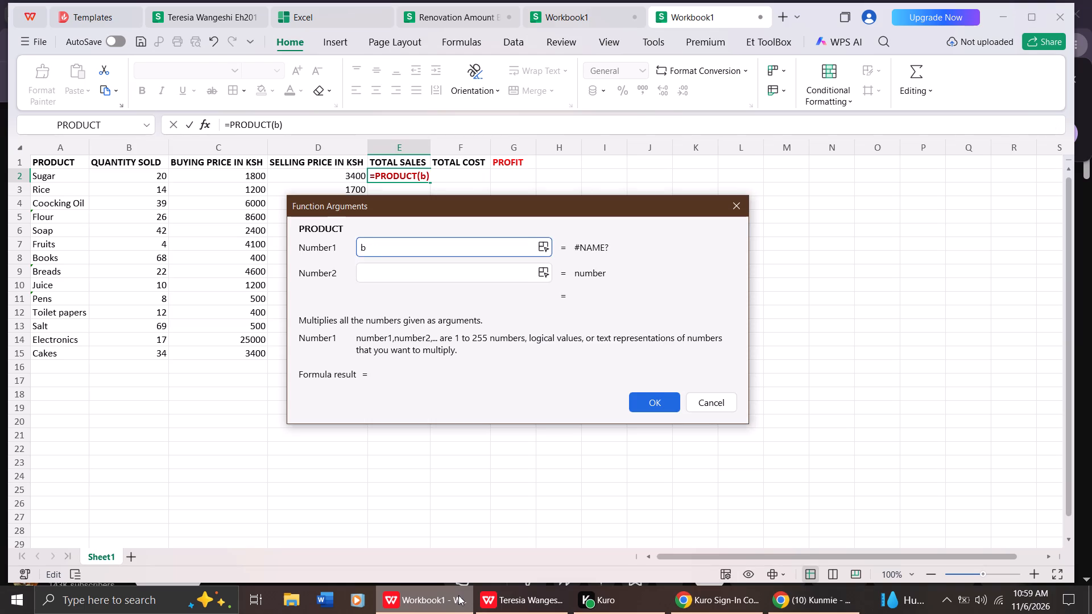
key(2)
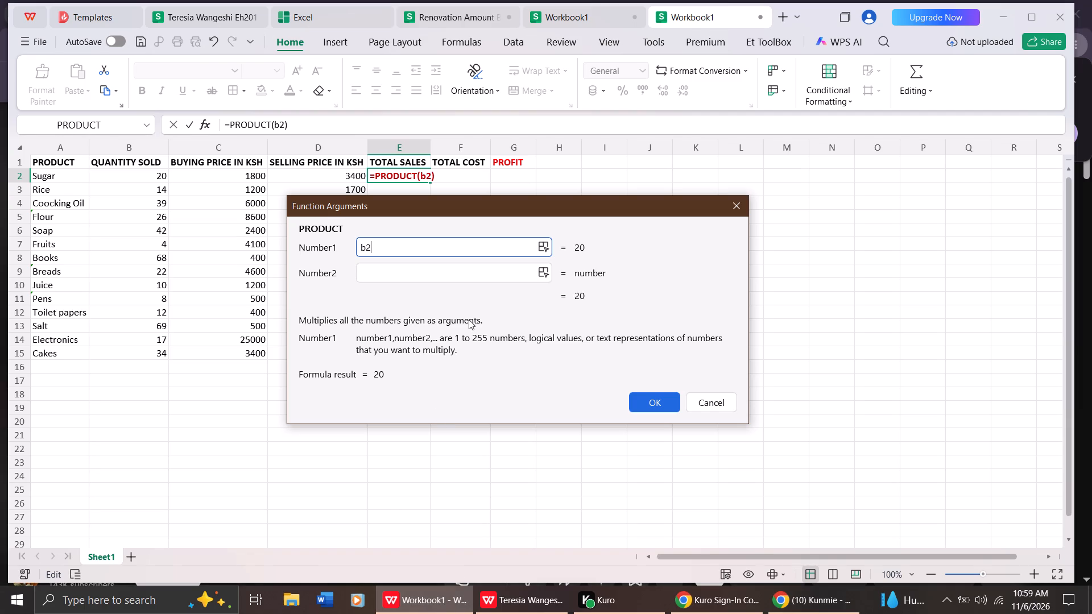
click(483, 279)
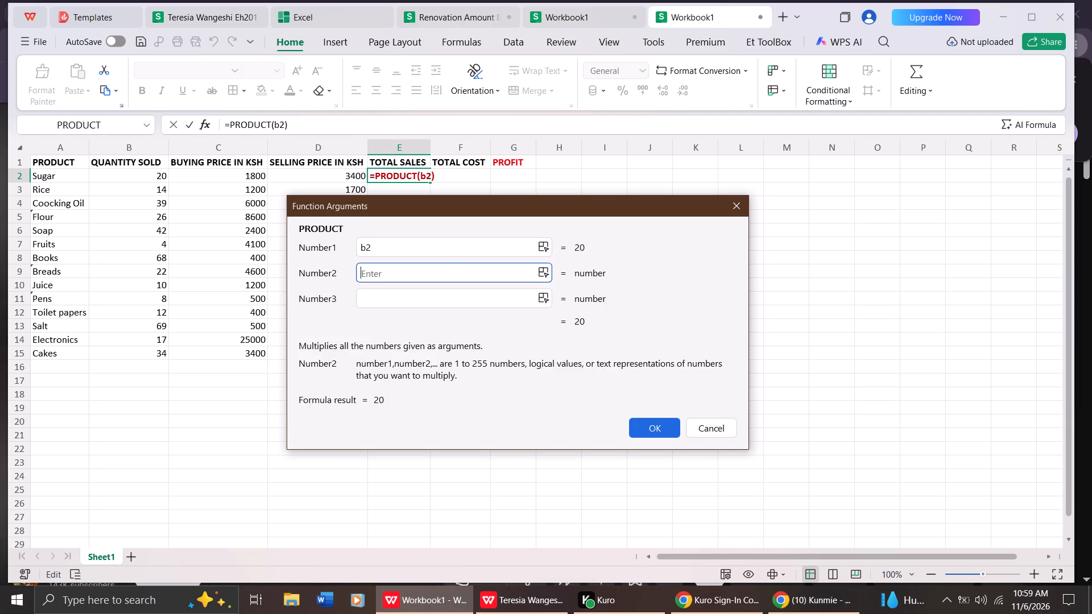
click(483, 273)
text(d2)
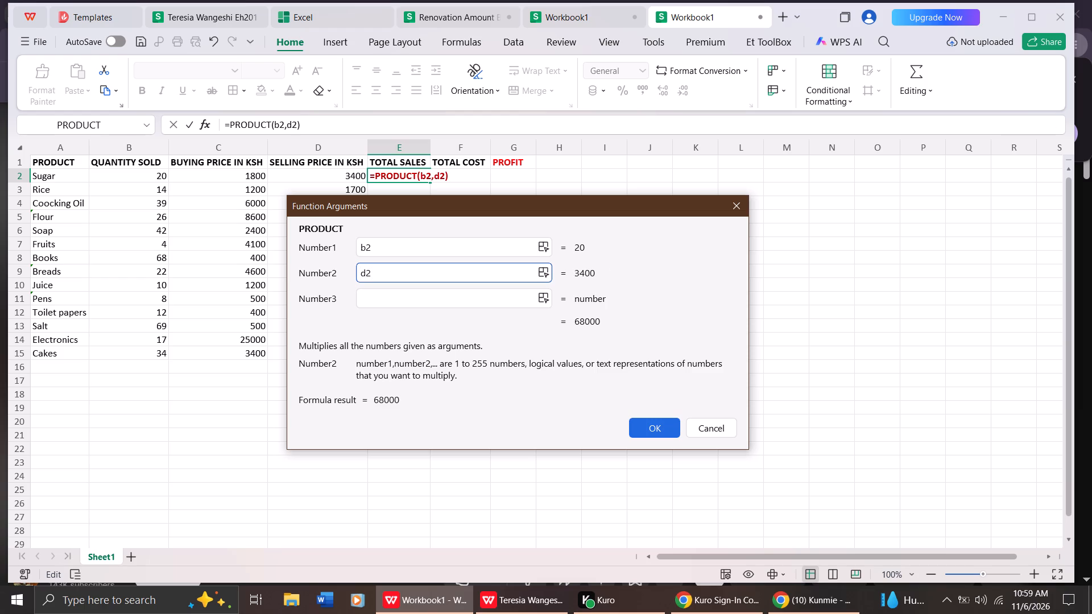
click(670, 429)
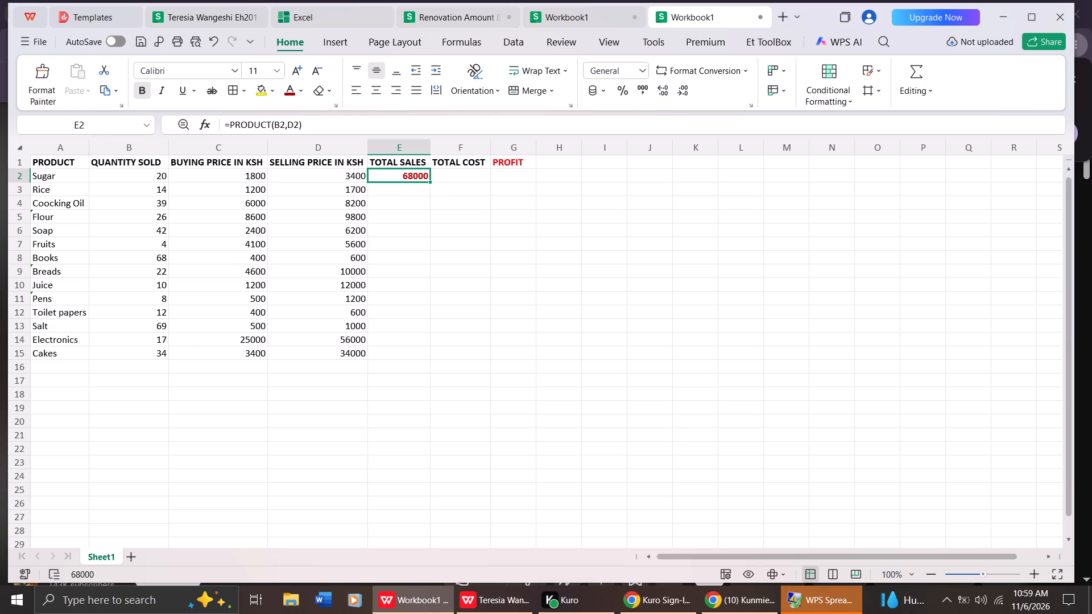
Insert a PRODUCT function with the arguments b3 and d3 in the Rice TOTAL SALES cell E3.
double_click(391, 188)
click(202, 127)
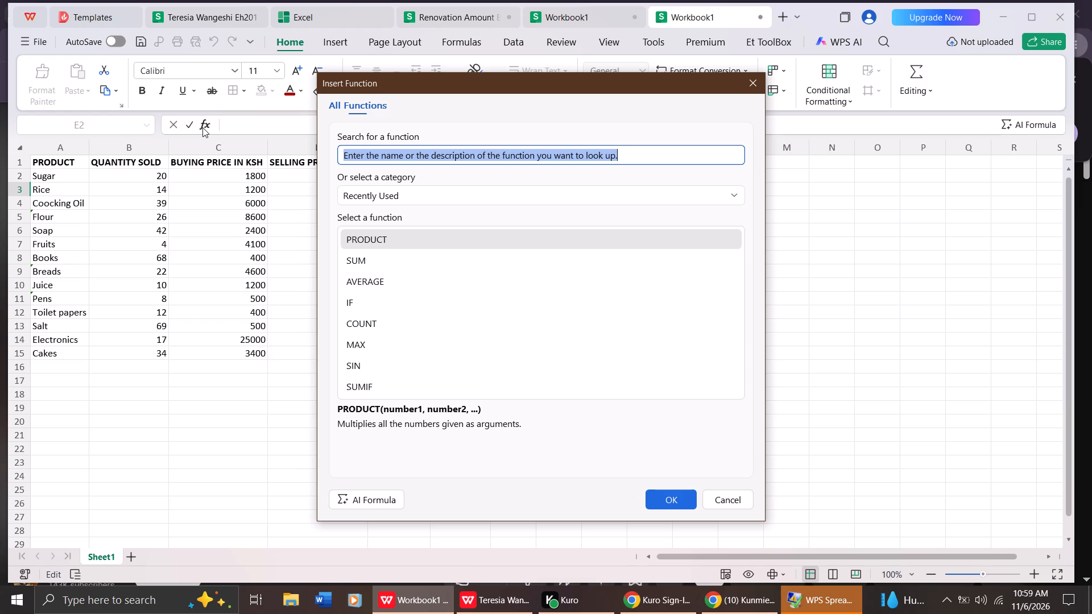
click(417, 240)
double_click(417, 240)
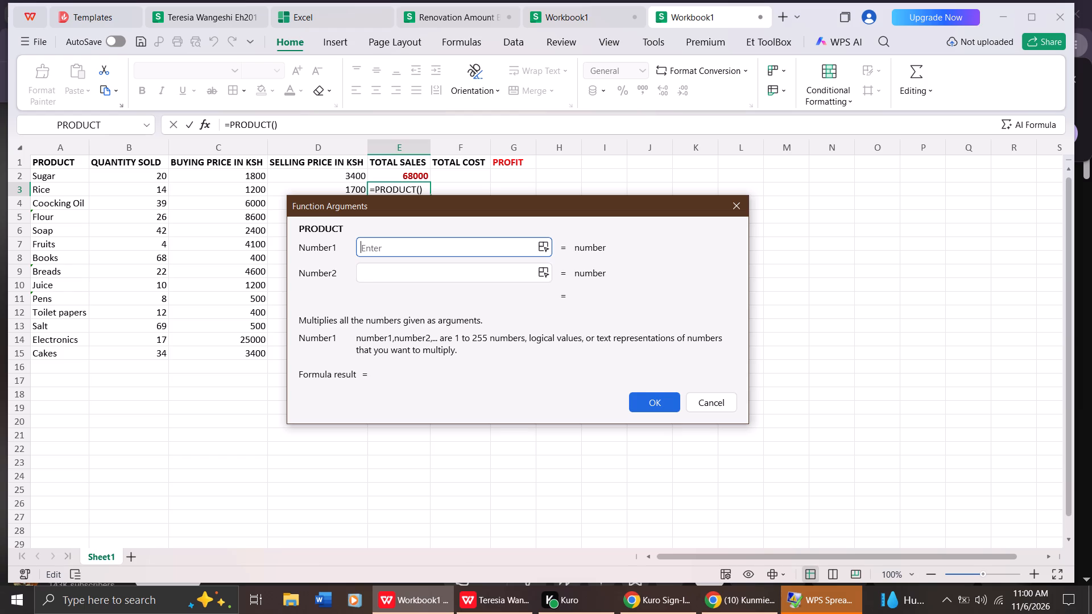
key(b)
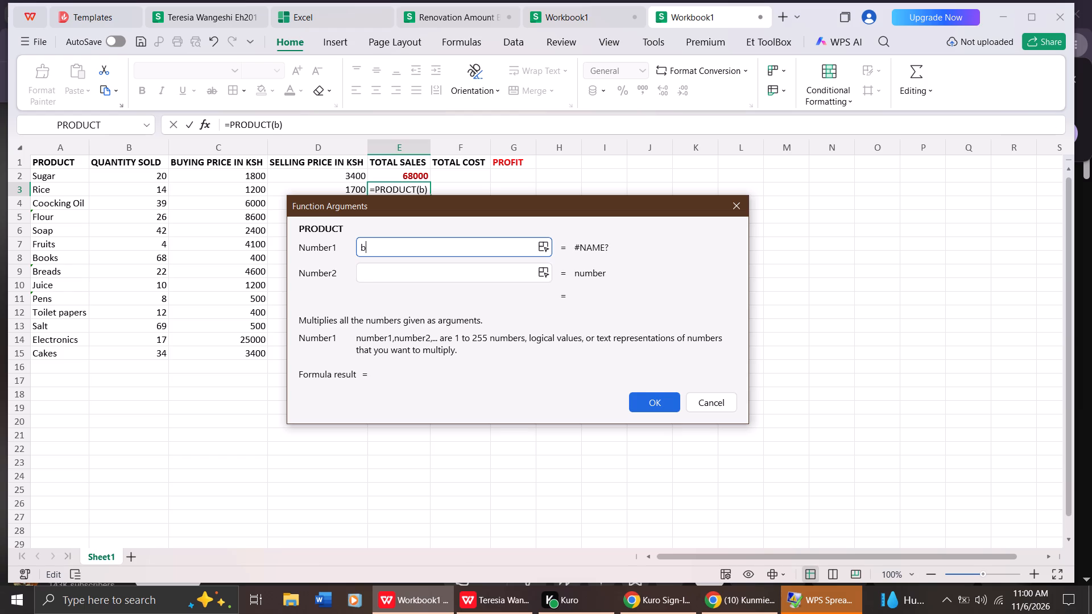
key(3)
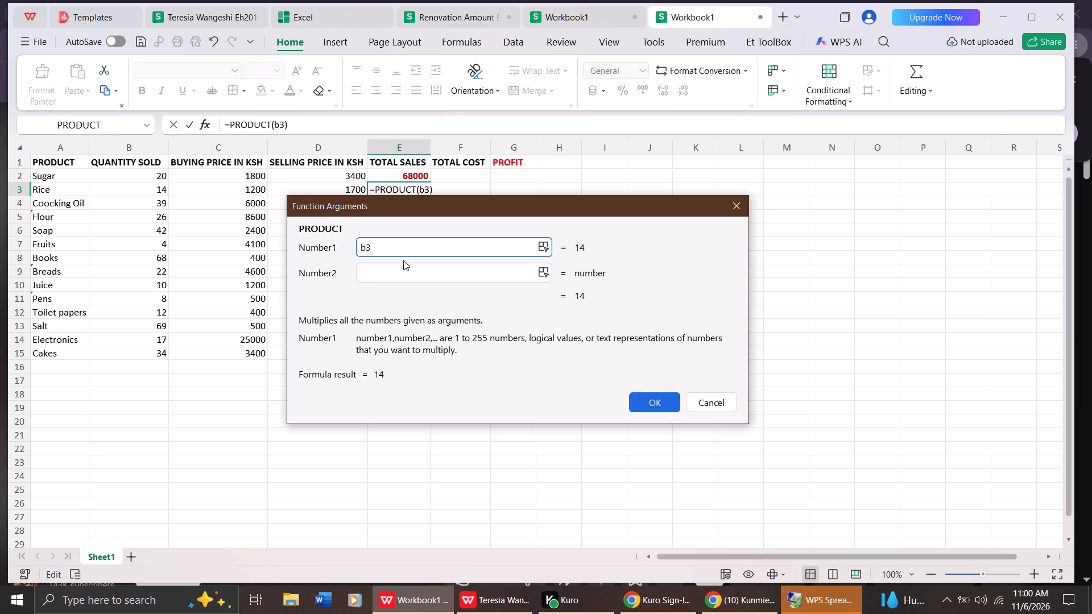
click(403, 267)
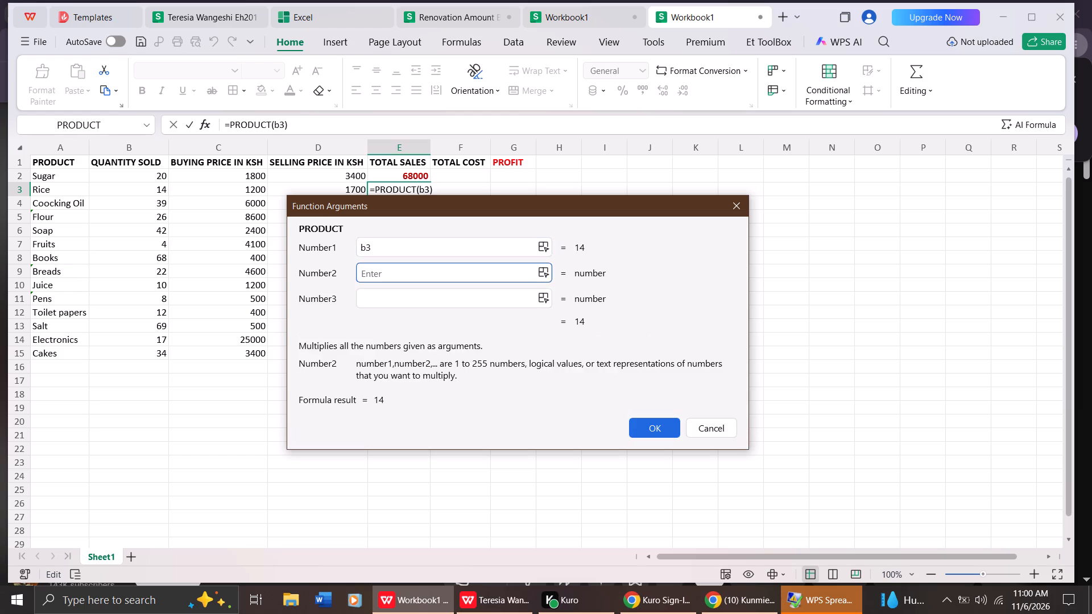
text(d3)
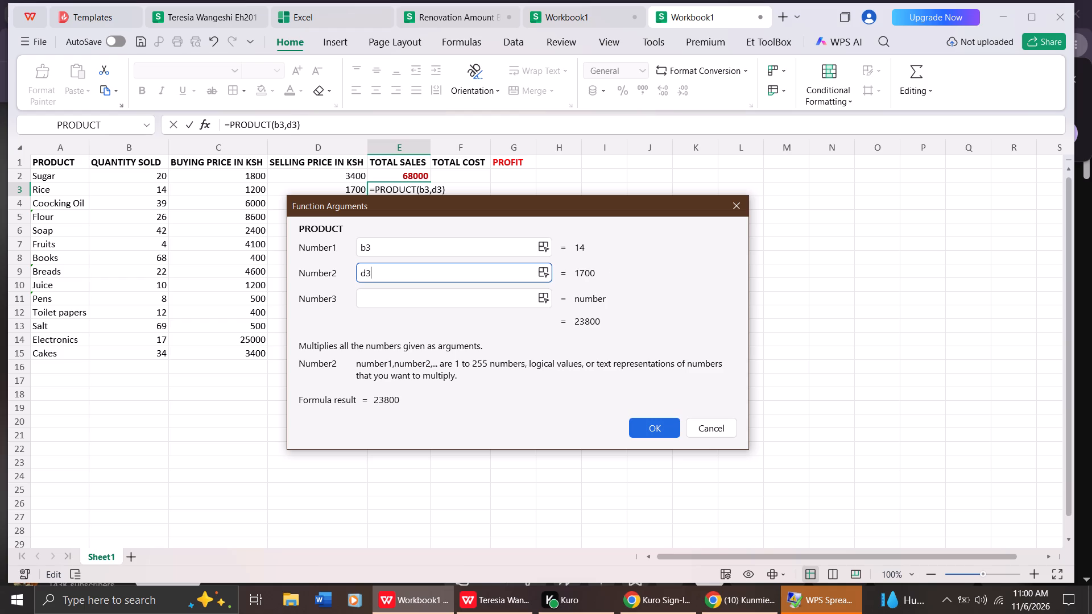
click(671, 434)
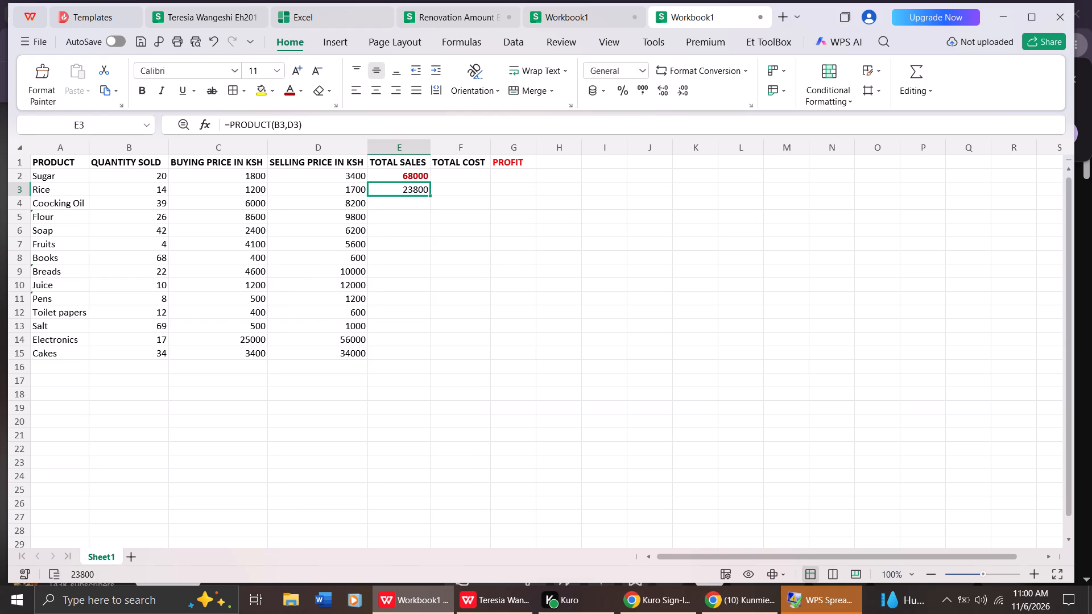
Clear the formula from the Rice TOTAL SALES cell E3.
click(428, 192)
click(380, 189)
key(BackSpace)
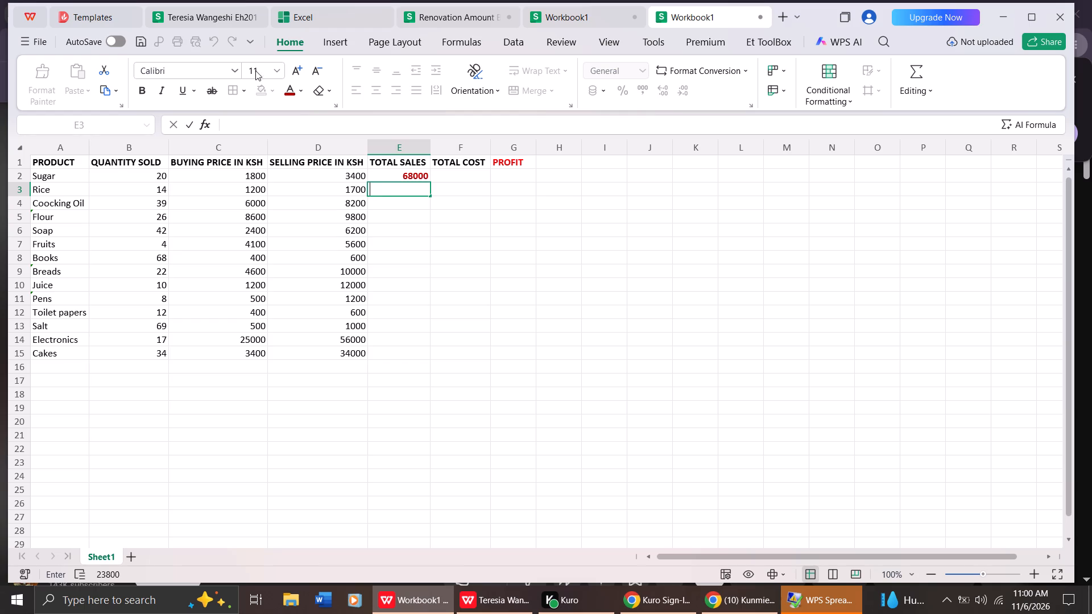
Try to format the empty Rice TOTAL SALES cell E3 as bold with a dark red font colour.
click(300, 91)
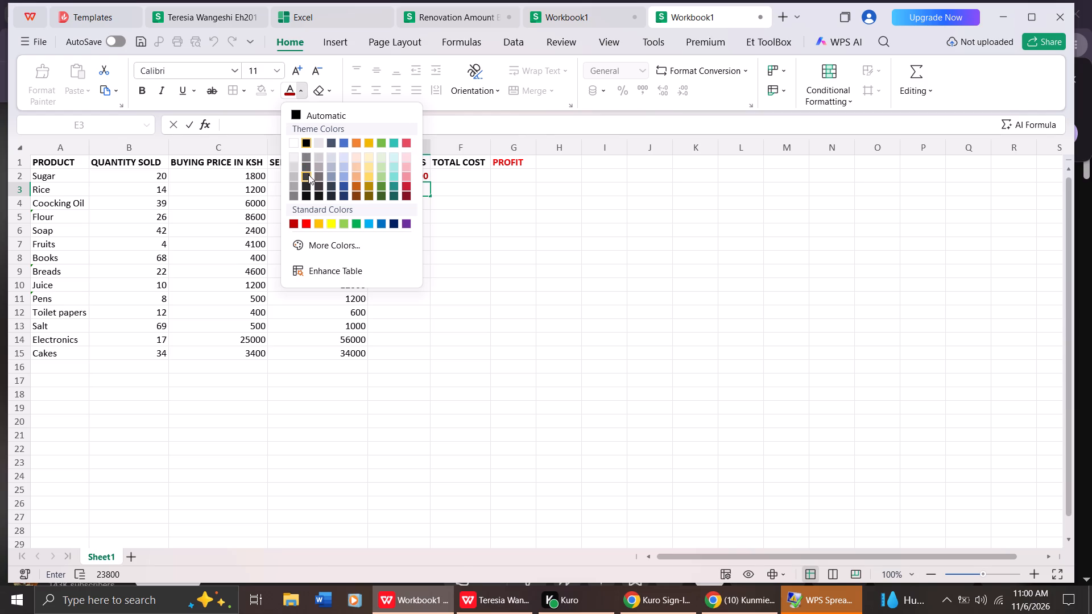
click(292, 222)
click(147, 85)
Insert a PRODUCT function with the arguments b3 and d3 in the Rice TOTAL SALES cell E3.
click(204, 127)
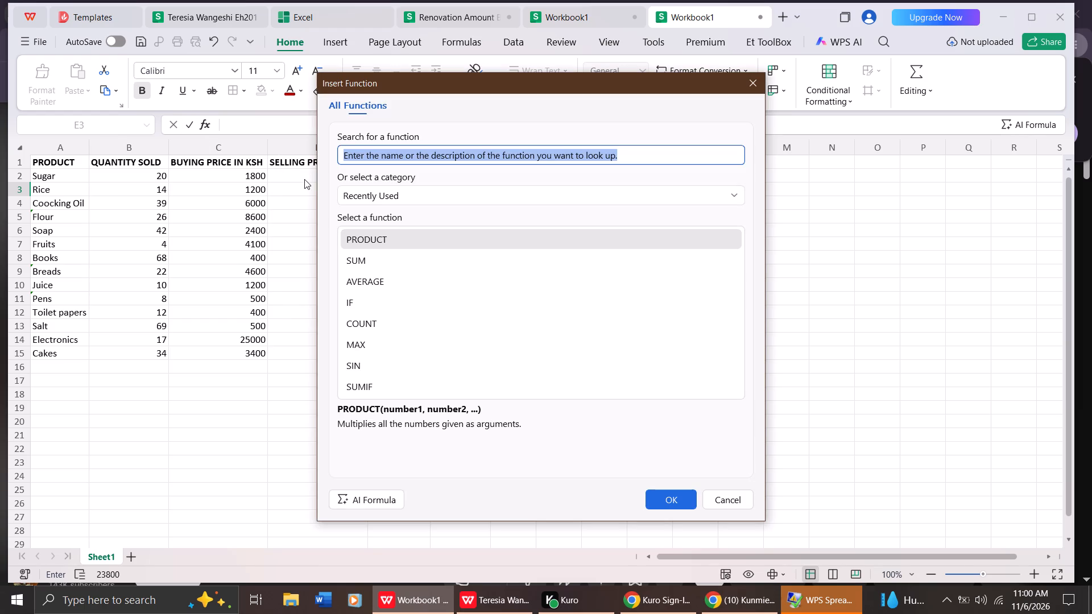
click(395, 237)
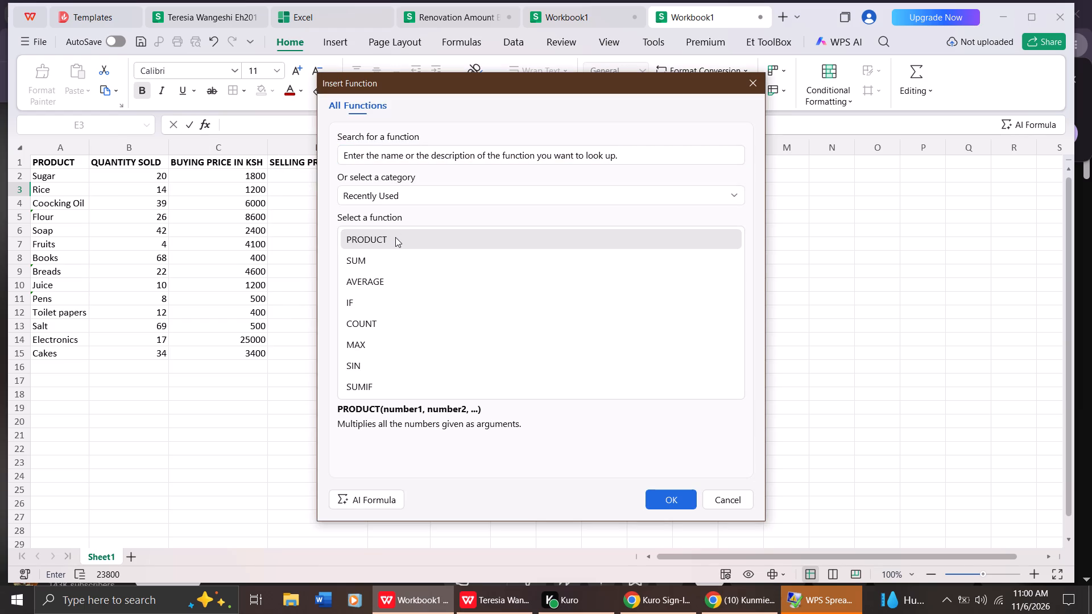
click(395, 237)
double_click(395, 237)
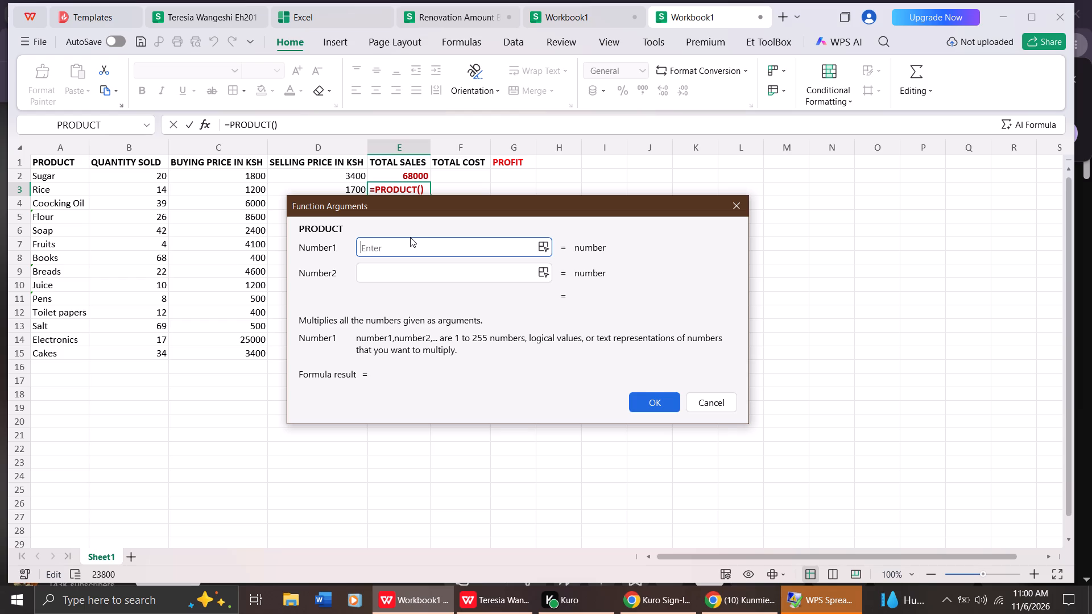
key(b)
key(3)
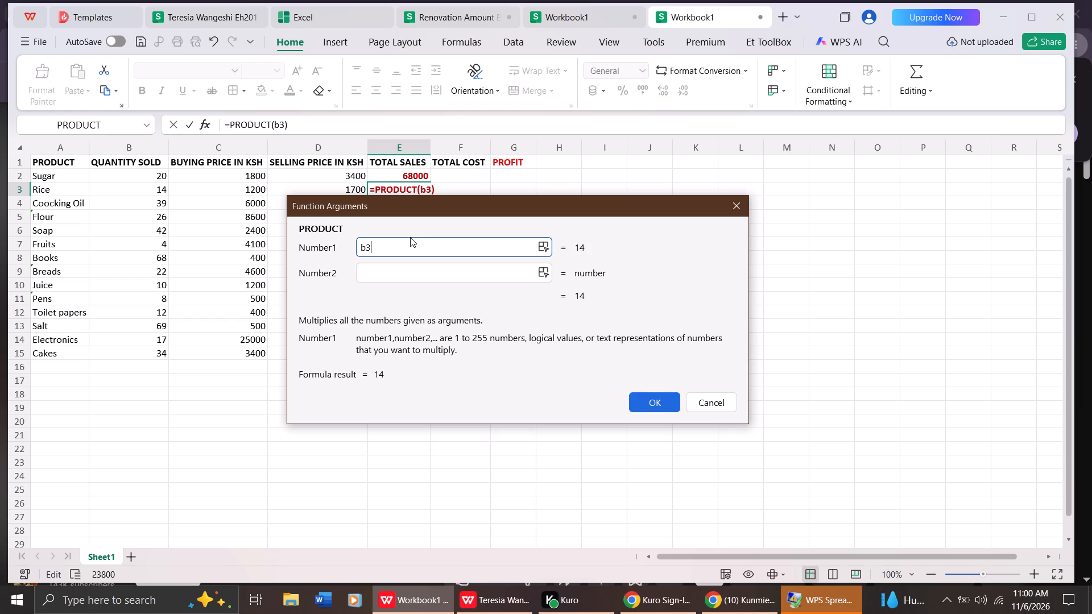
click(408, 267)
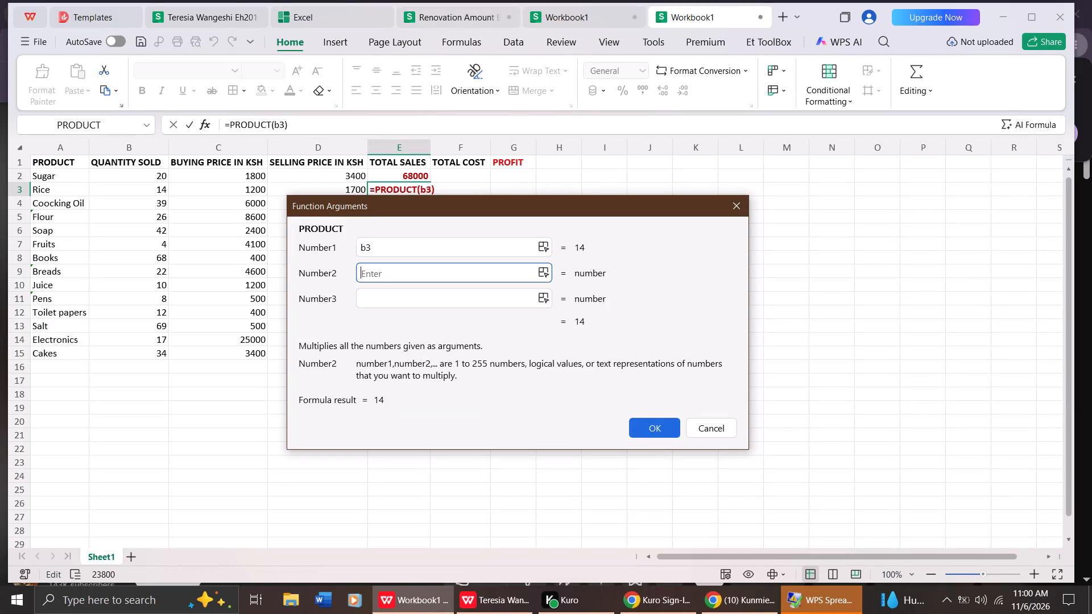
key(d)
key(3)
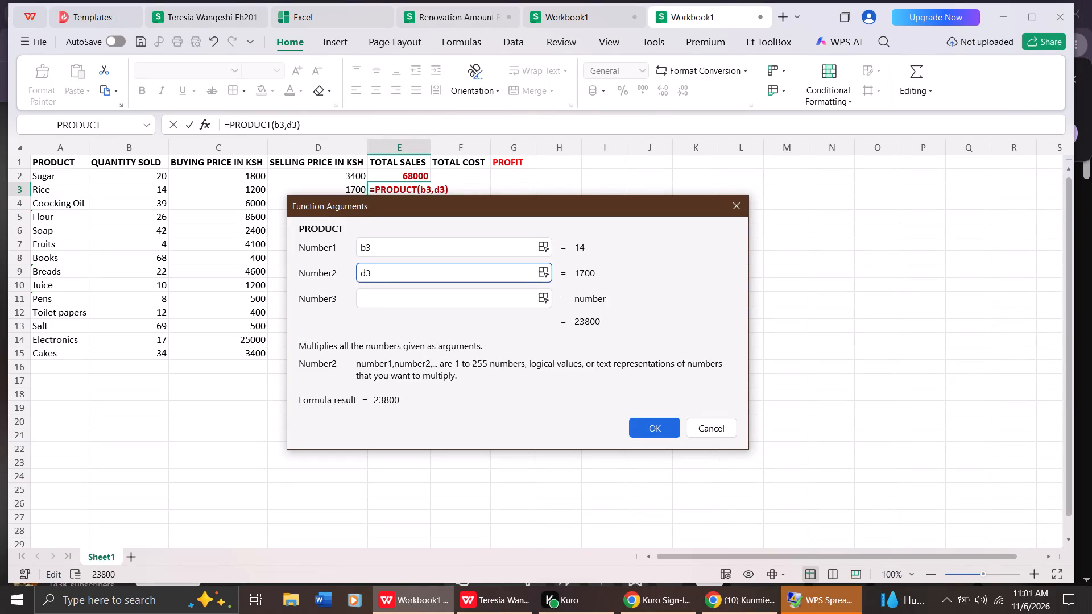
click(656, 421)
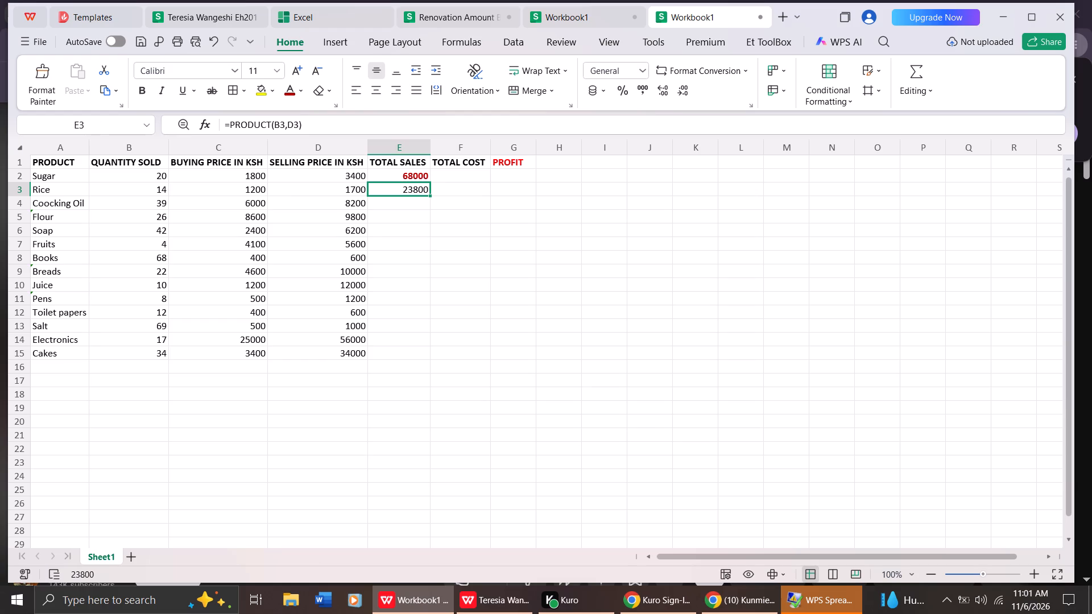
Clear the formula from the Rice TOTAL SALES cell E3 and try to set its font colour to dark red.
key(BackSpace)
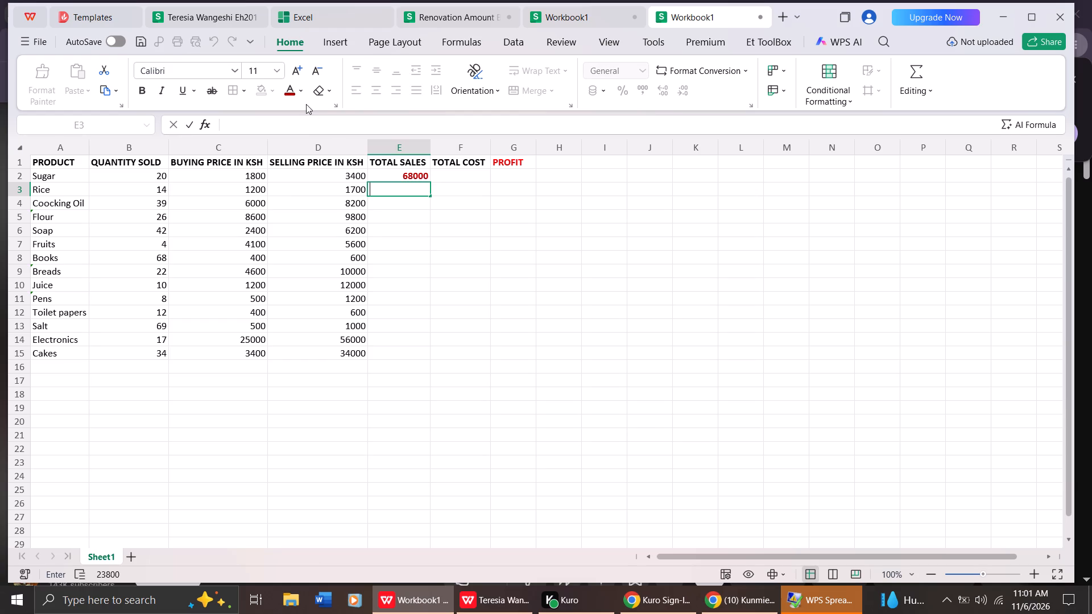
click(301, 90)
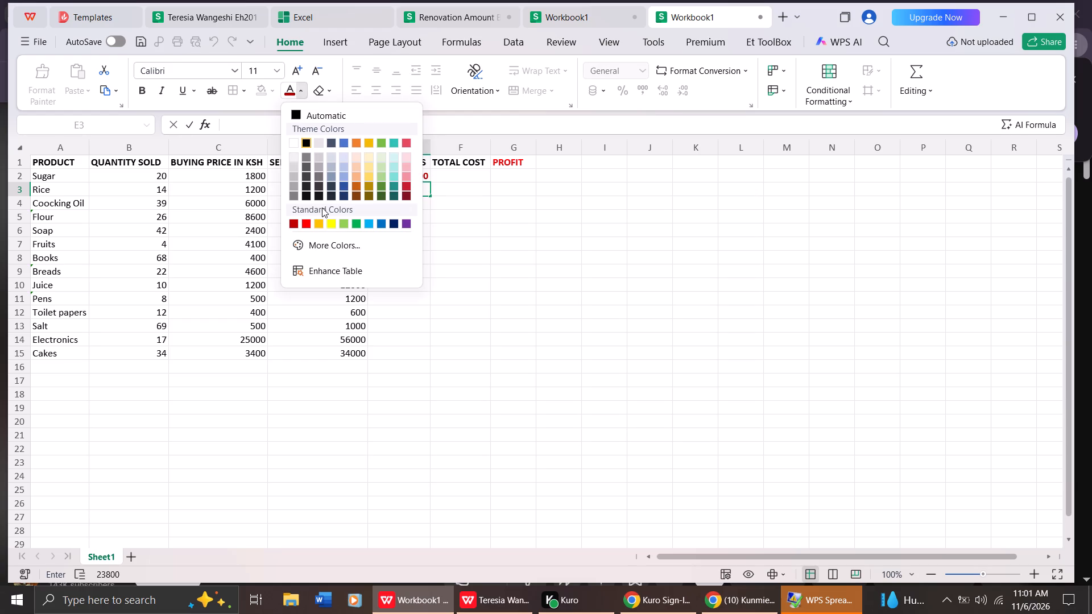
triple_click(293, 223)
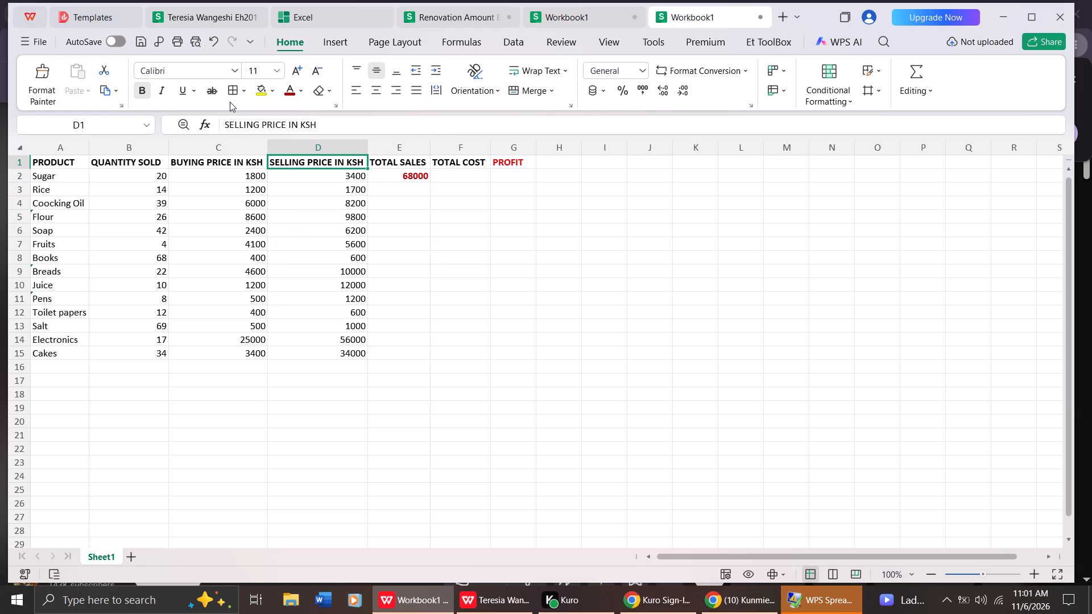
Format the empty Rice TOTAL SALES cell E3 as bold with a dark red font colour.
click(416, 192)
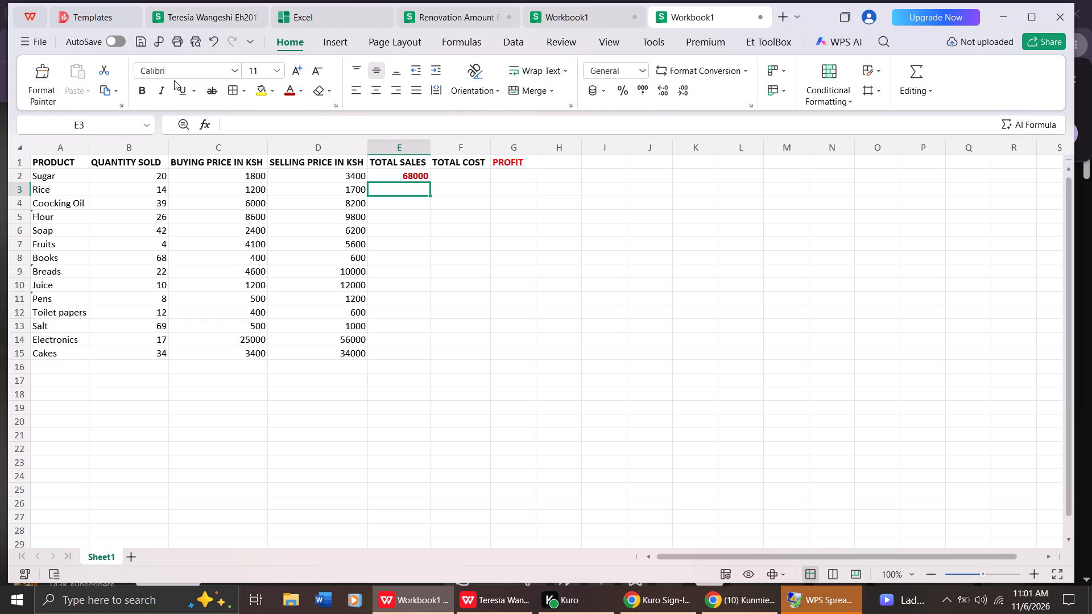
click(138, 93)
click(299, 96)
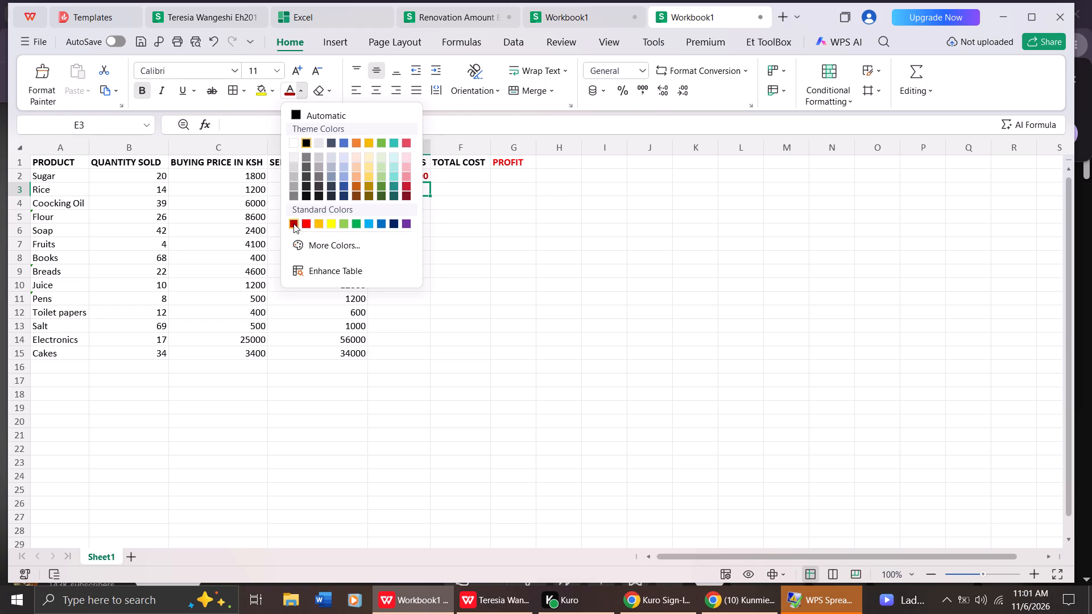
click(293, 223)
Insert a PRODUCT function with the arguments b3 and d3 in the formatted Rice TOTAL SALES cell E3.
click(205, 132)
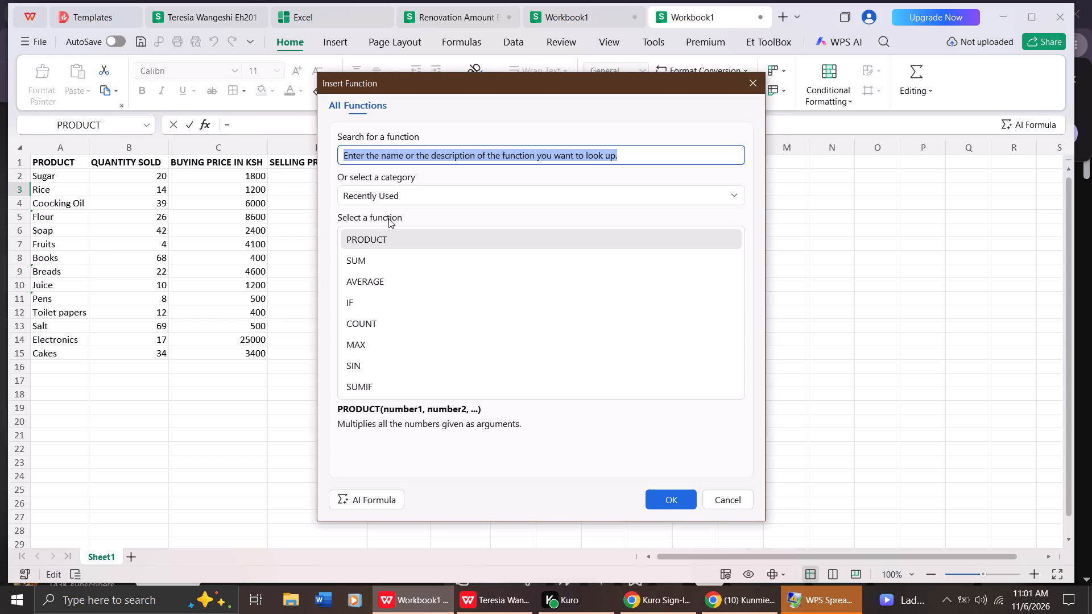
click(389, 239)
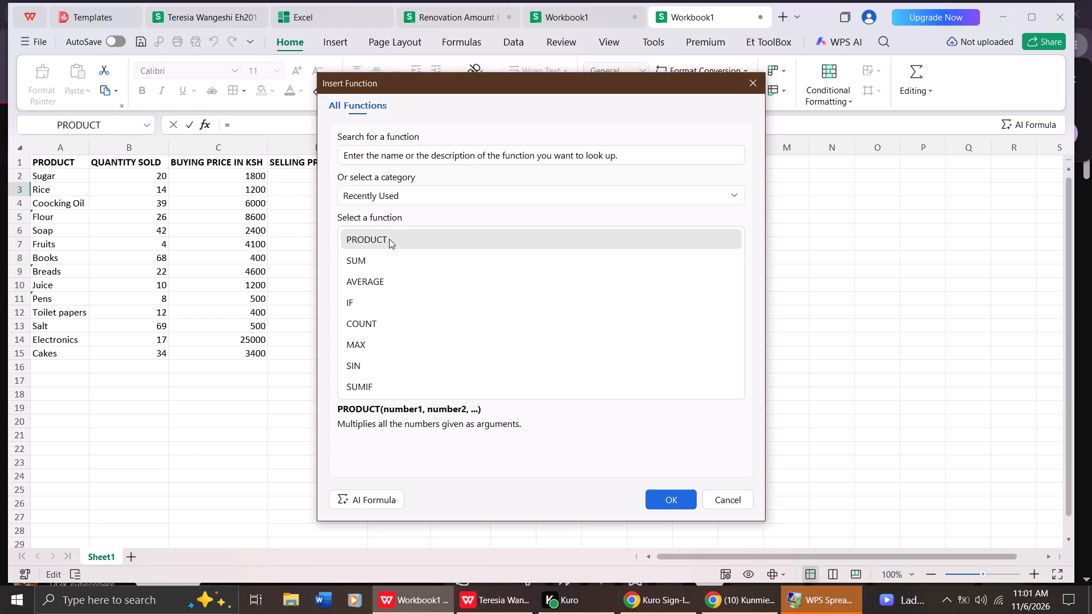
click(389, 239)
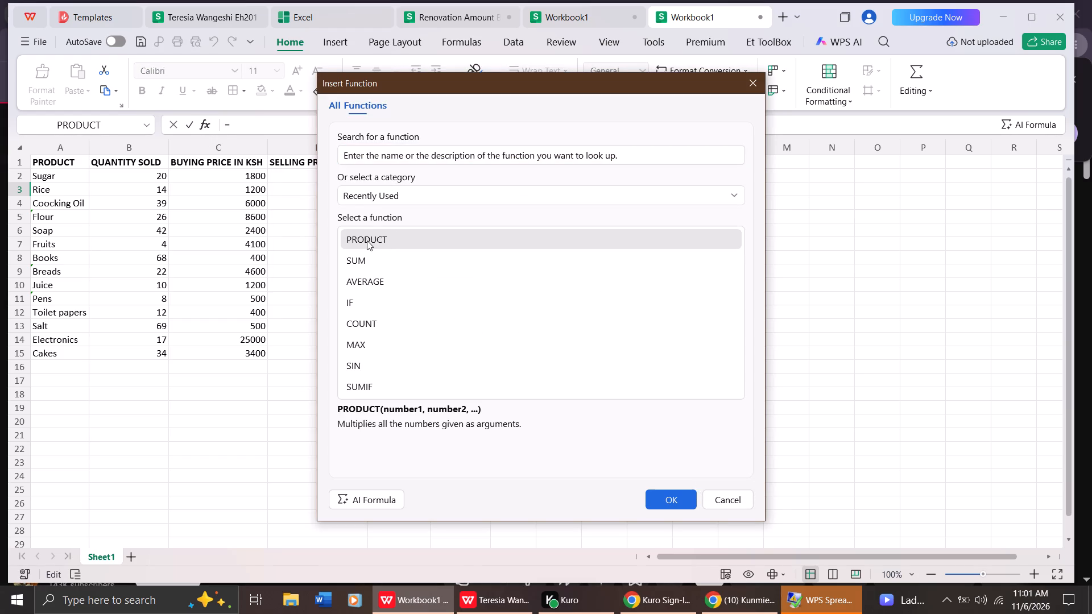
double_click(367, 240)
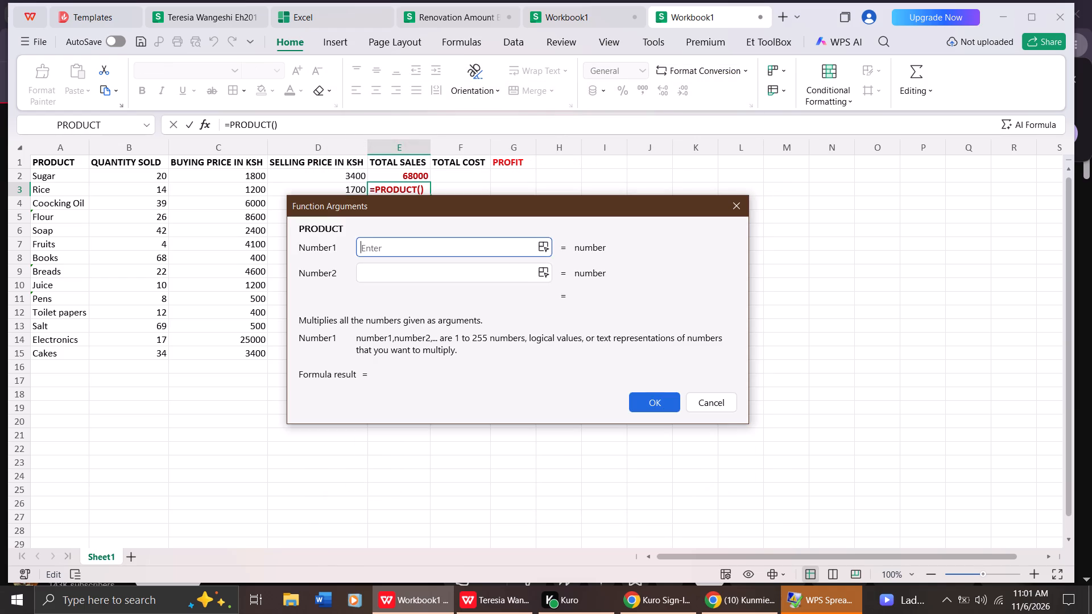
click(378, 244)
key(b)
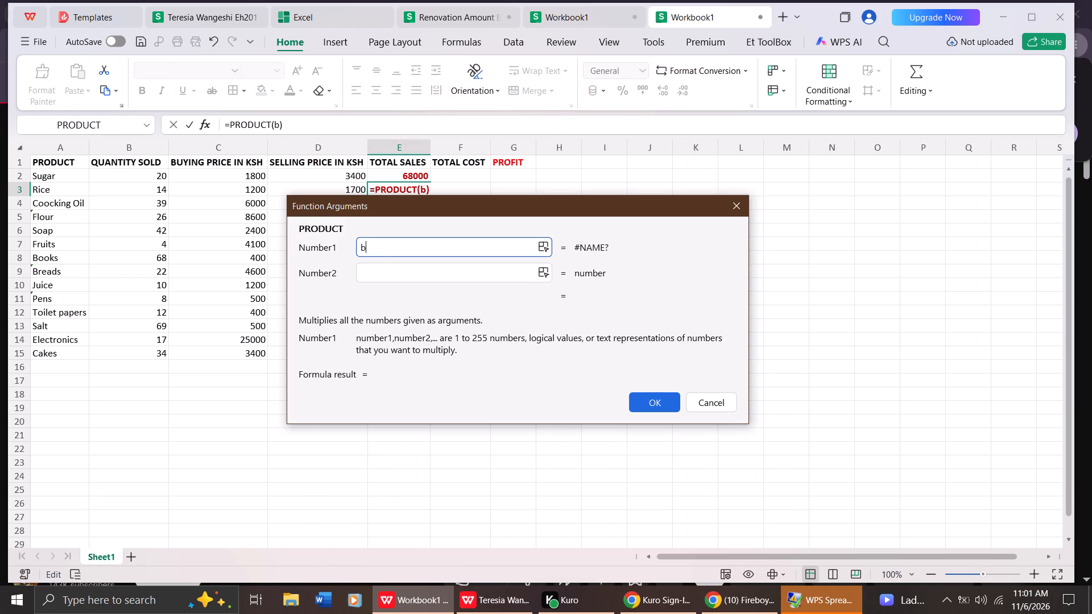
key(3)
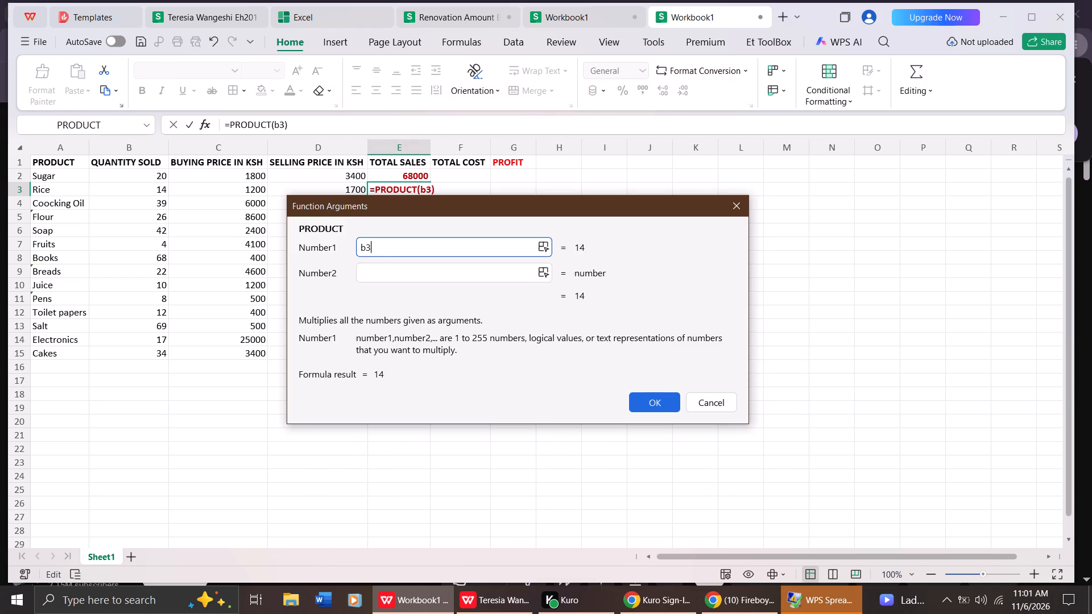
click(380, 275)
click(380, 275)
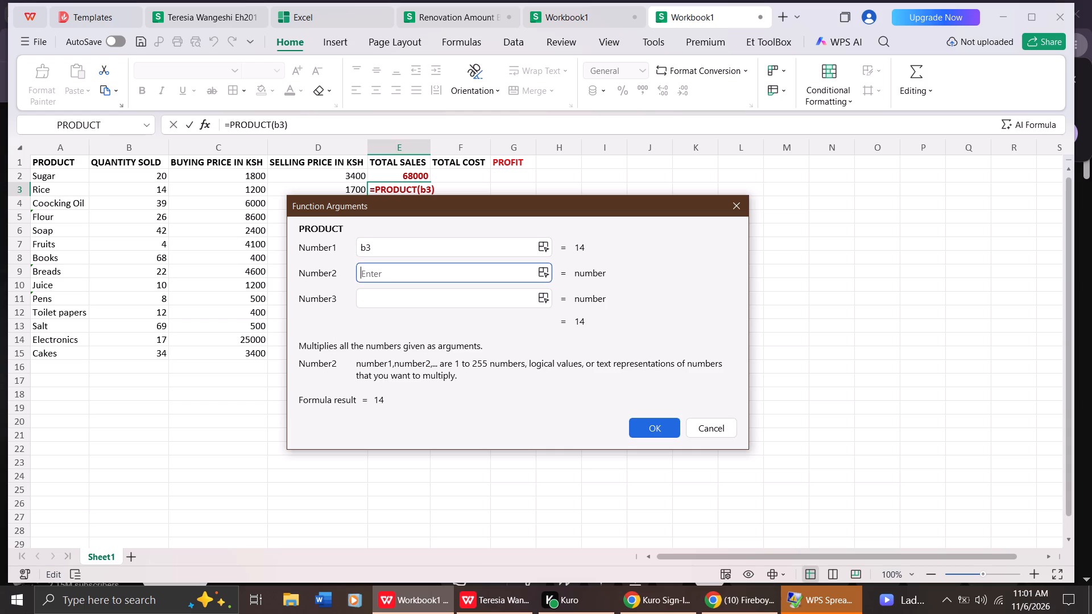
text(d3)
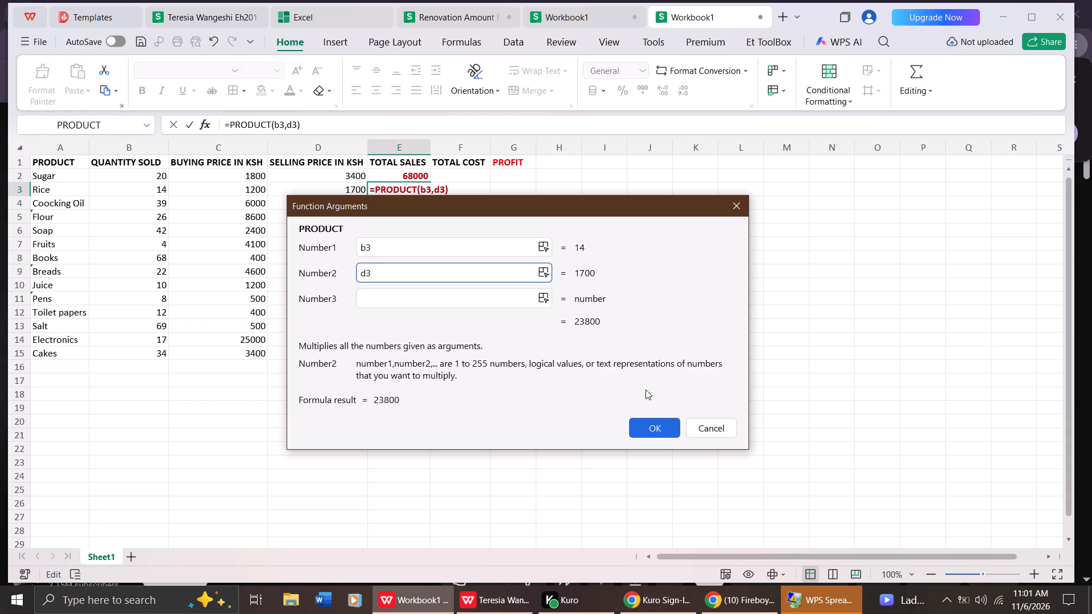
click(647, 423)
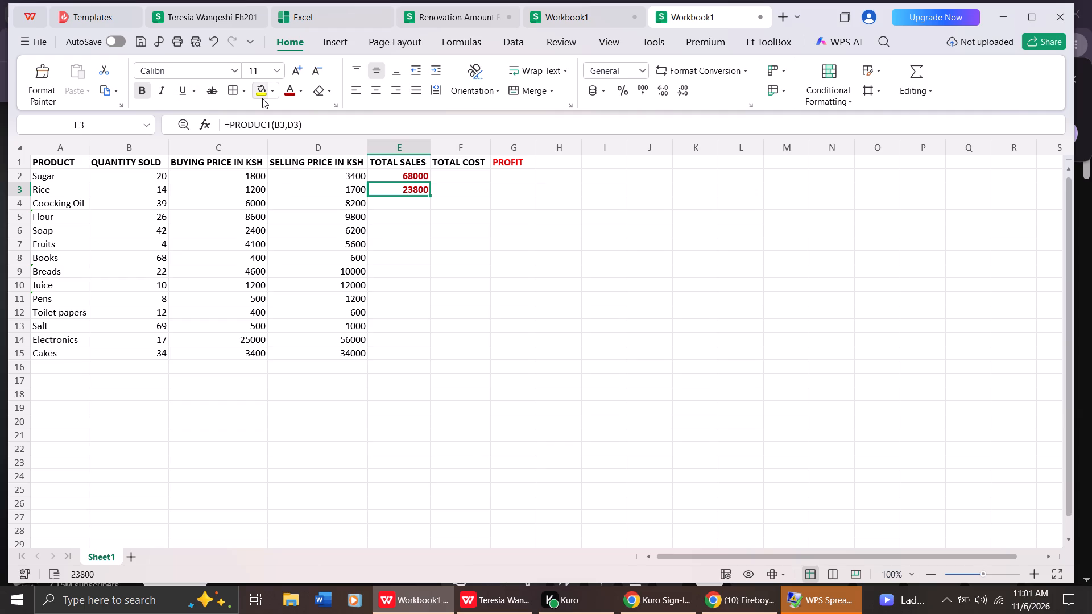
Reapply the dark red font colour to the Rice TOTAL SALES cell E3.
click(300, 89)
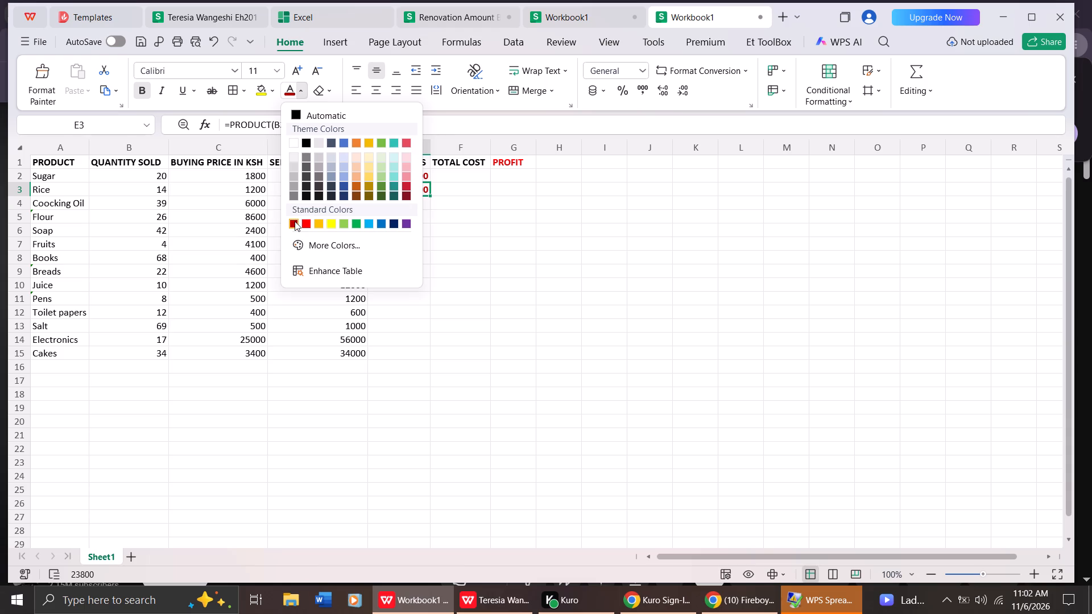
click(295, 221)
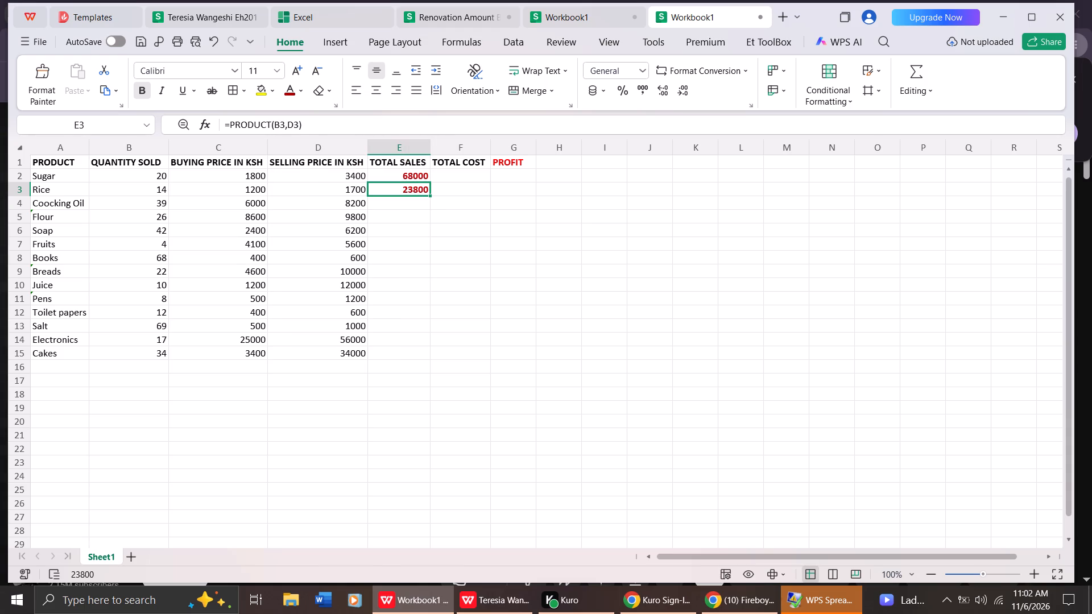
Format the empty Coocking Oil TOTAL SALES cell E4 as bold with a dark red font colour.
double_click(396, 201)
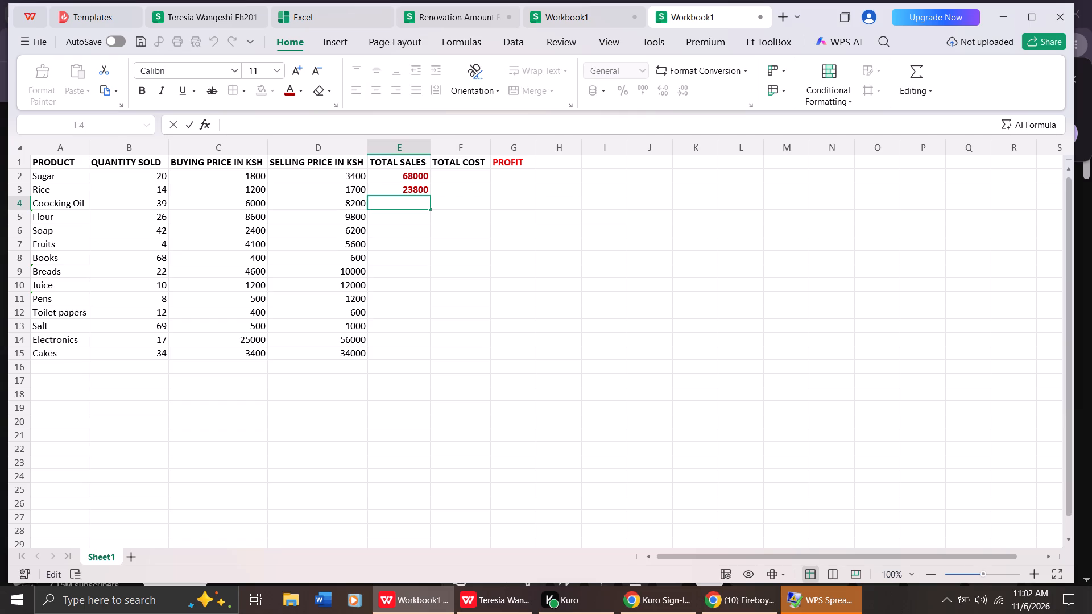
click(147, 96)
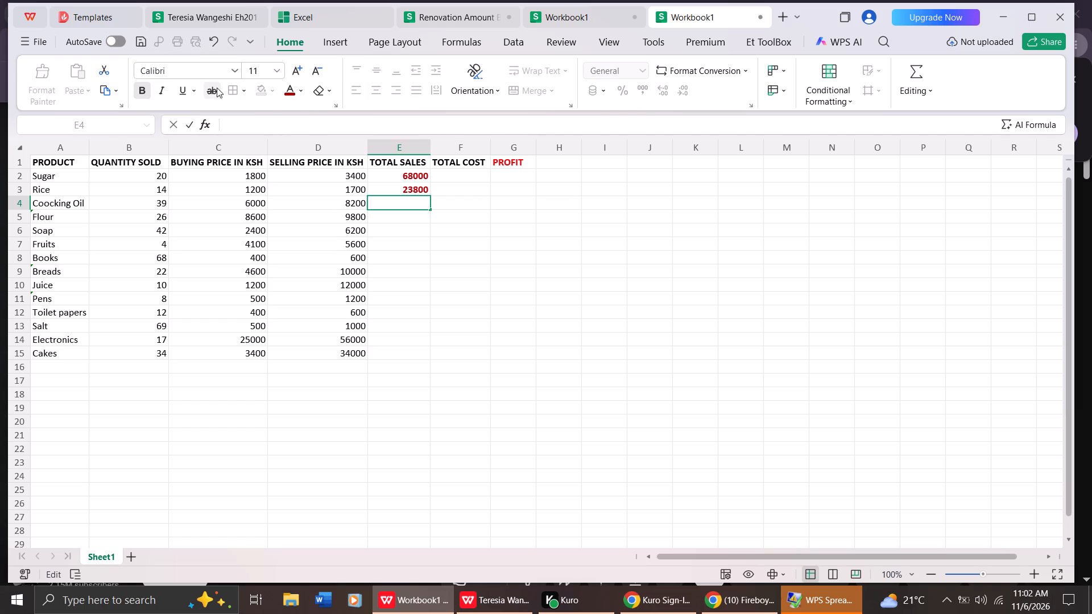
click(305, 88)
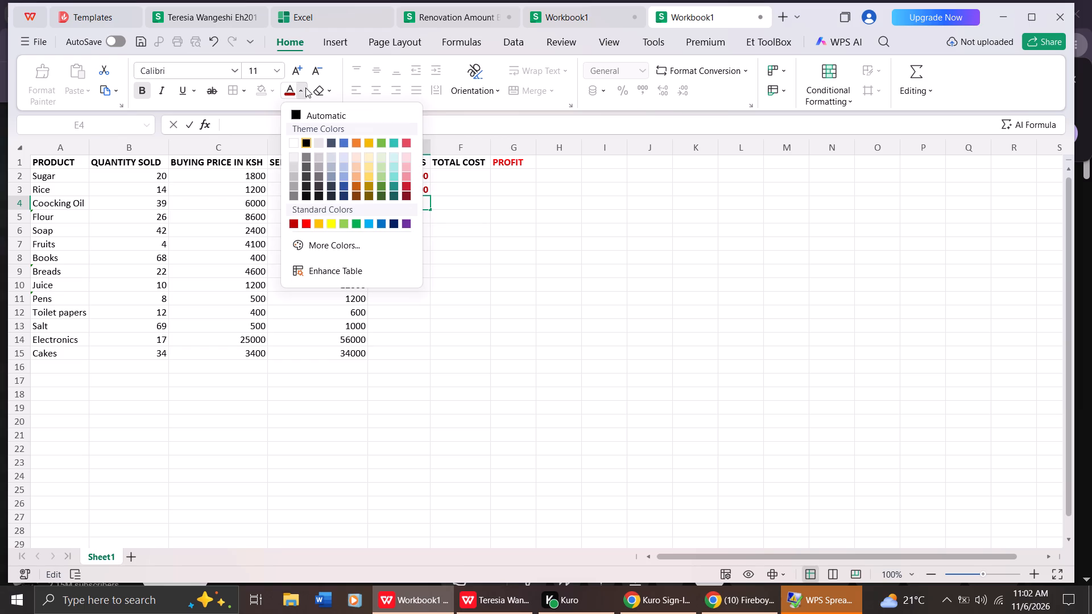
click(295, 225)
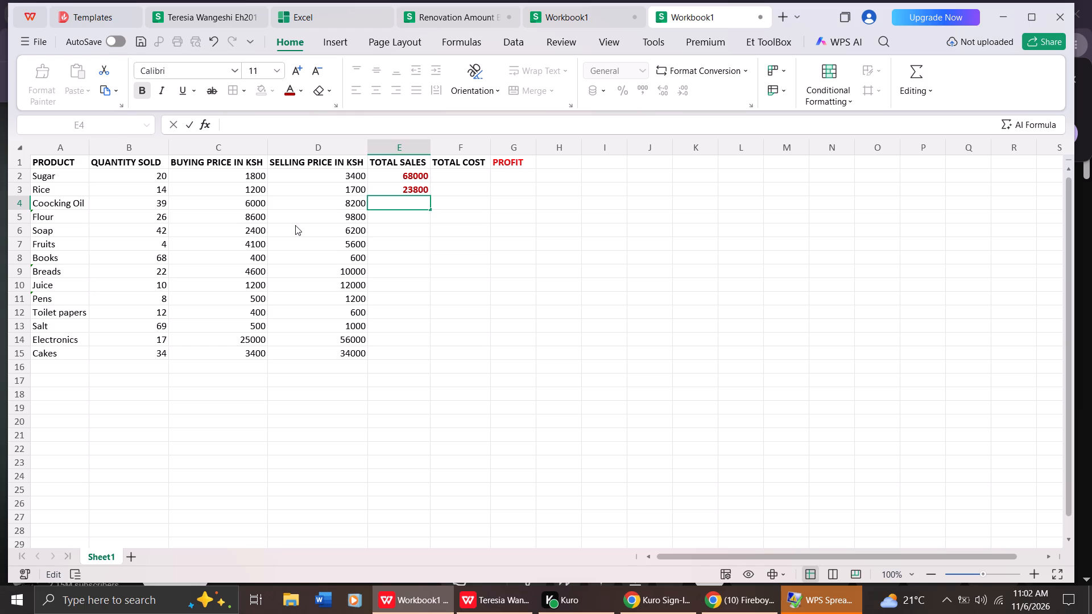
click(300, 92)
click(297, 221)
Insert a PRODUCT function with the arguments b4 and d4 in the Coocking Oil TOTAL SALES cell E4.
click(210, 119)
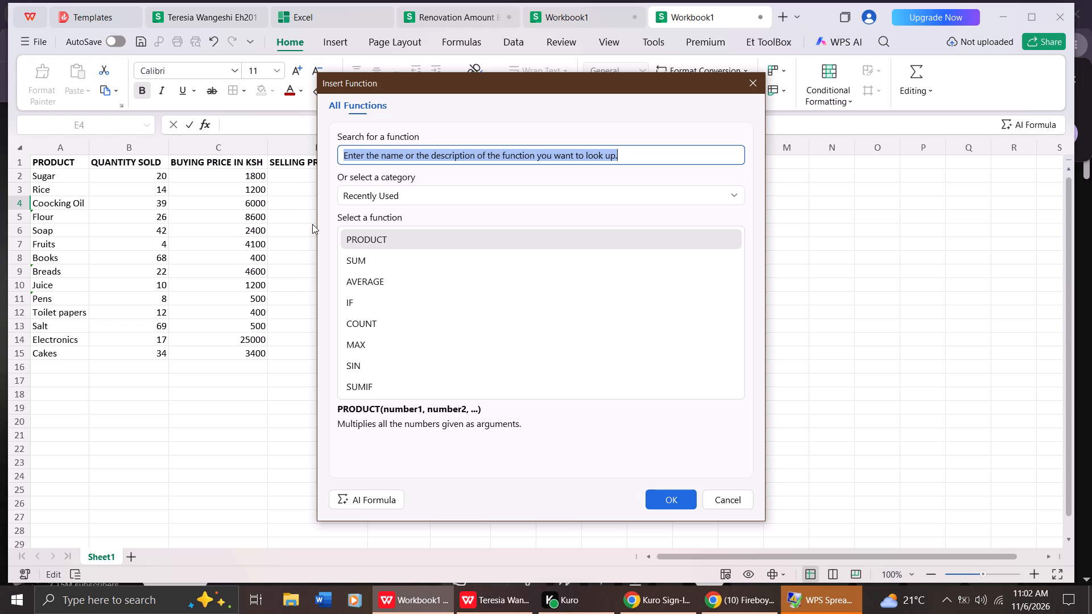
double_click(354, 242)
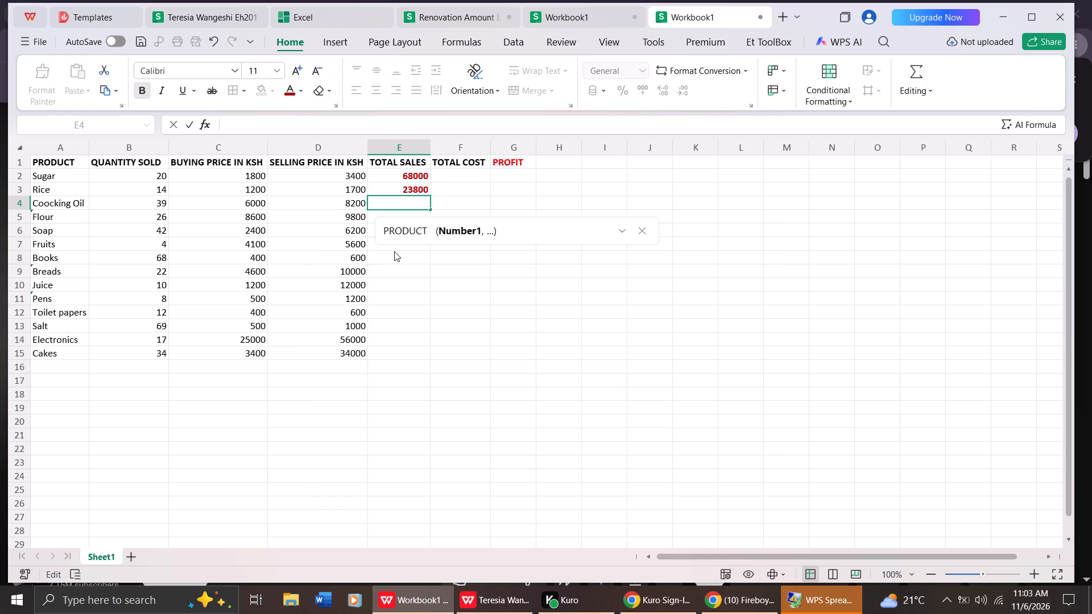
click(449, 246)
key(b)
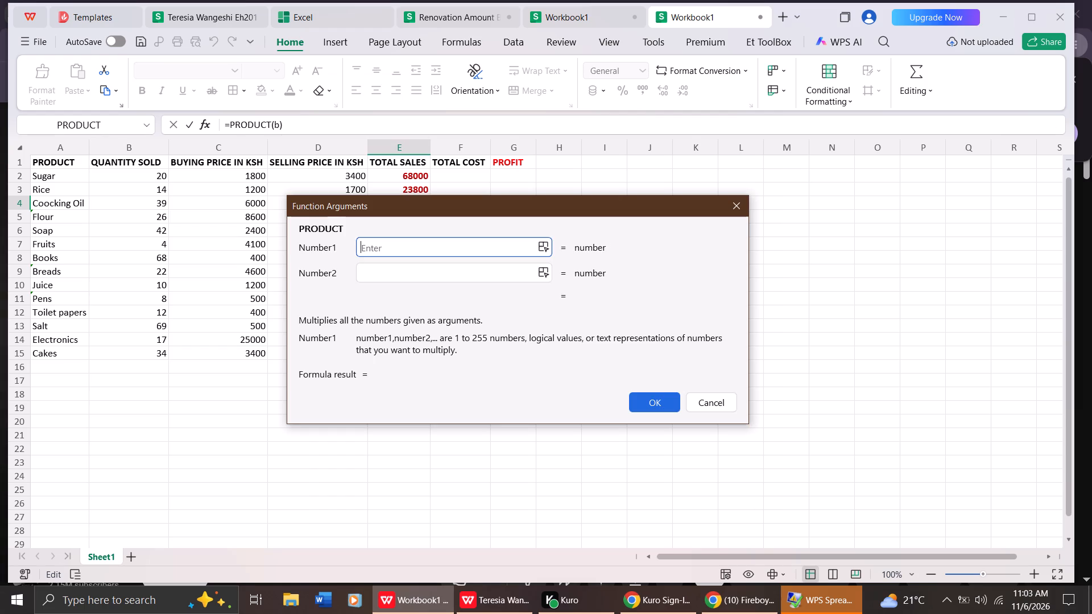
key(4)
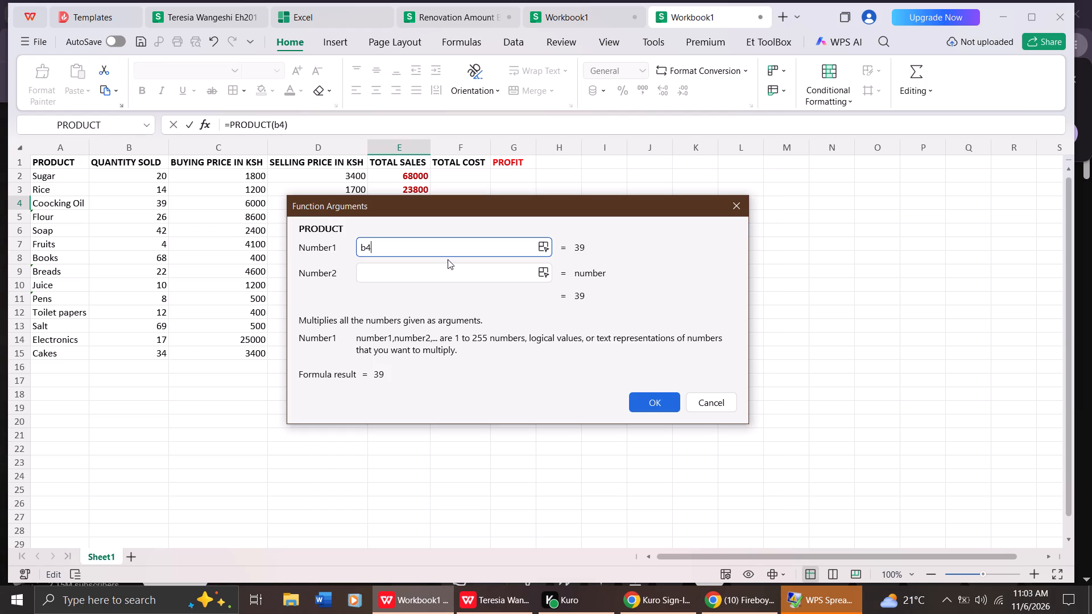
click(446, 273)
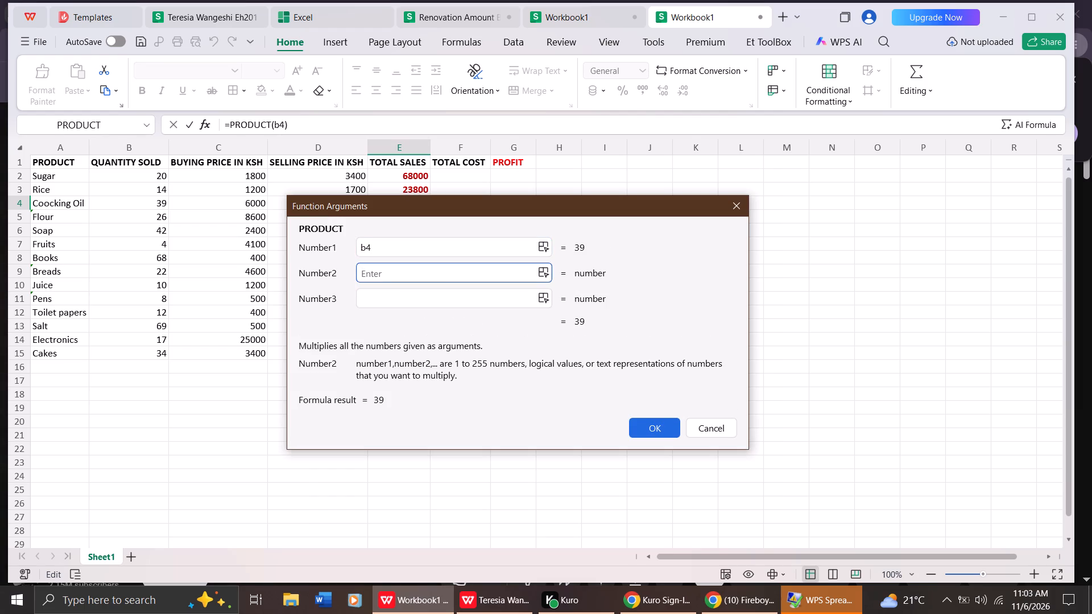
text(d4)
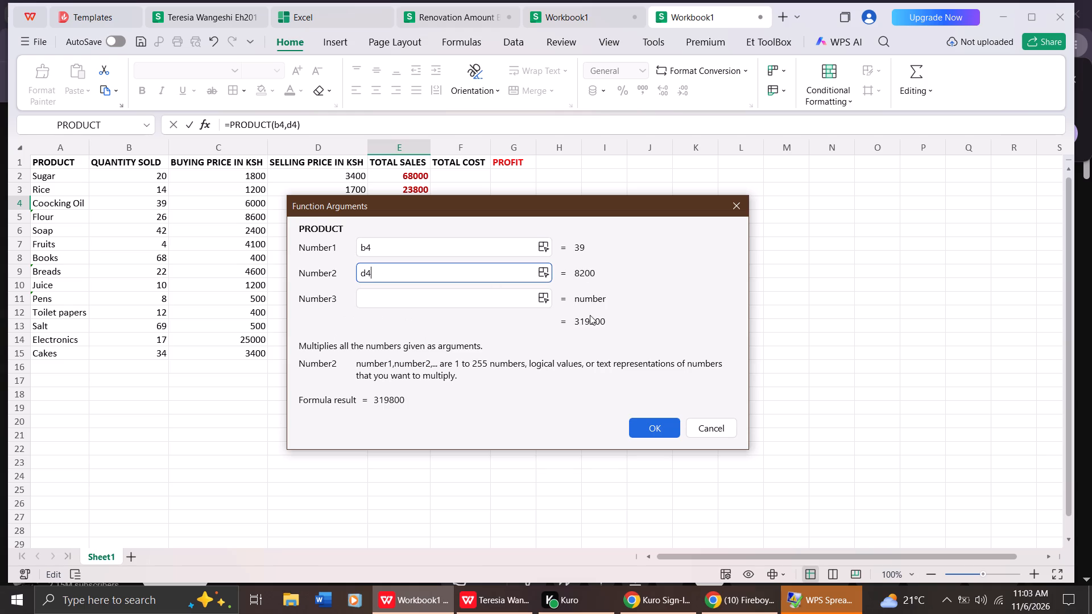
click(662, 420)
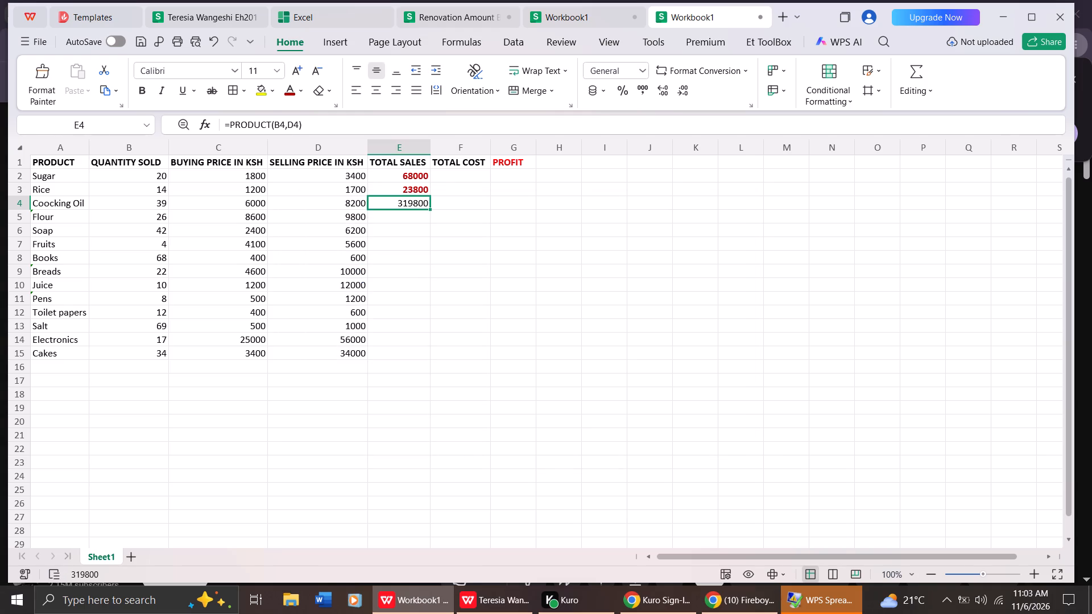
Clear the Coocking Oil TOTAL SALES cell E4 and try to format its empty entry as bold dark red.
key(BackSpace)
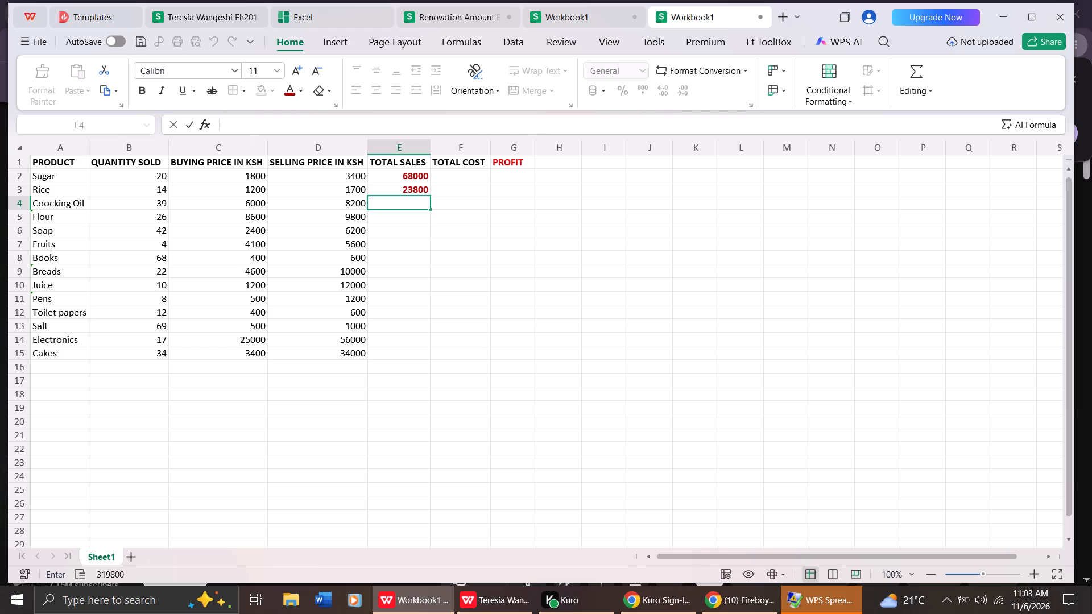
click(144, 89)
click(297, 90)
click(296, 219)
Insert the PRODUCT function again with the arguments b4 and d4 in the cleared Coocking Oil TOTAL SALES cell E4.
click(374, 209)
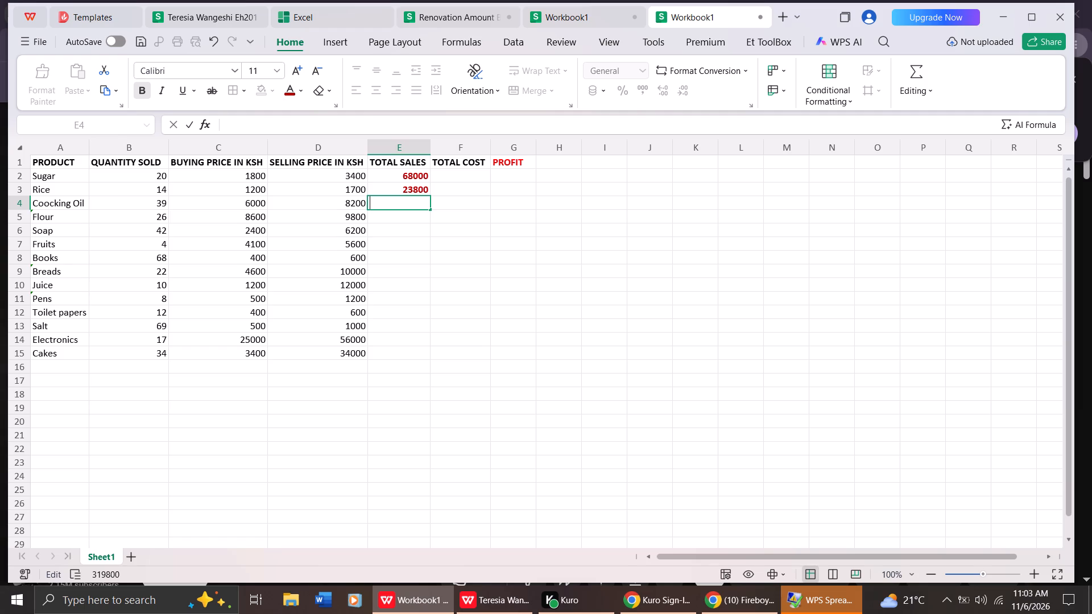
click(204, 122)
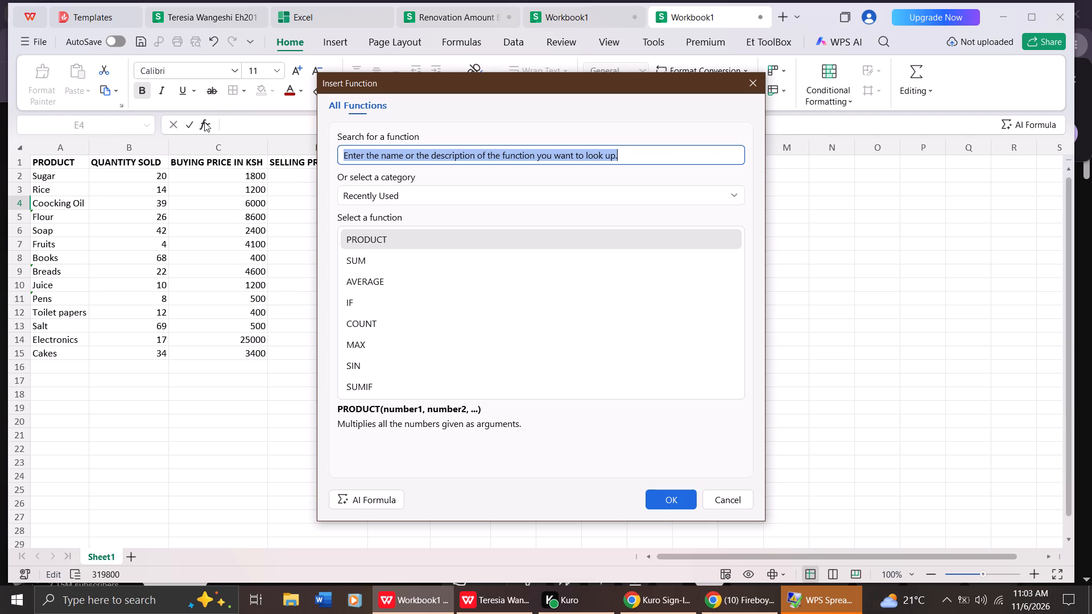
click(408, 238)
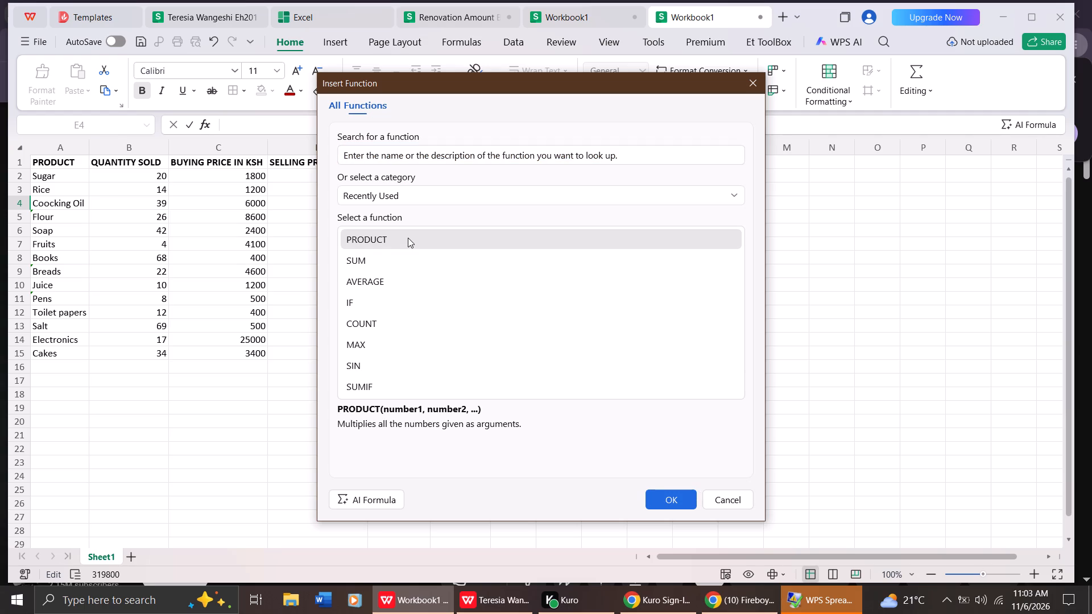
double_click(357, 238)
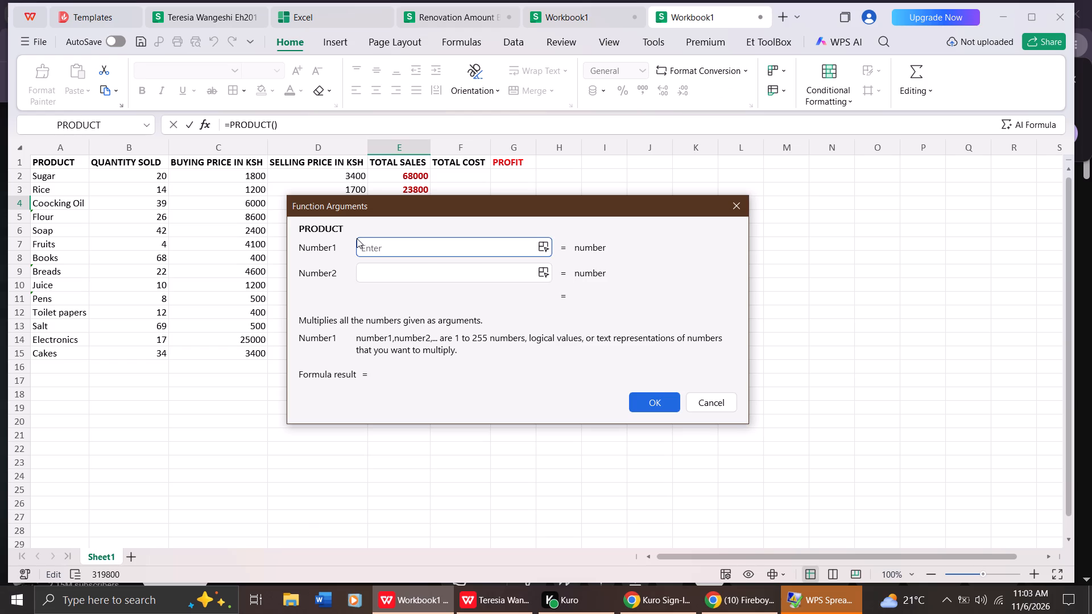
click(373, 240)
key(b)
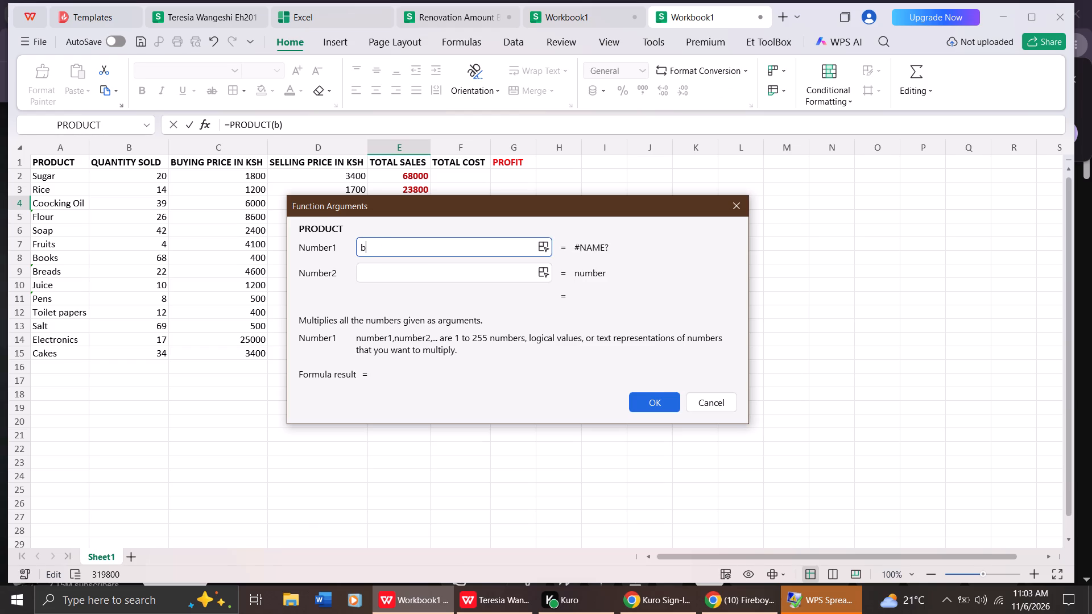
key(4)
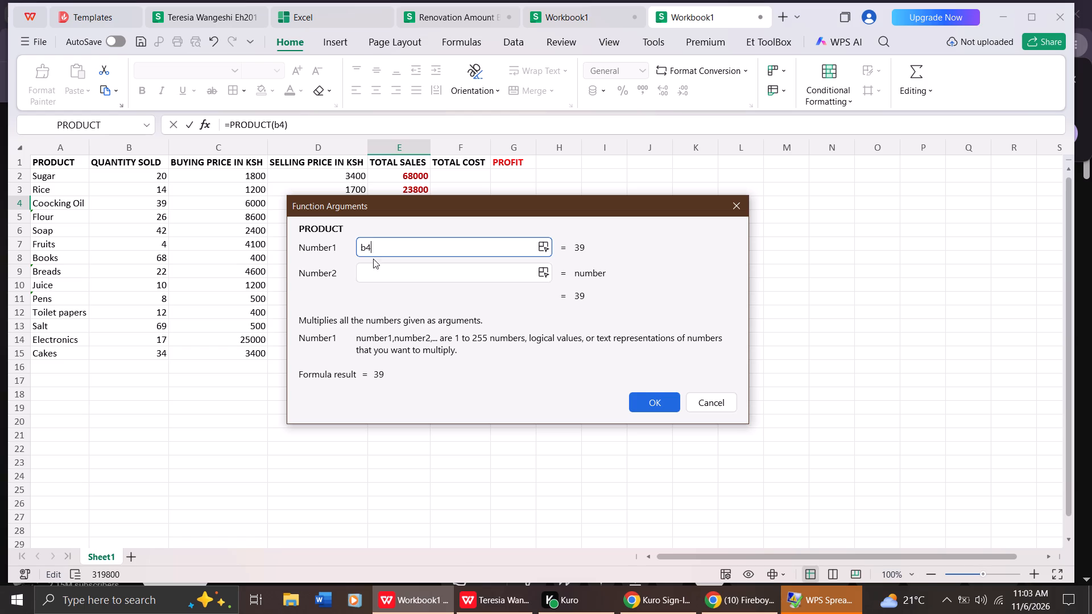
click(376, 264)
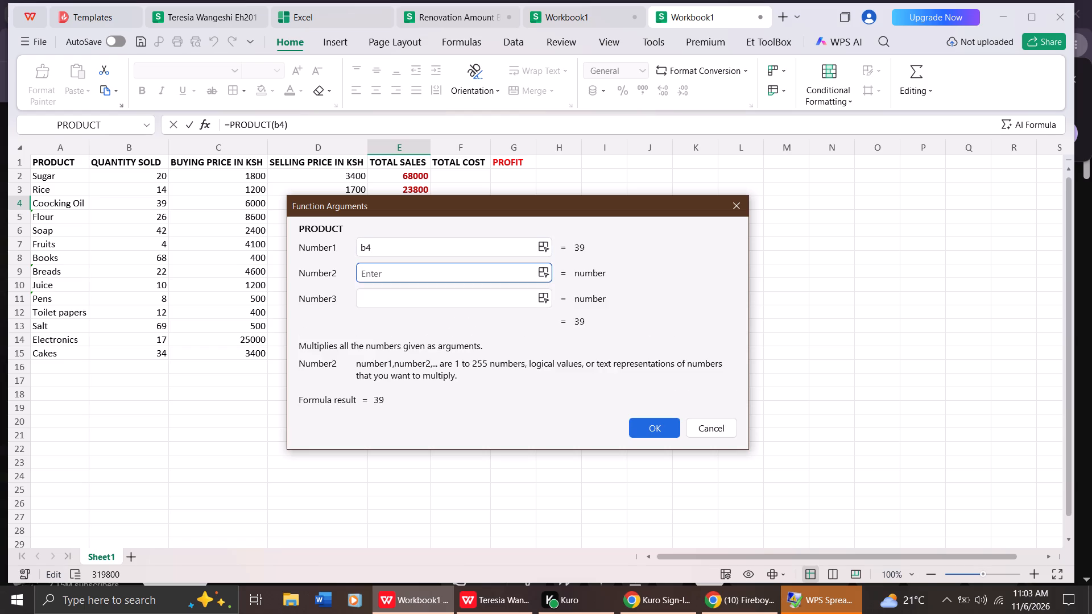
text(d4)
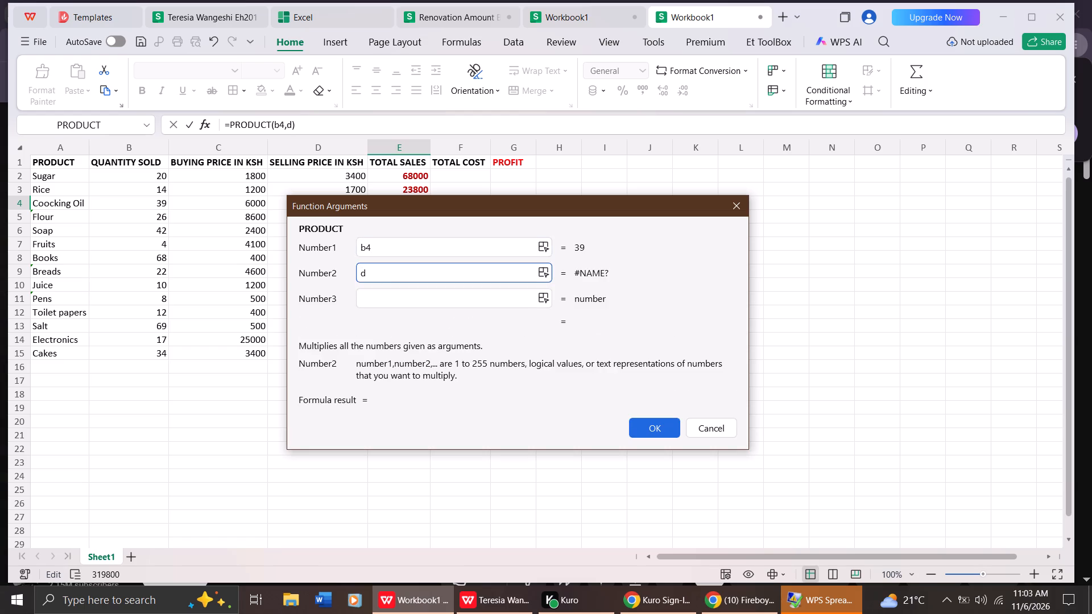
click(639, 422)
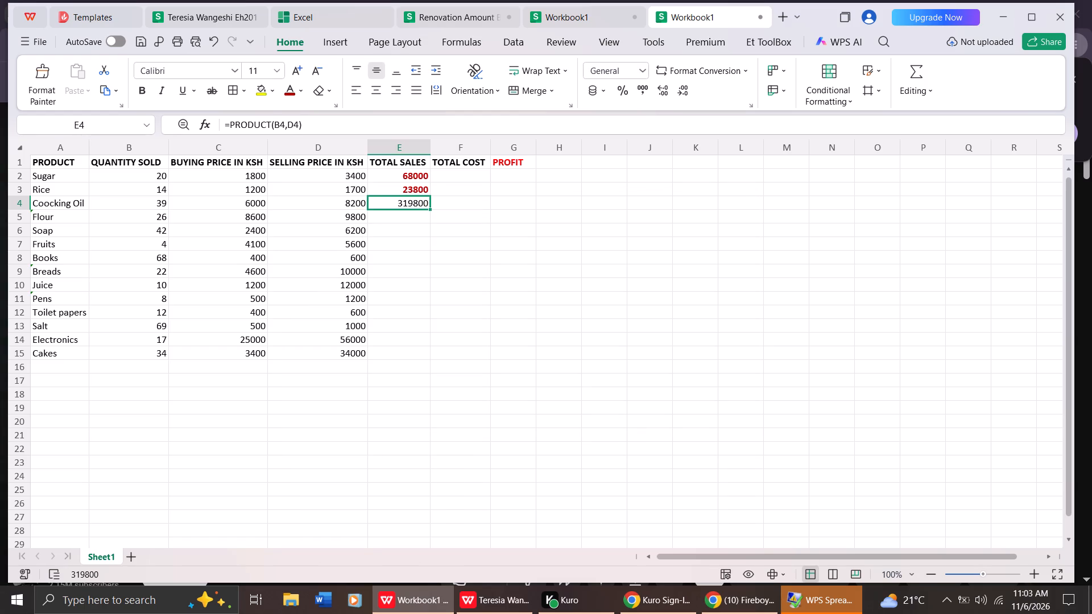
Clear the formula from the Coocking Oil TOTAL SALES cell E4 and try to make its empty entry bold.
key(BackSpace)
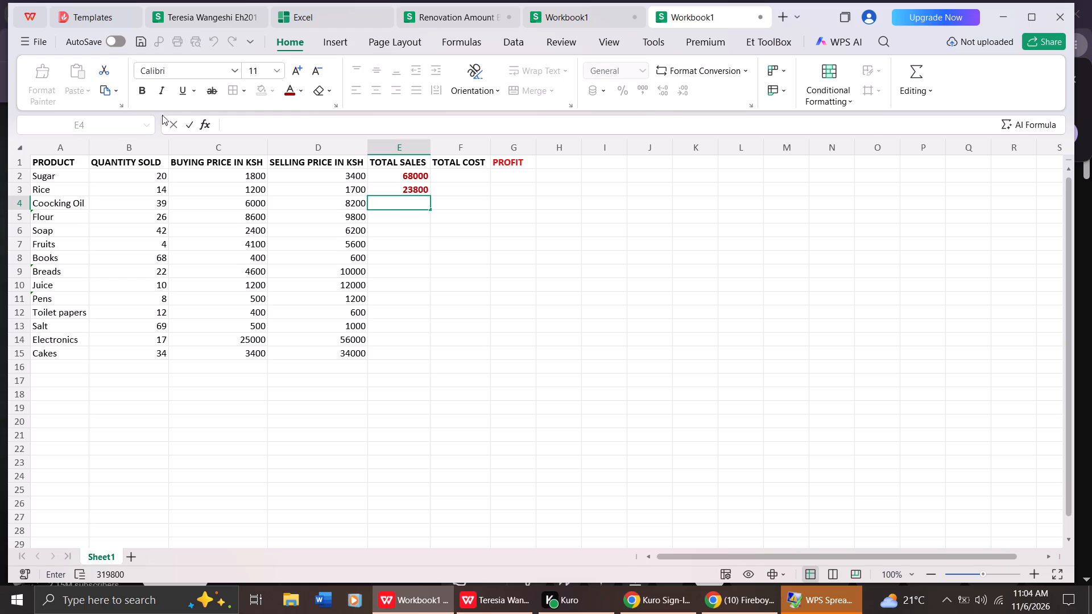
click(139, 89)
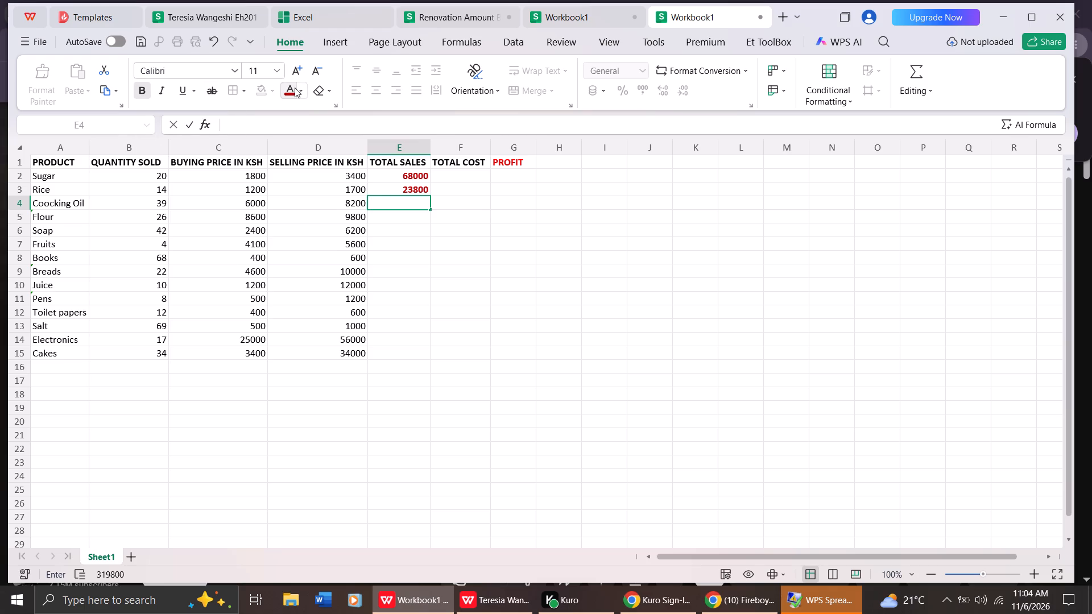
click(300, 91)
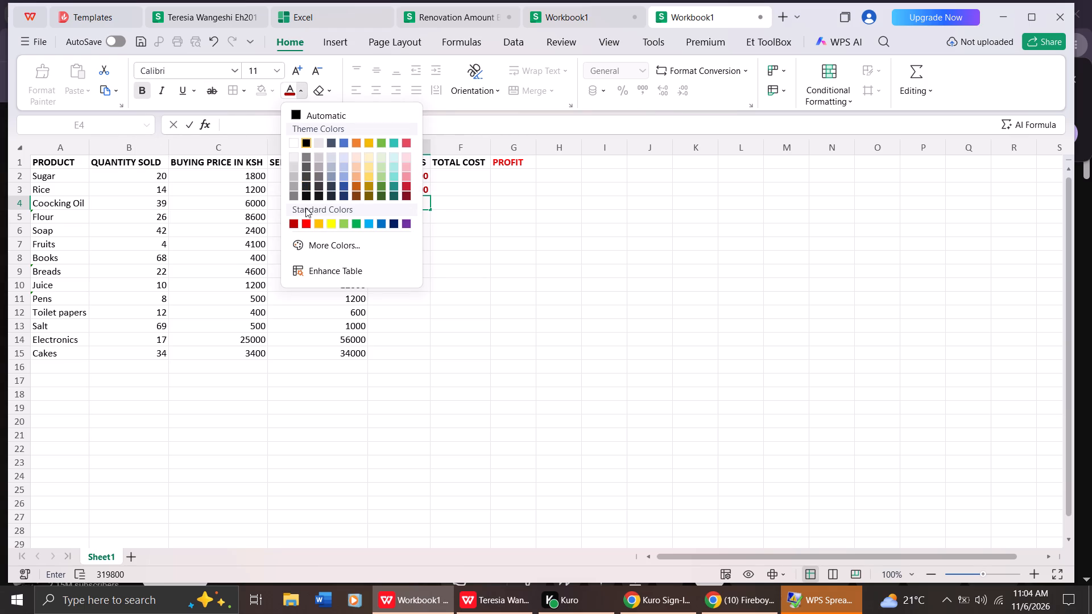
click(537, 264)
Select the empty Coocking Oil TOTAL SALES cell E4 and format it as bold with a dark red font colour.
click(399, 205)
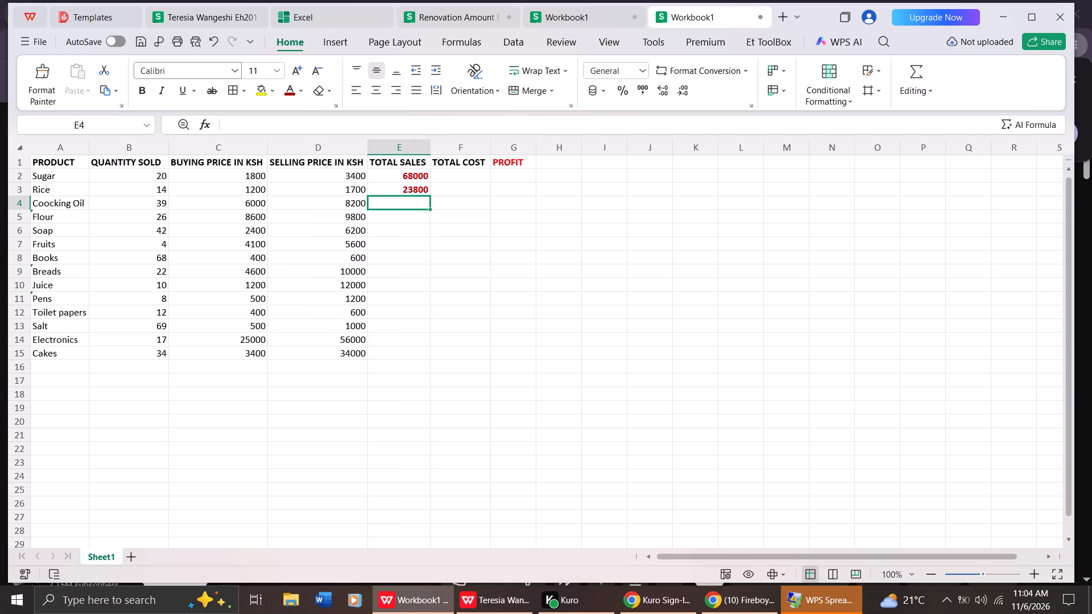
click(141, 93)
click(301, 88)
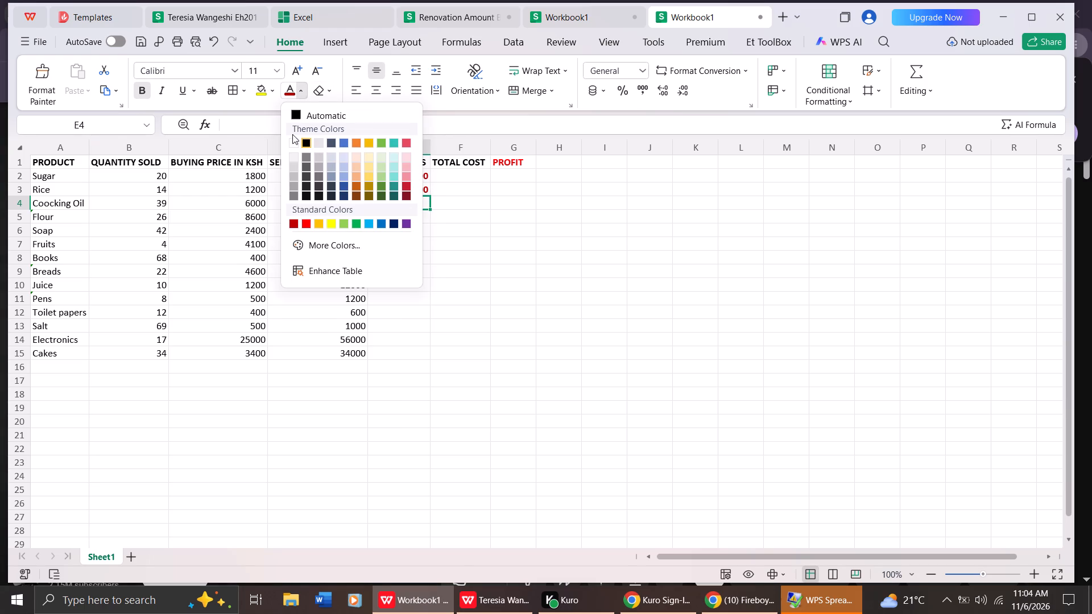
click(291, 224)
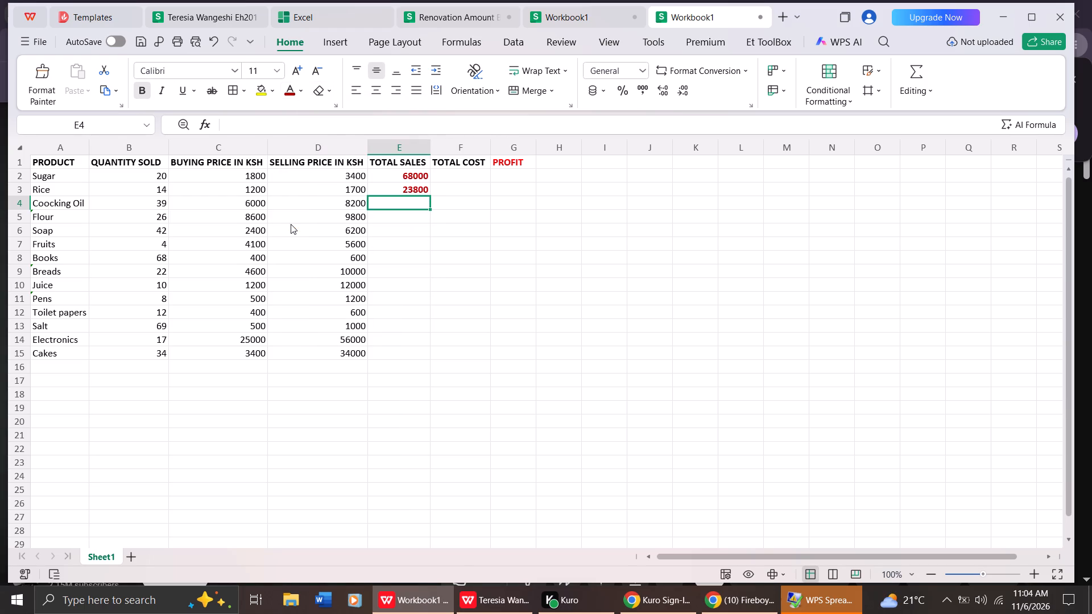
Insert a PRODUCT function with the arguments b4 and d4 in the formatted Coocking Oil TOTAL SALES cell E4.
click(212, 126)
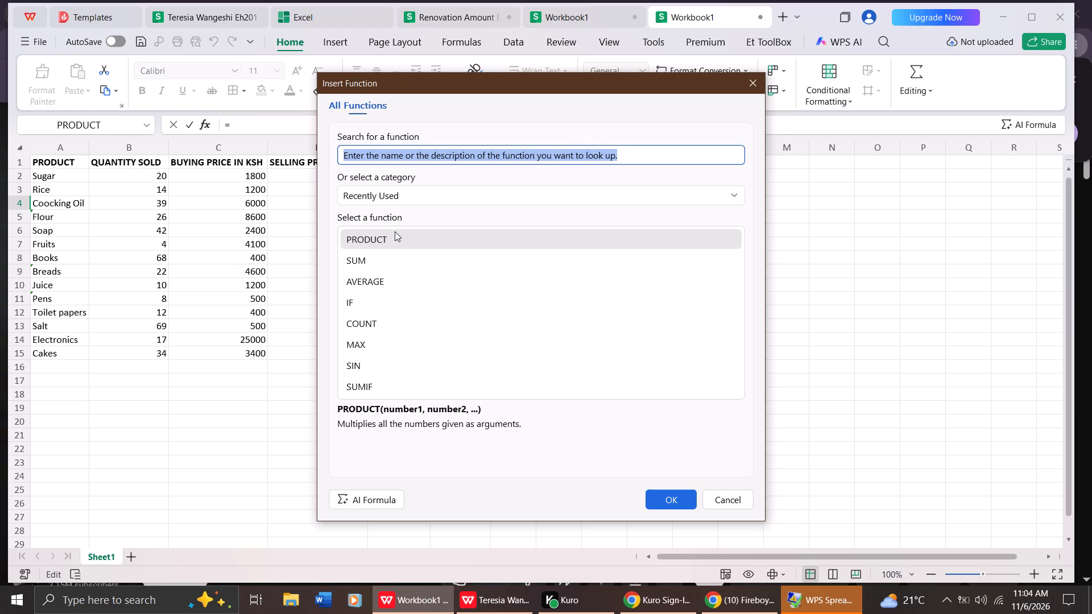
click(395, 231)
click(395, 231)
double_click(395, 232)
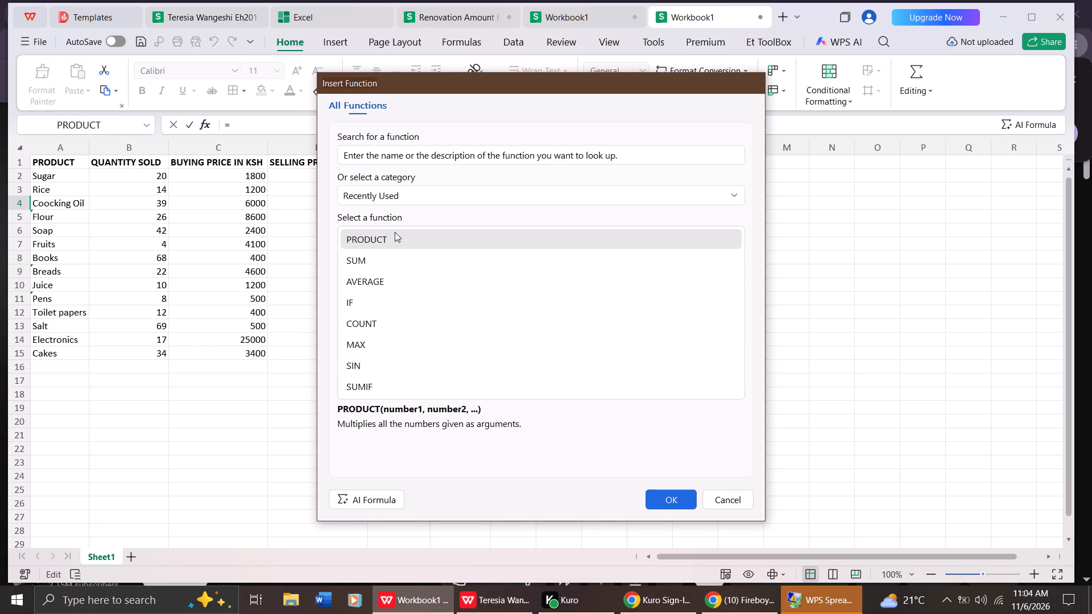
click(406, 243)
text(b4)
click(412, 275)
click(412, 275)
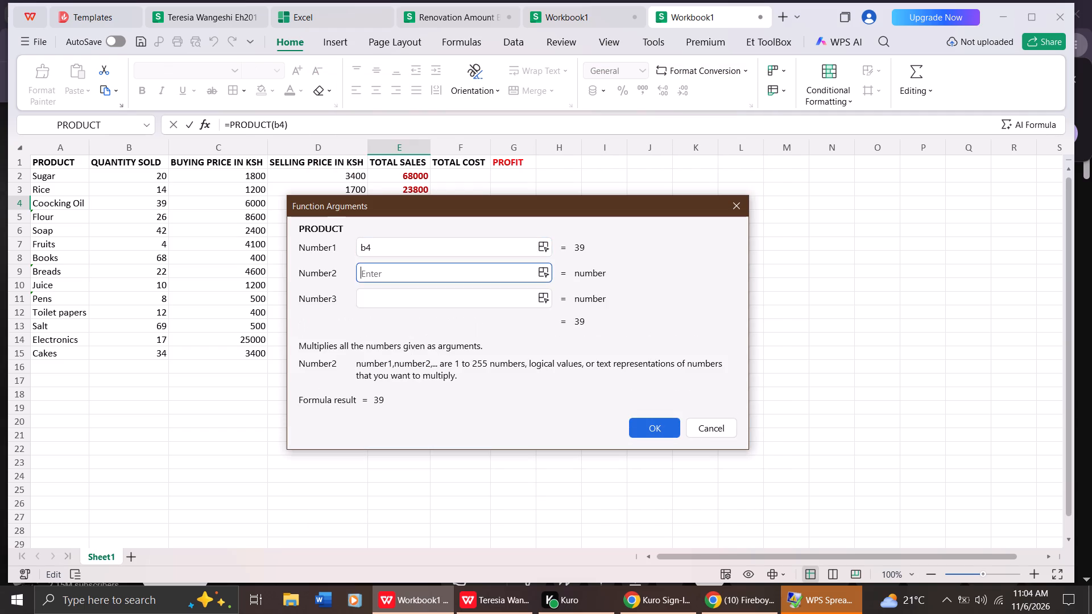
text(d4)
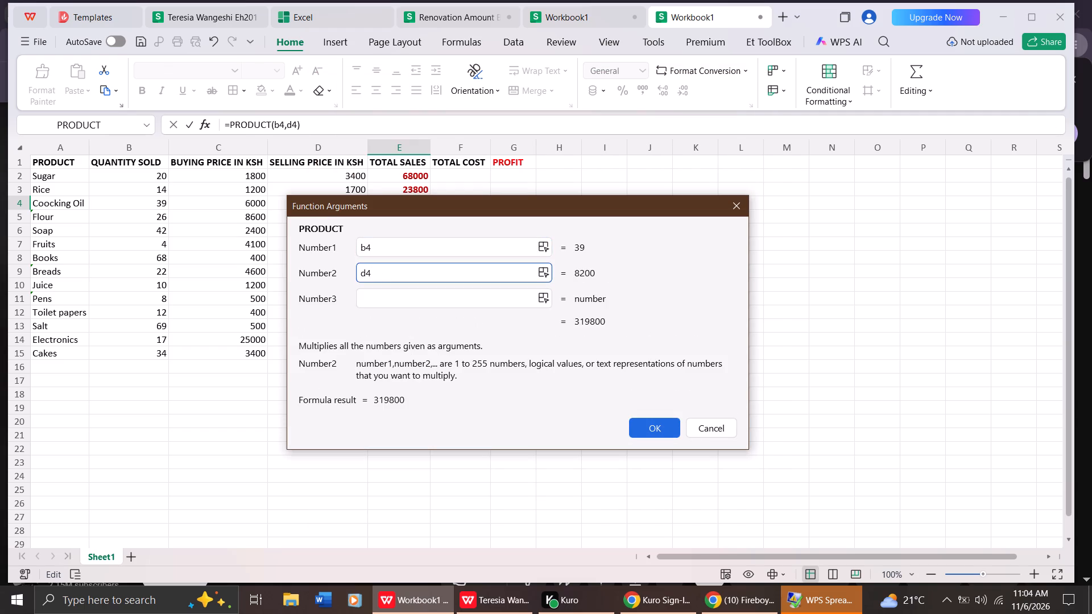
click(642, 430)
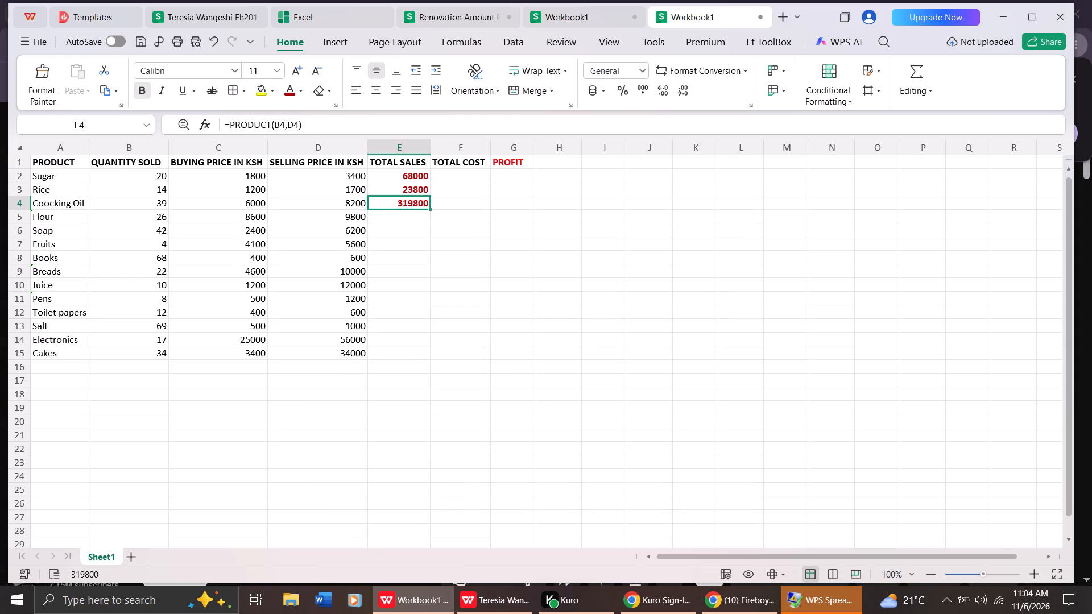
Format the empty Flour TOTAL SALES cell E5 as bold with a dark red font colour.
click(422, 222)
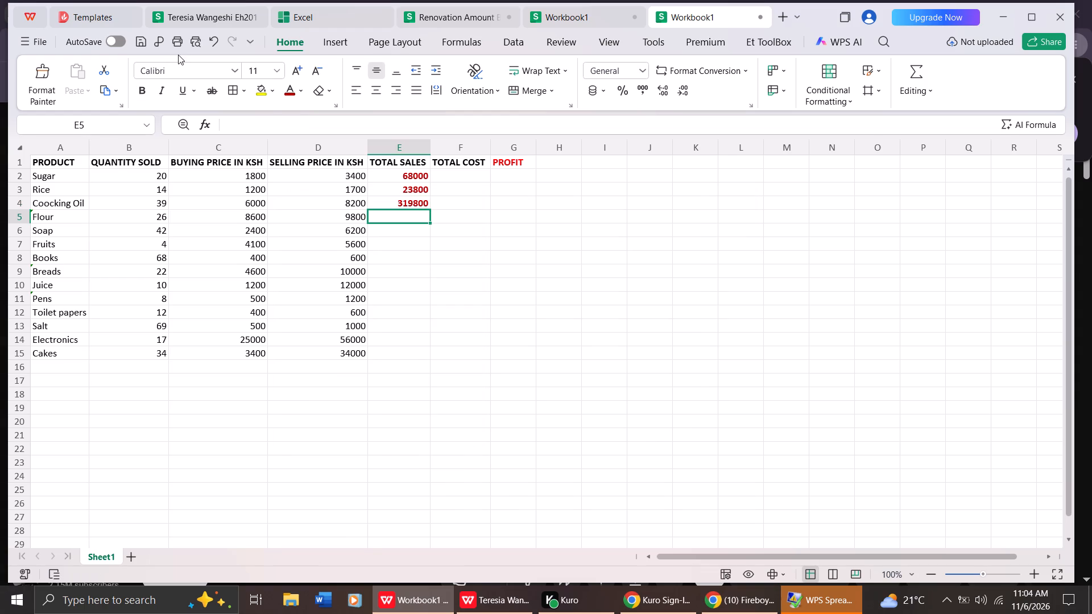
click(141, 89)
click(296, 90)
click(299, 91)
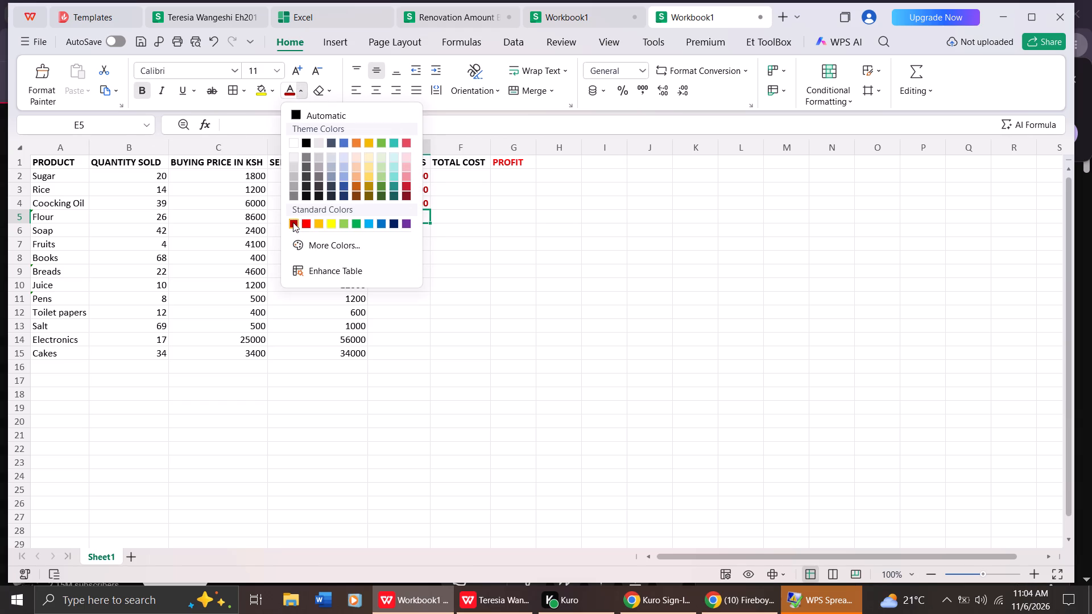
click(293, 222)
double_click(293, 222)
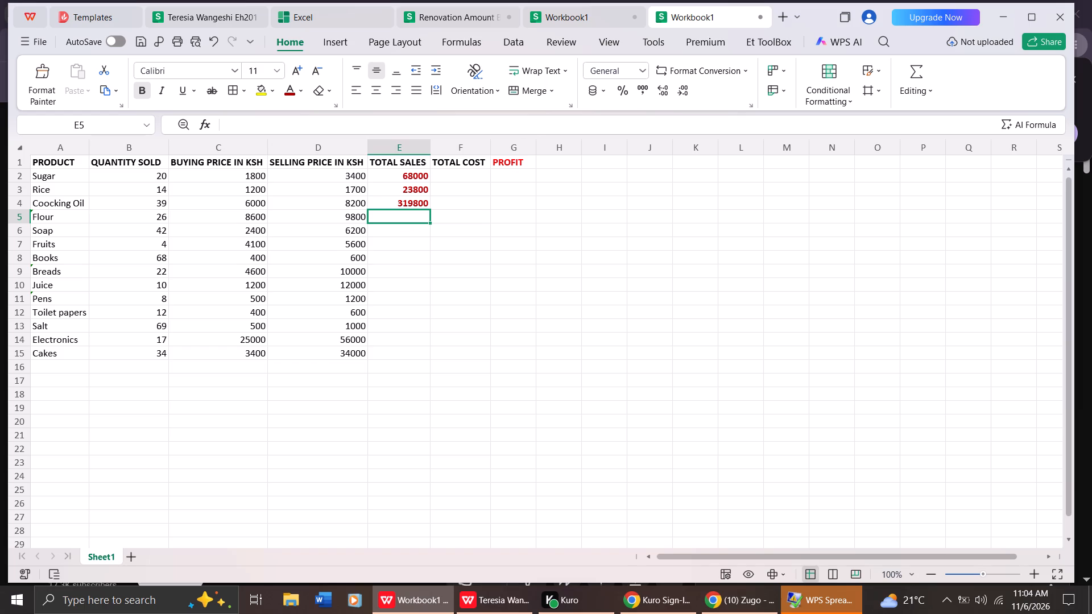
Insert a PRODUCT function with the arguments b5 and d5 in the Flour TOTAL SALES cell E5.
click(210, 128)
click(402, 243)
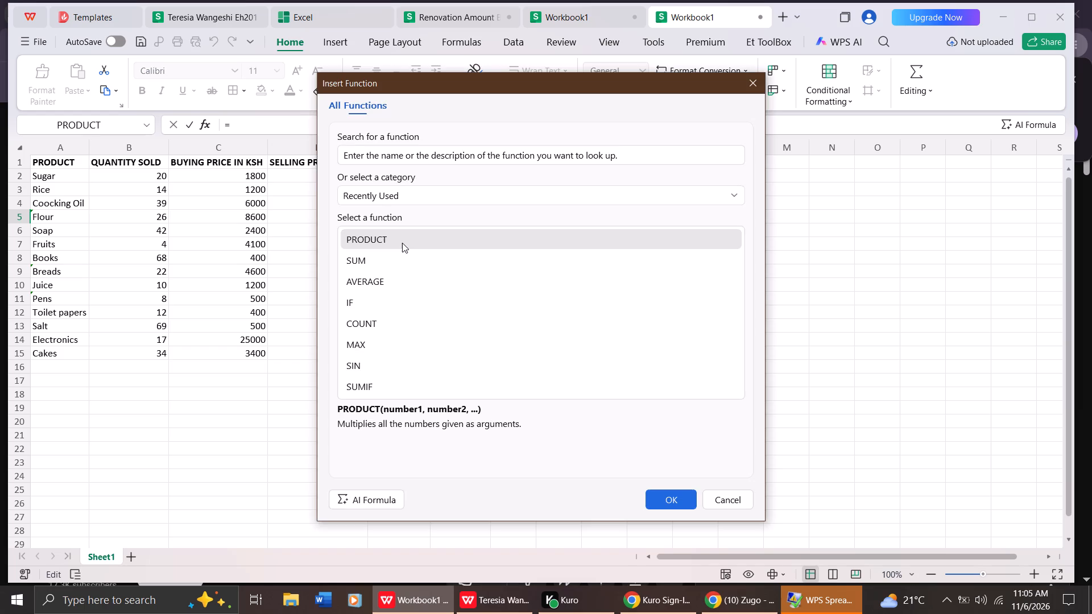
double_click(402, 243)
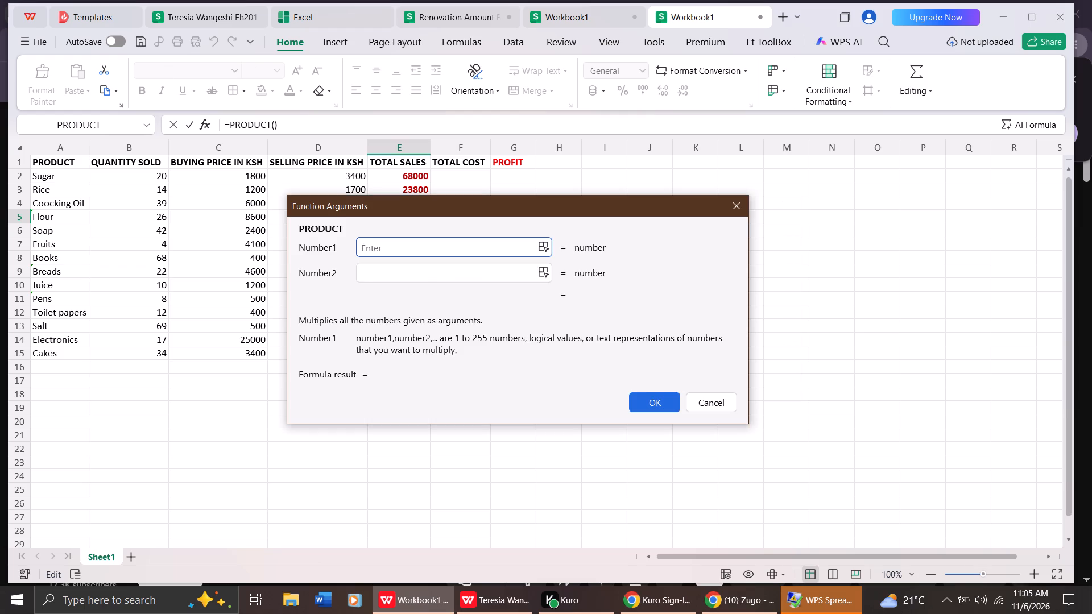
key(b)
key(5)
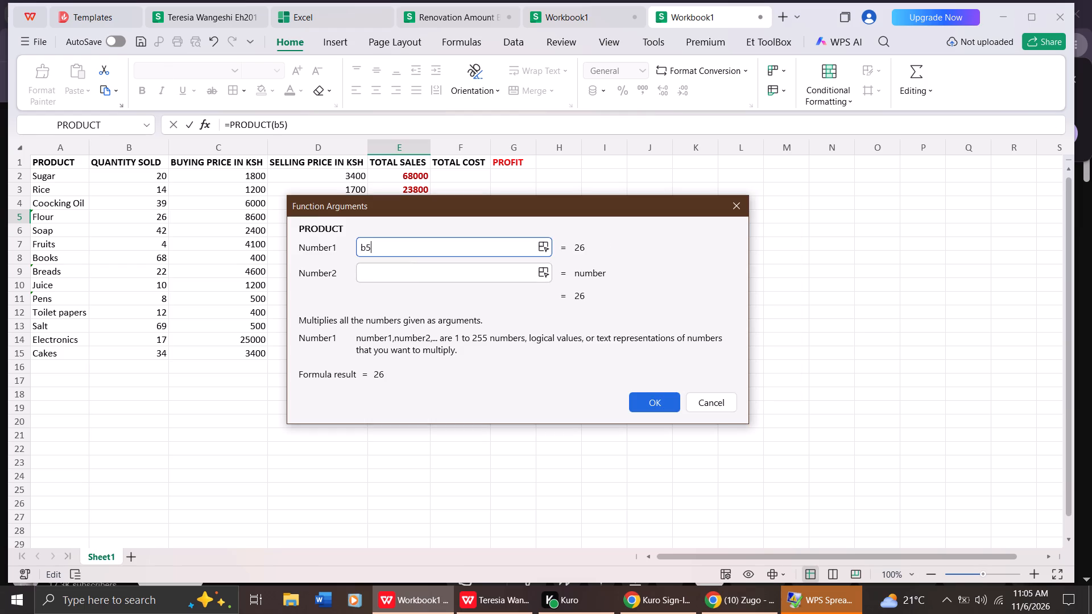
click(411, 271)
click(411, 271)
text(d5)
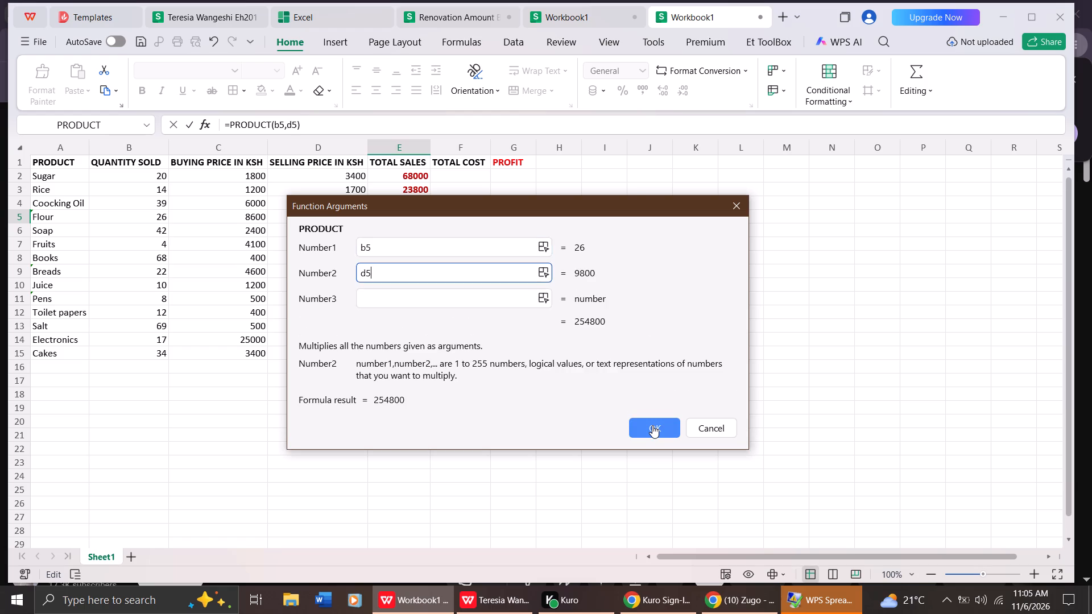
click(652, 425)
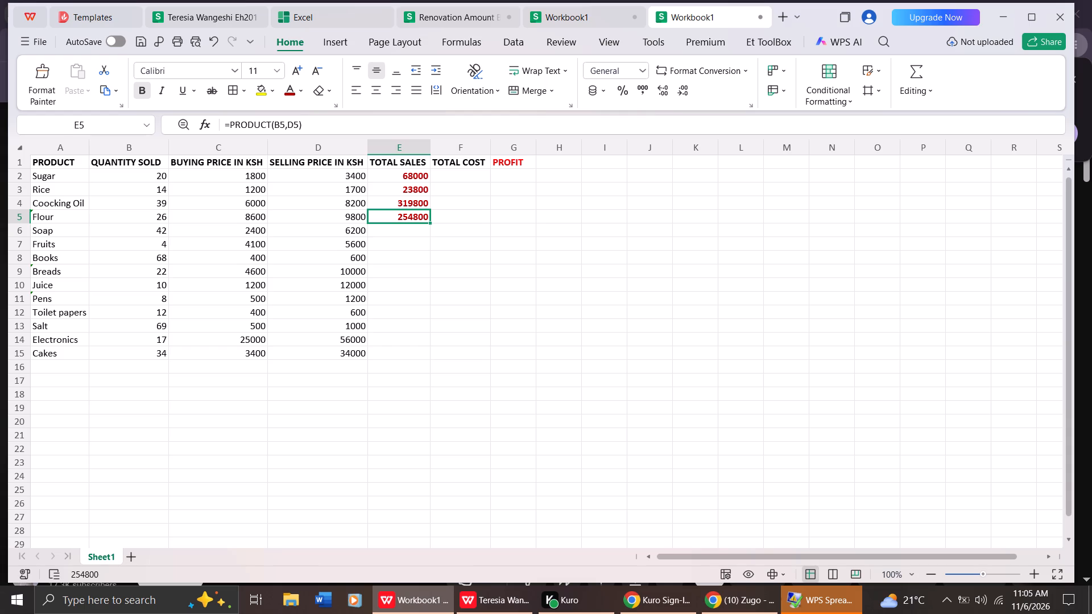
Format the empty Soap TOTAL SALES cell E6 as bold with a dark red font colour.
click(424, 230)
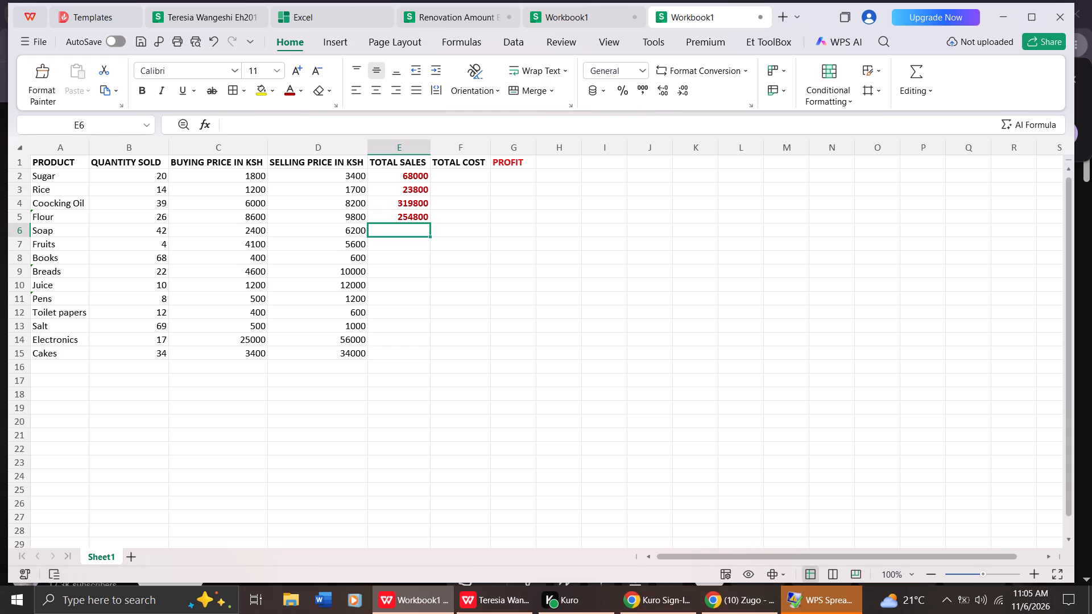
click(142, 88)
click(301, 94)
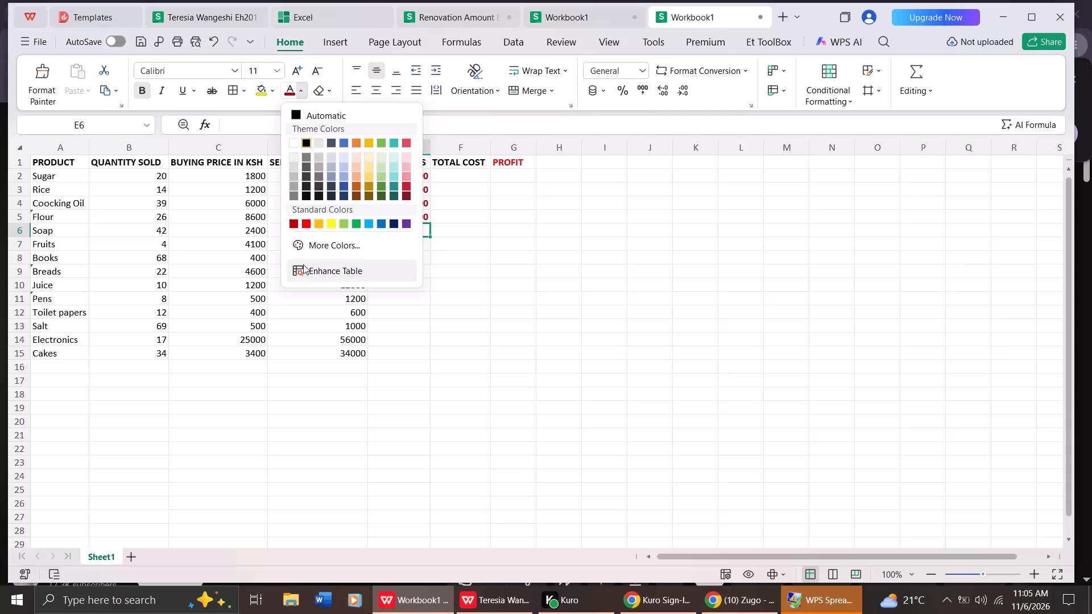
click(289, 220)
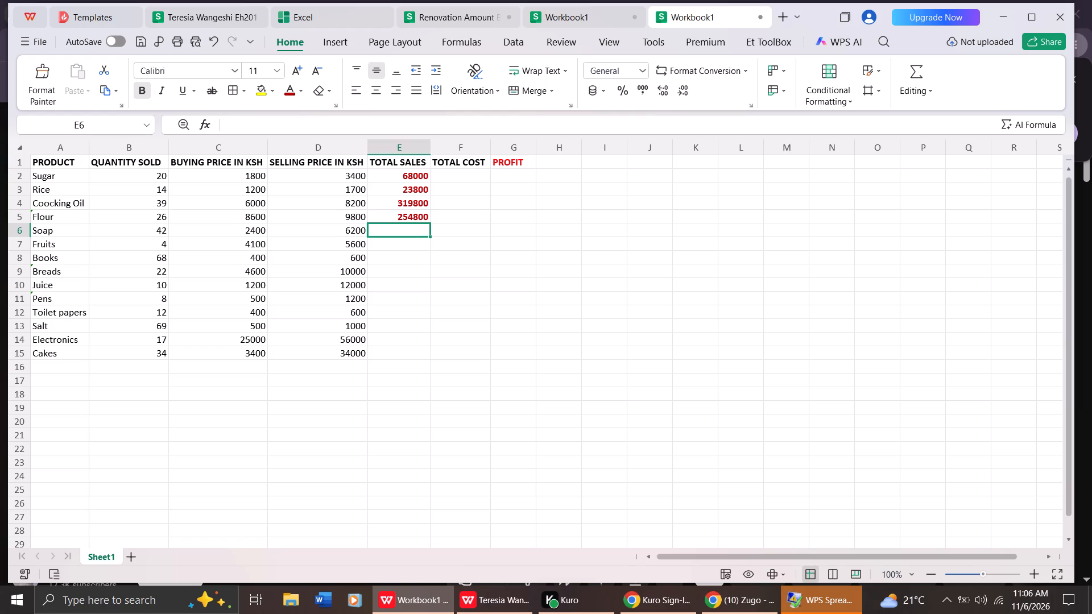
Insert a PRODUCT function with the arguments b6 and d6 in the Soap TOTAL SALES cell E6.
click(213, 132)
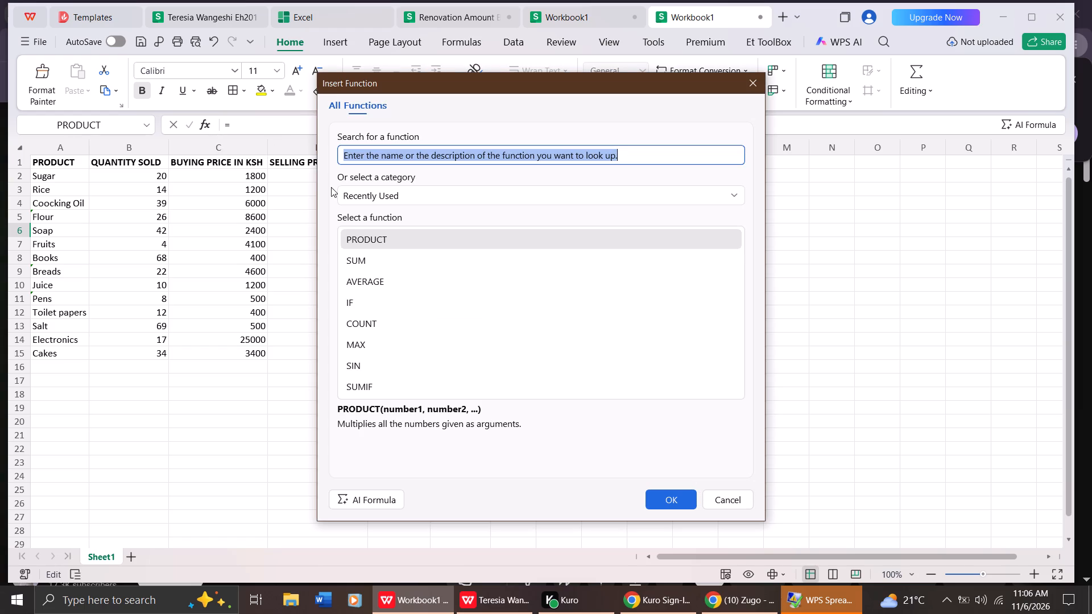
click(366, 239)
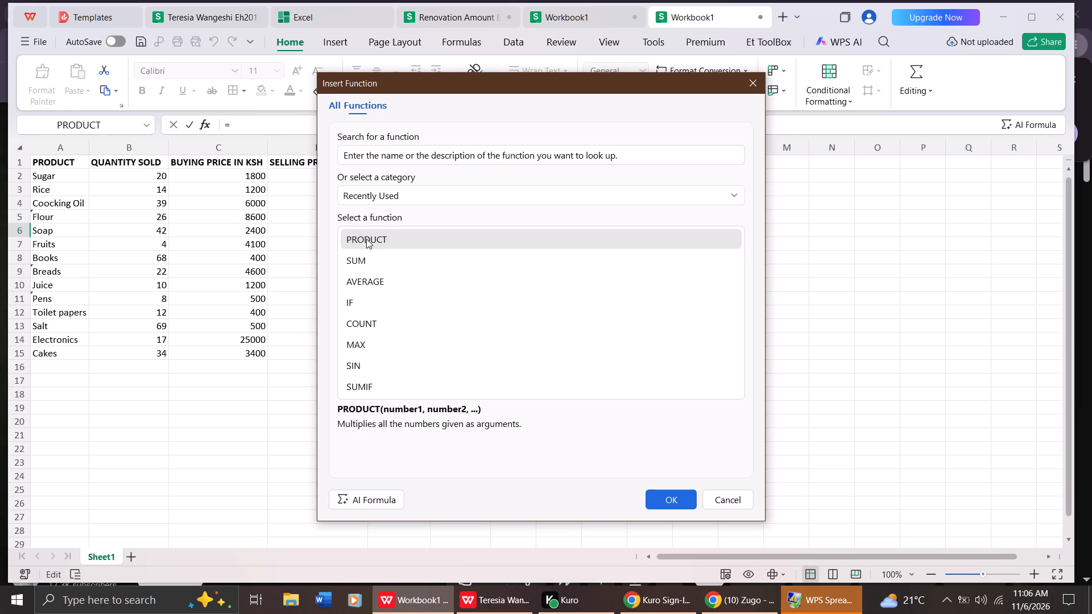
click(366, 239)
double_click(410, 234)
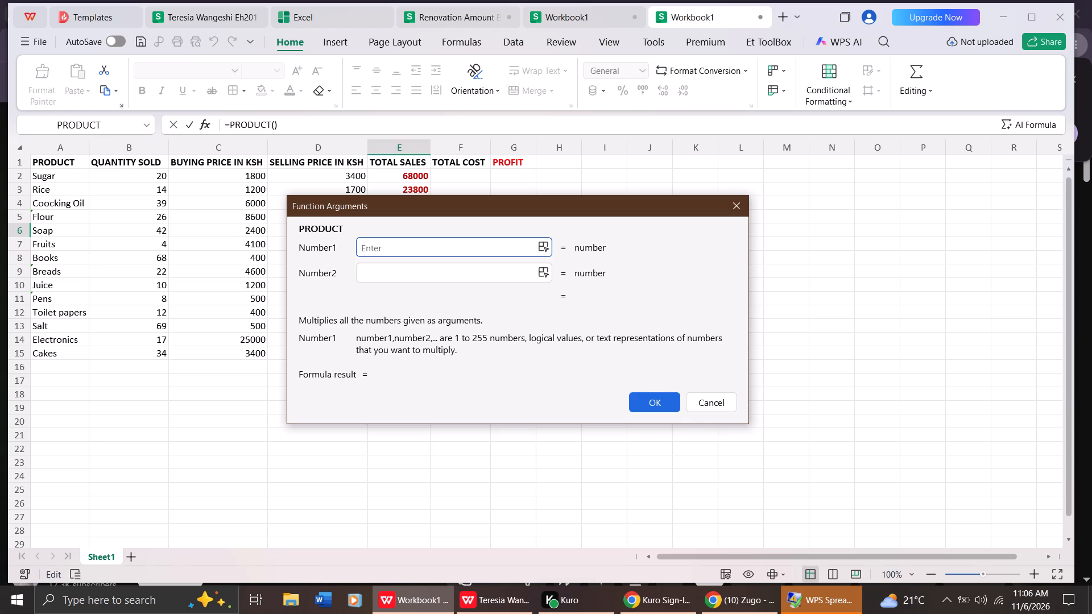
text(b6)
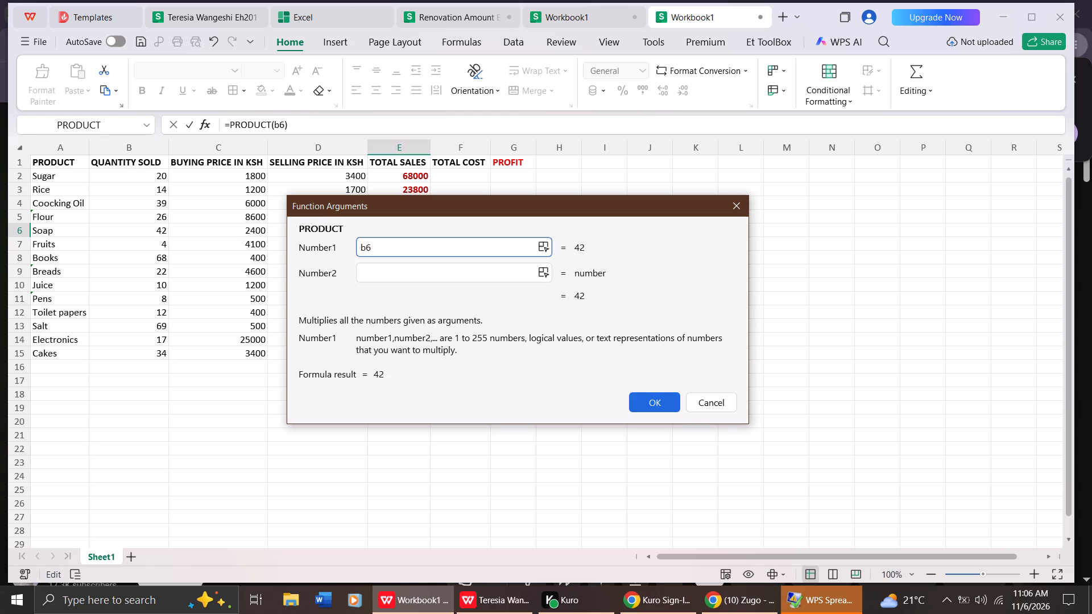
click(400, 272)
key(d)
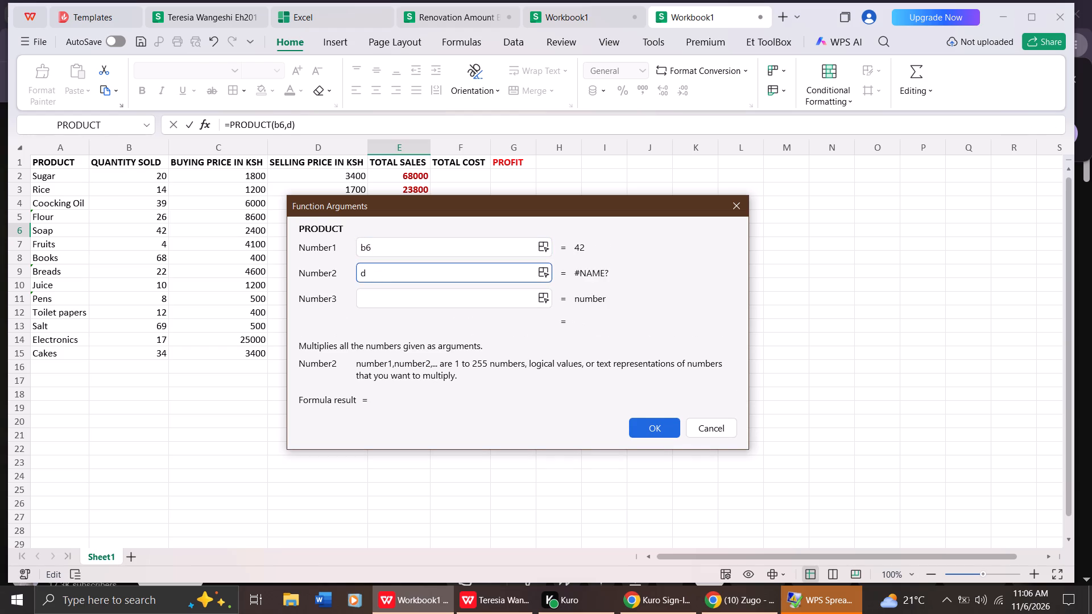
key(6)
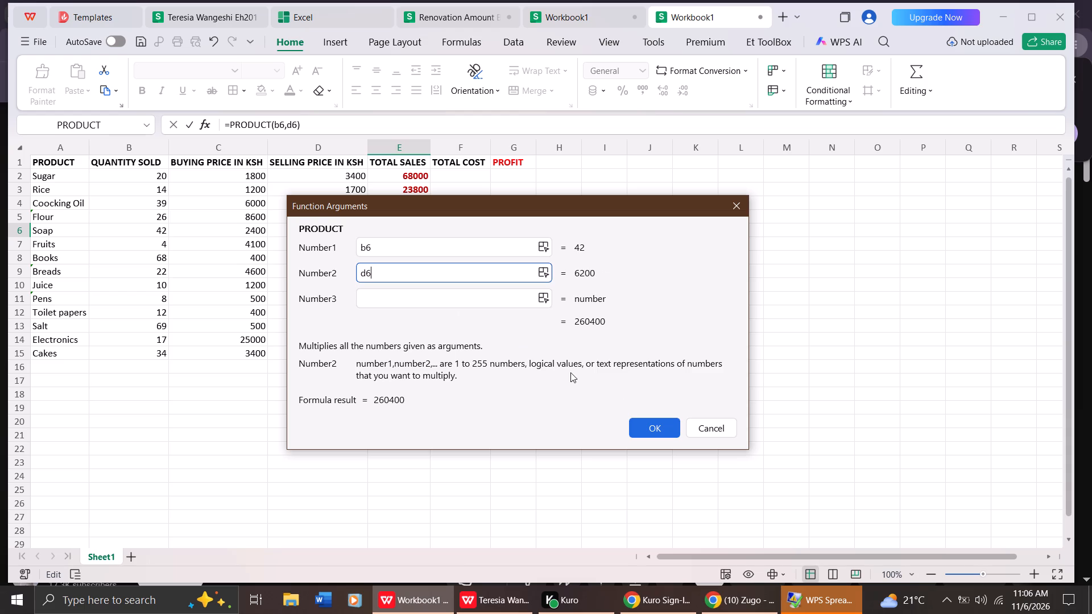
click(644, 424)
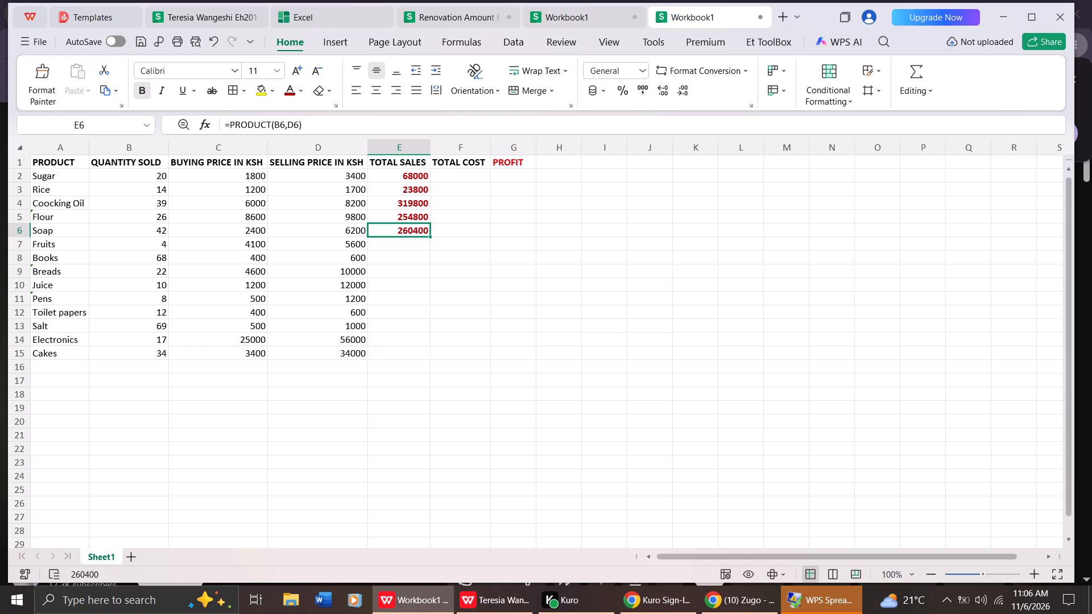
Format the empty Fruits TOTAL SALES cell E7 as bold with a dark red font colour.
click(422, 243)
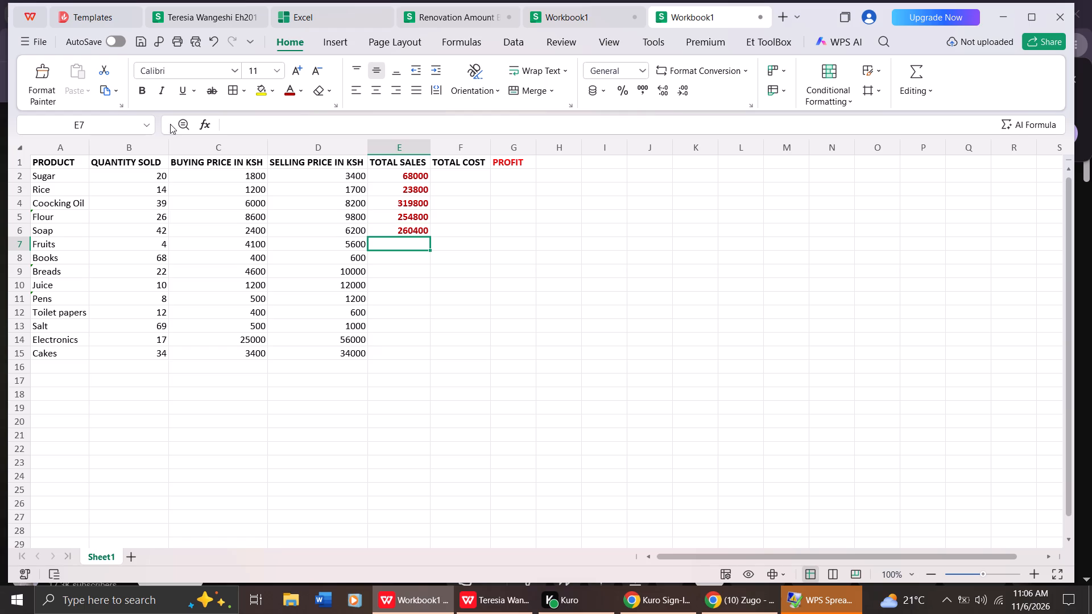
click(143, 92)
click(299, 94)
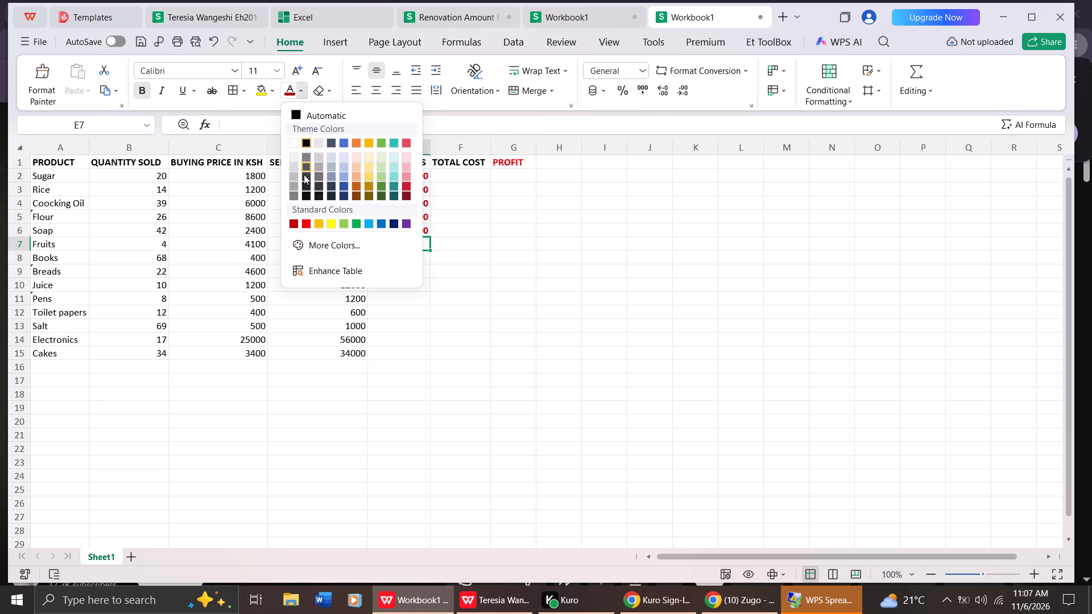
click(295, 221)
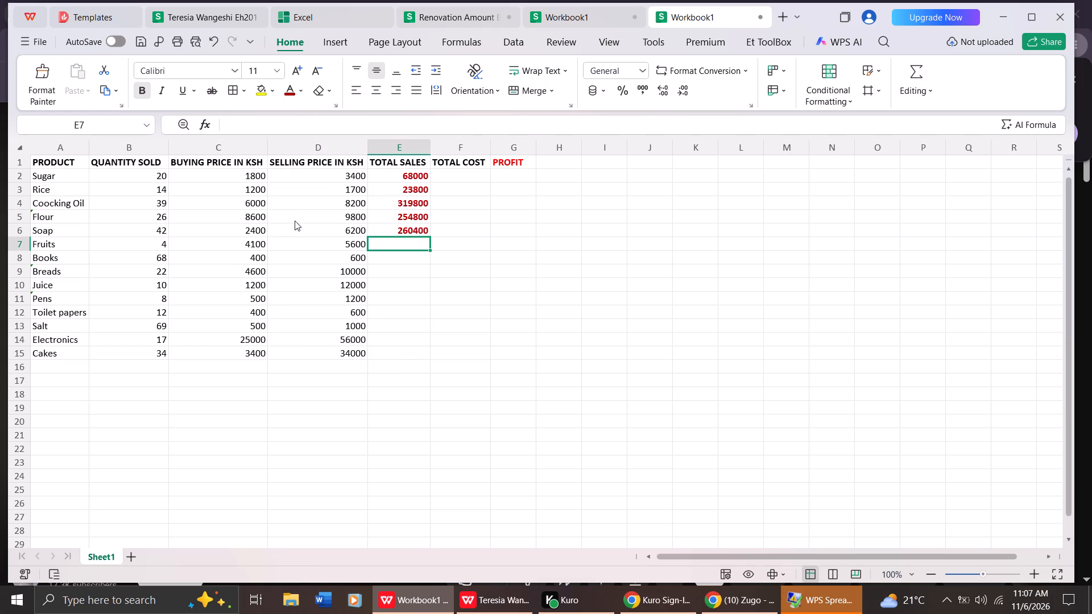
Insert a PRODUCT function with the arguments b7 and d7 in the Fruits TOTAL SALES cell E7.
click(207, 129)
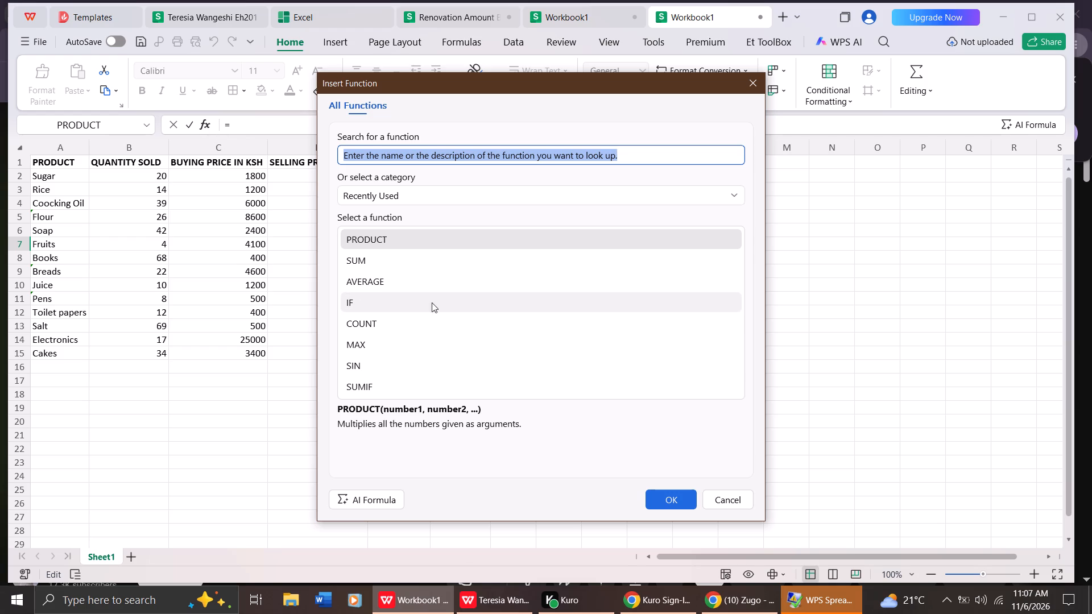
click(432, 242)
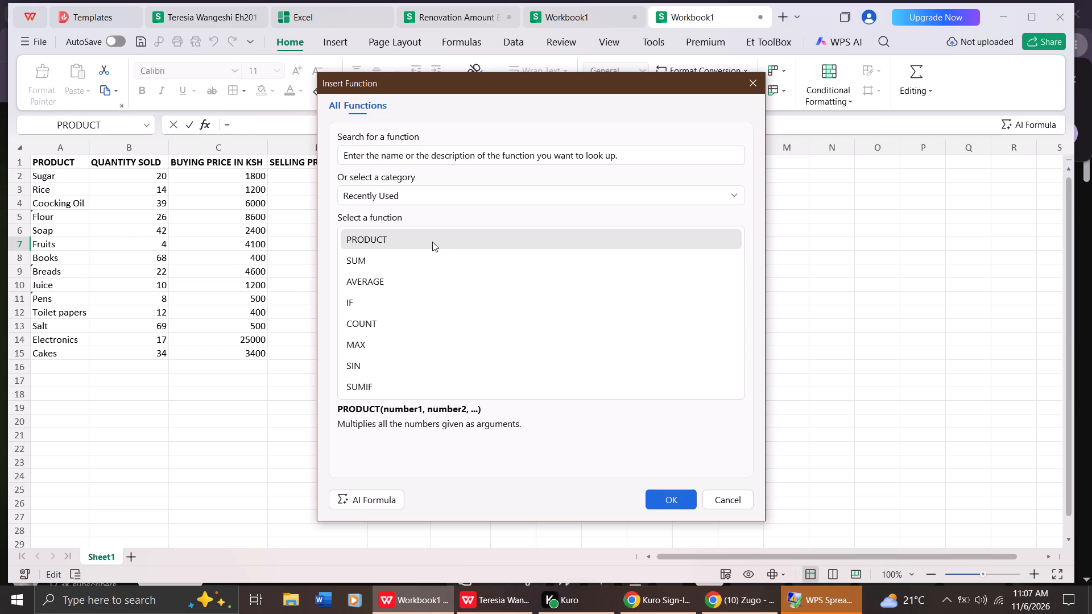
click(411, 240)
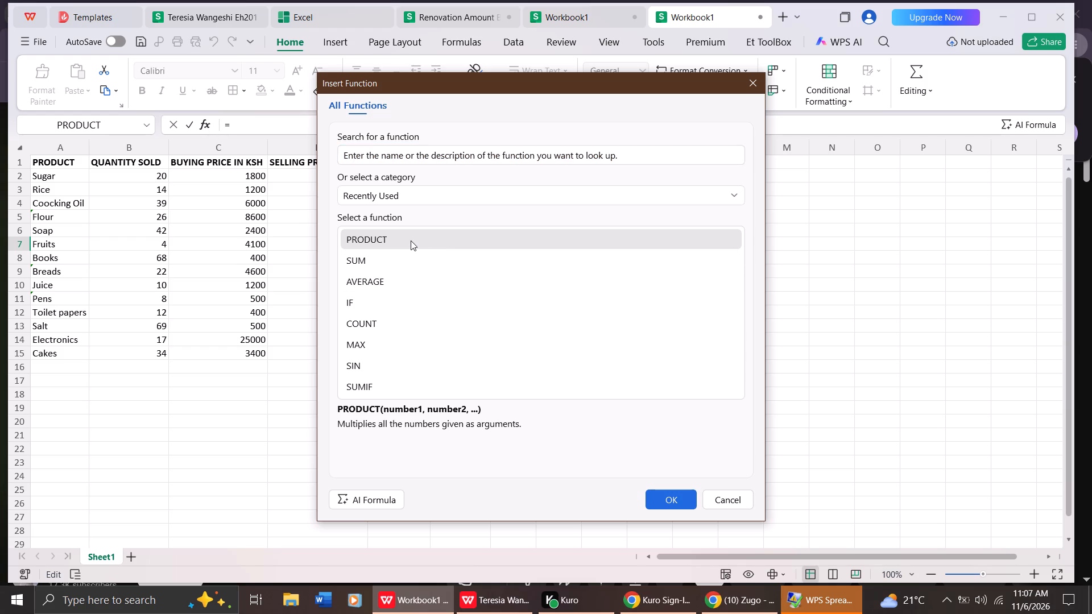
double_click(411, 240)
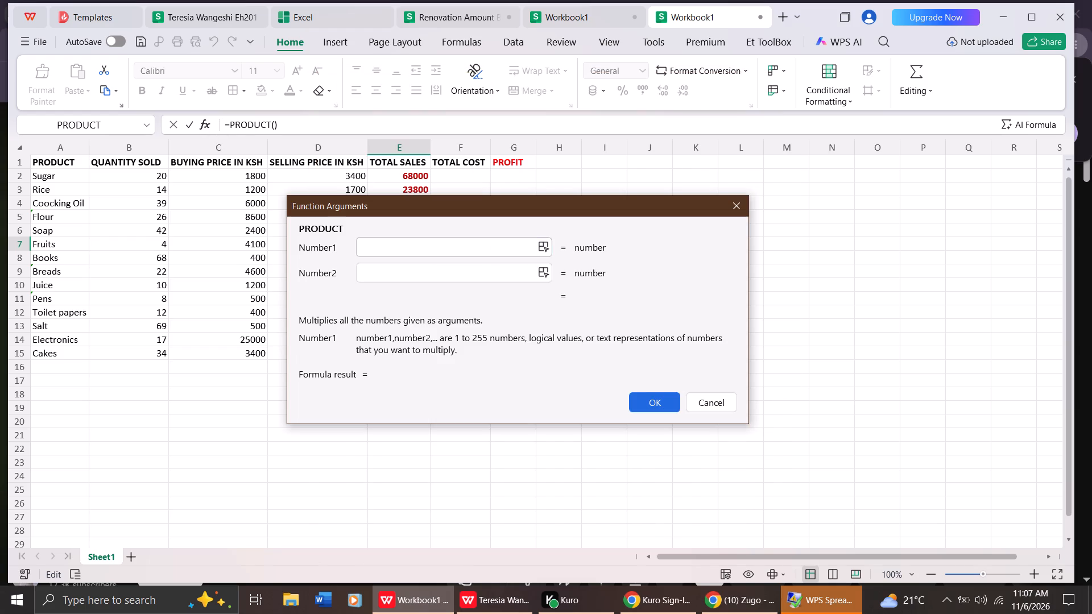
click(409, 246)
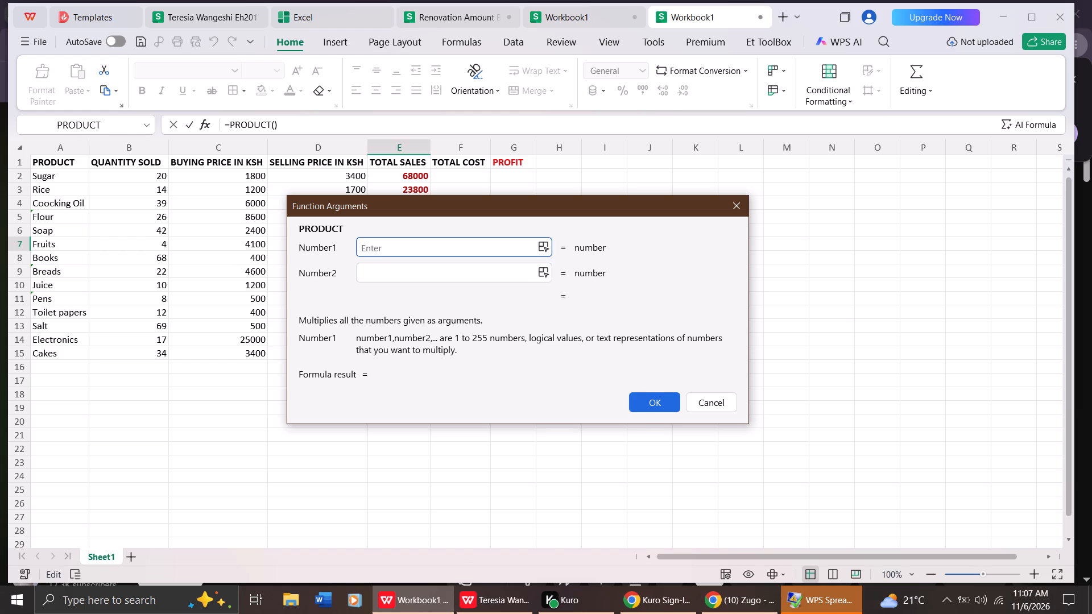
text(b7)
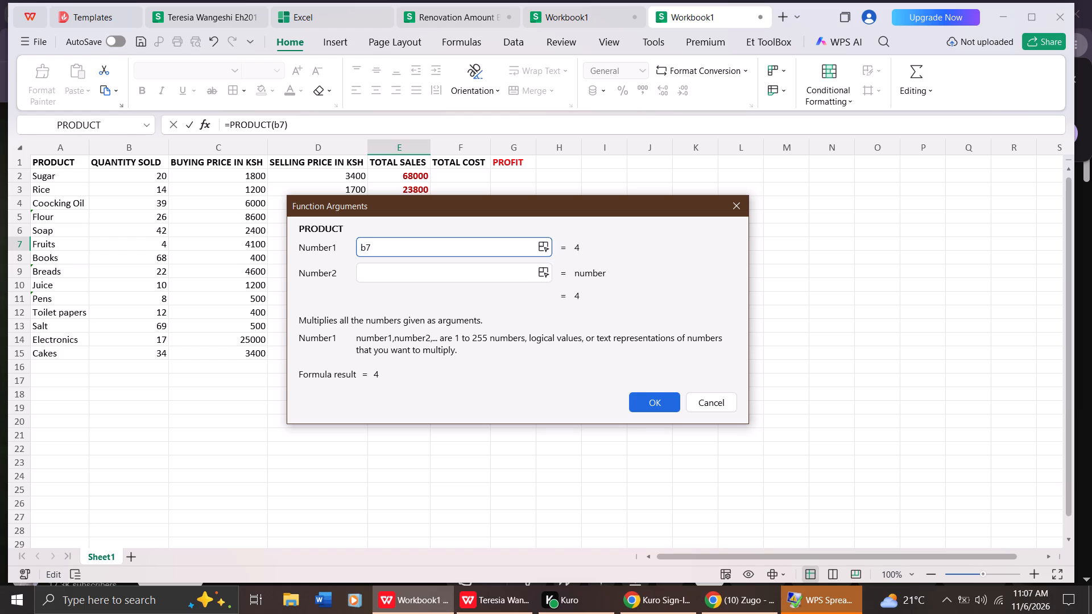
click(405, 272)
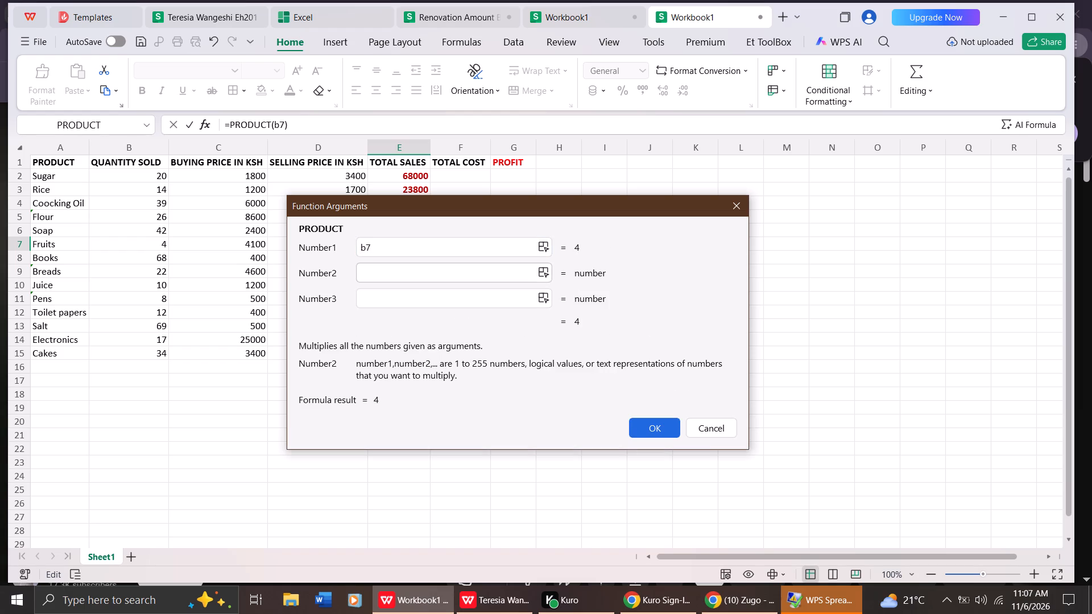
key(d)
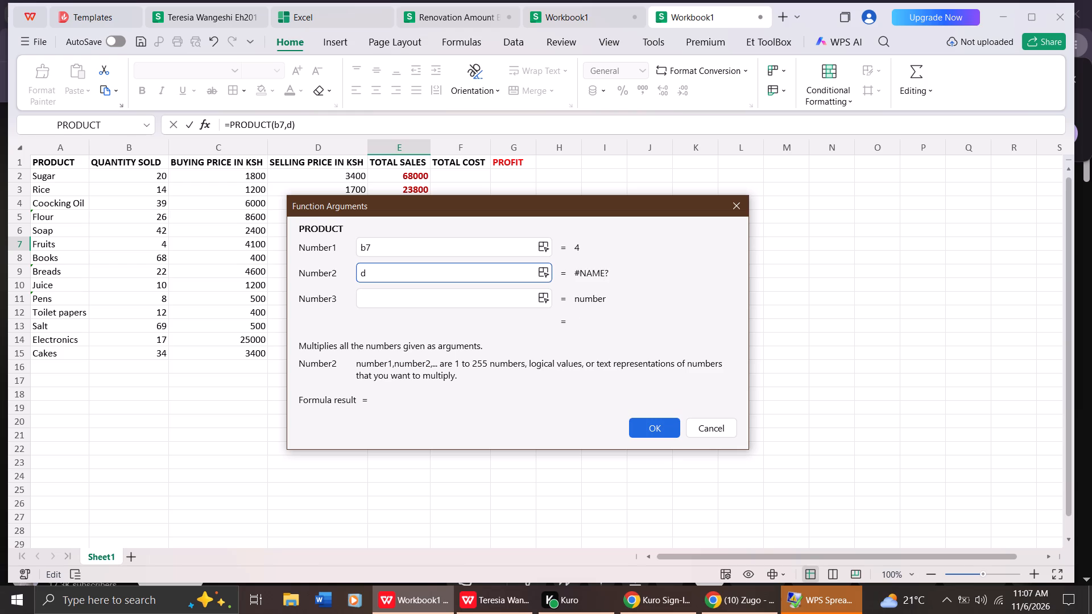
key(7)
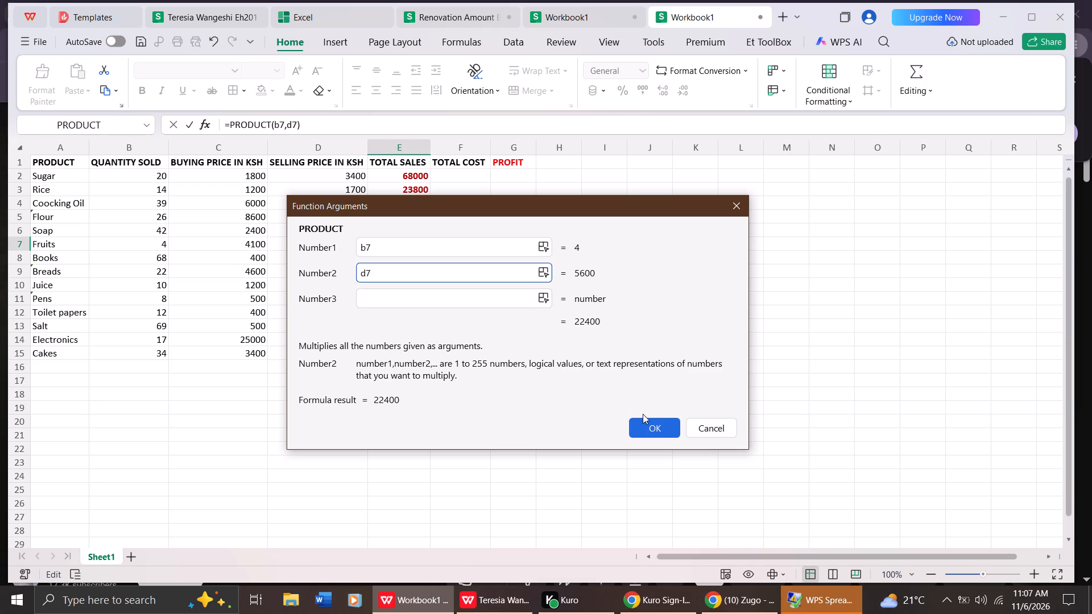
click(646, 421)
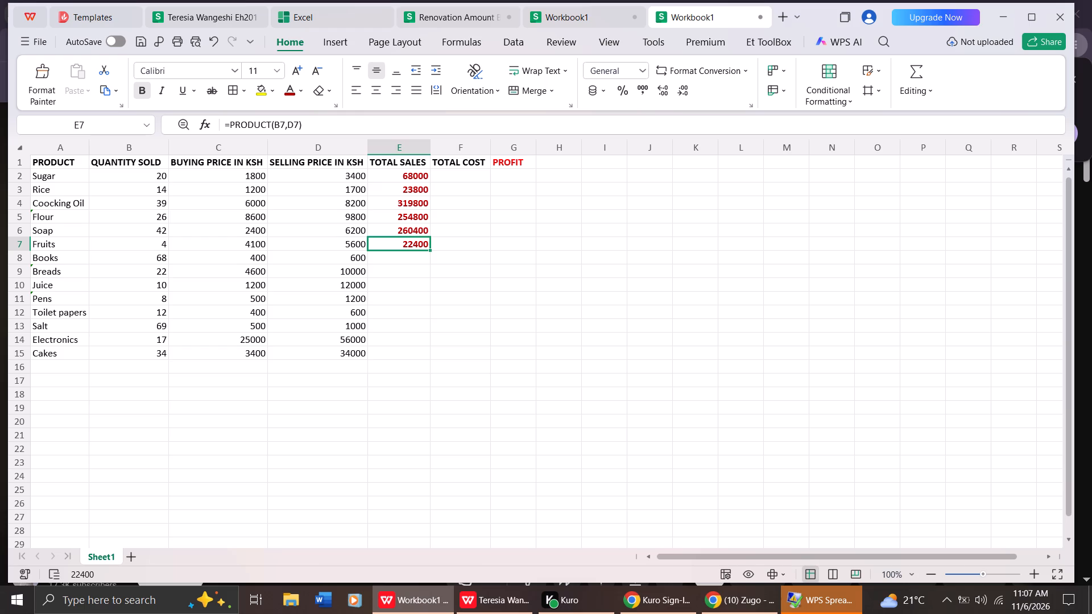
Format the empty Books TOTAL SALES cell E8 as bold with a dark red font colour.
click(424, 256)
click(140, 86)
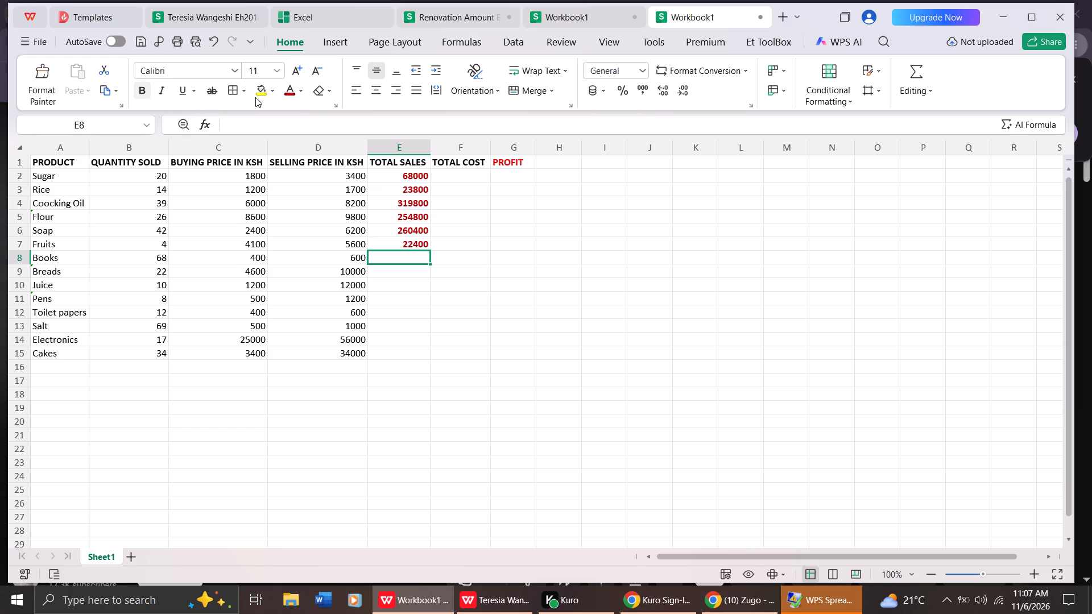
click(300, 88)
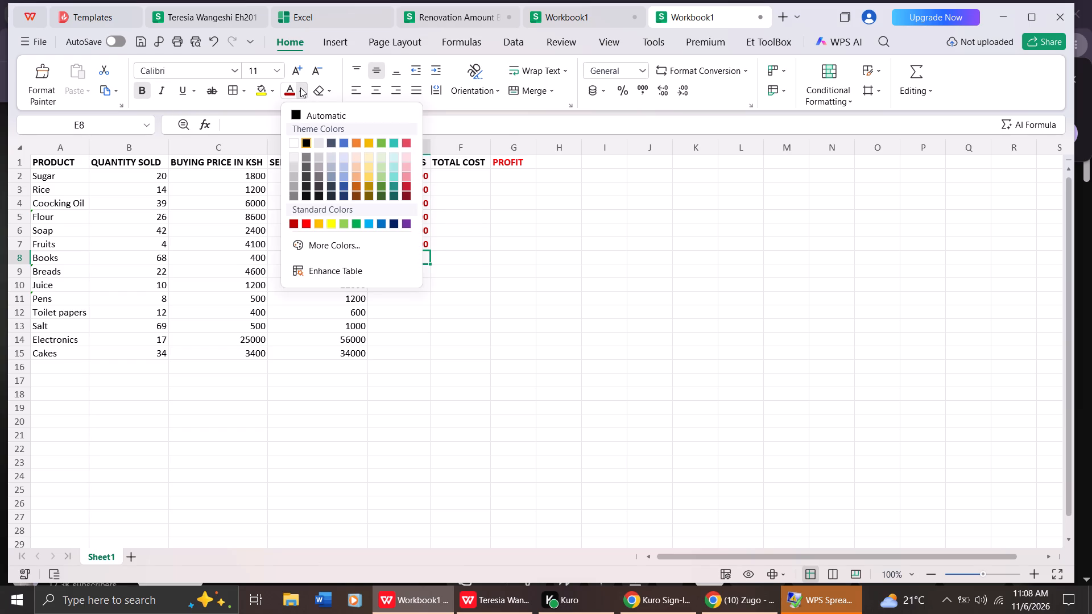
click(291, 219)
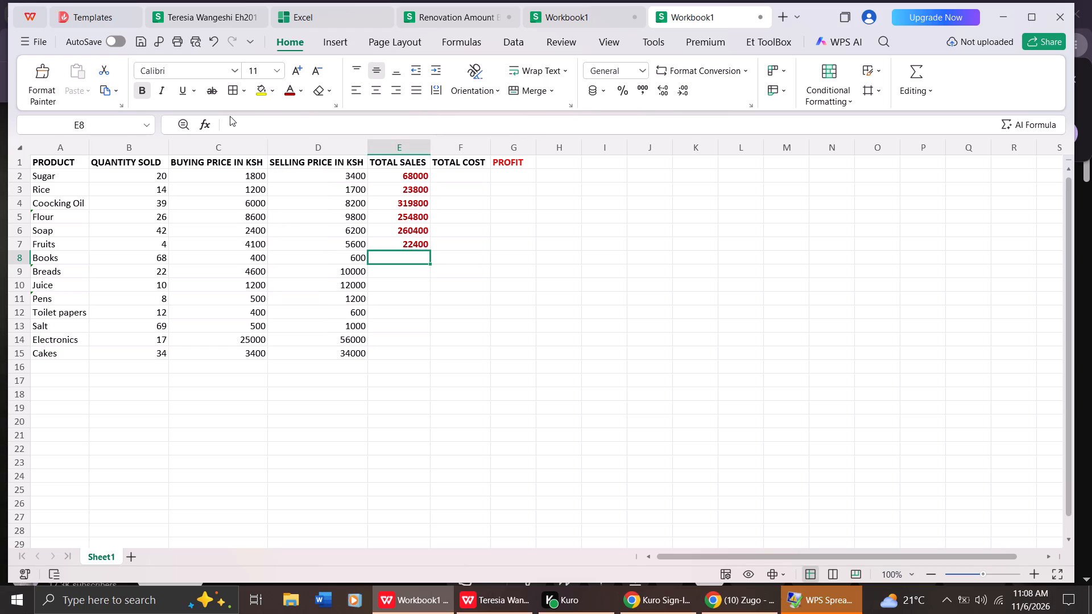
Insert a PRODUCT function with the arguments b8 and d8 in the Books TOTAL SALES cell E8.
click(212, 119)
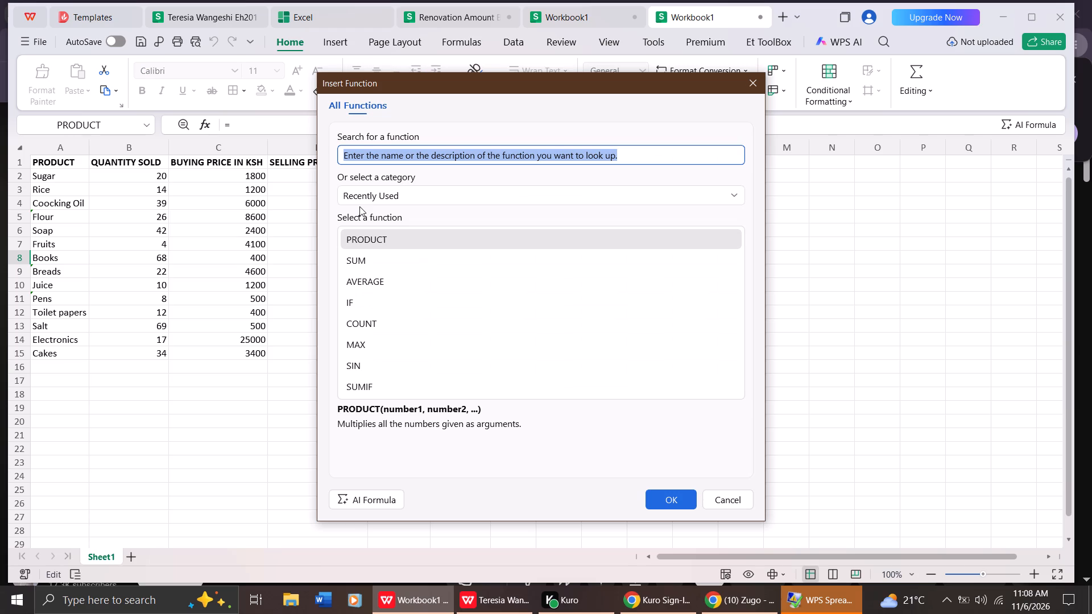
double_click(383, 237)
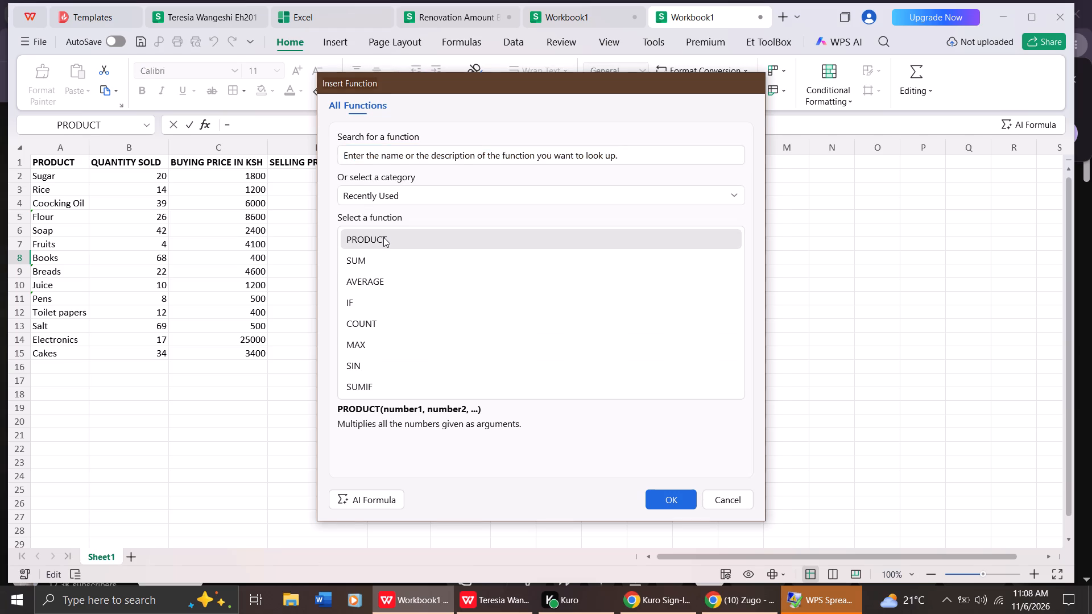
click(394, 241)
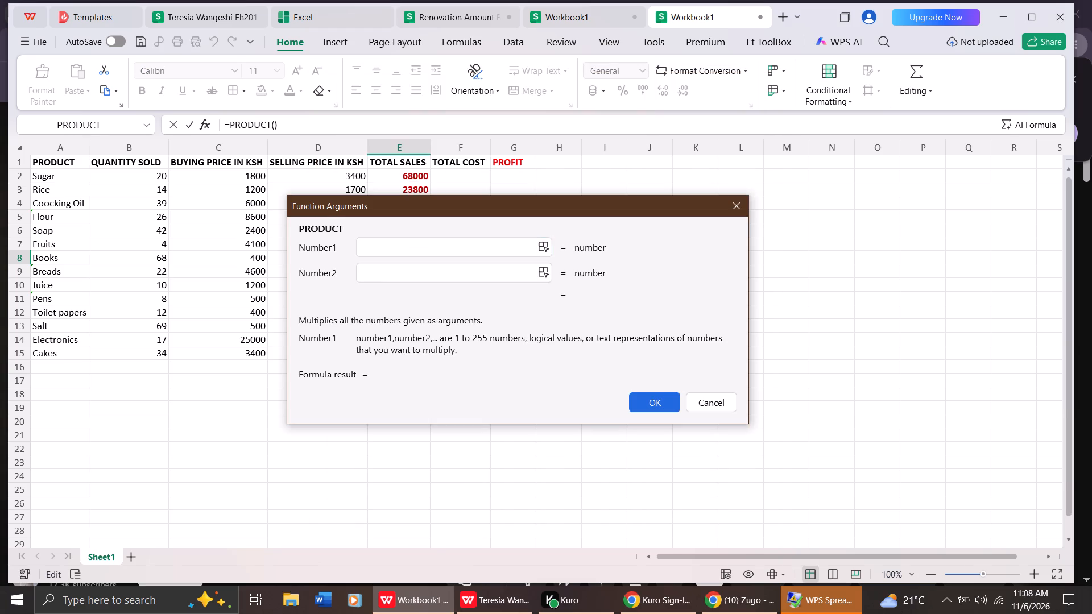
key(b)
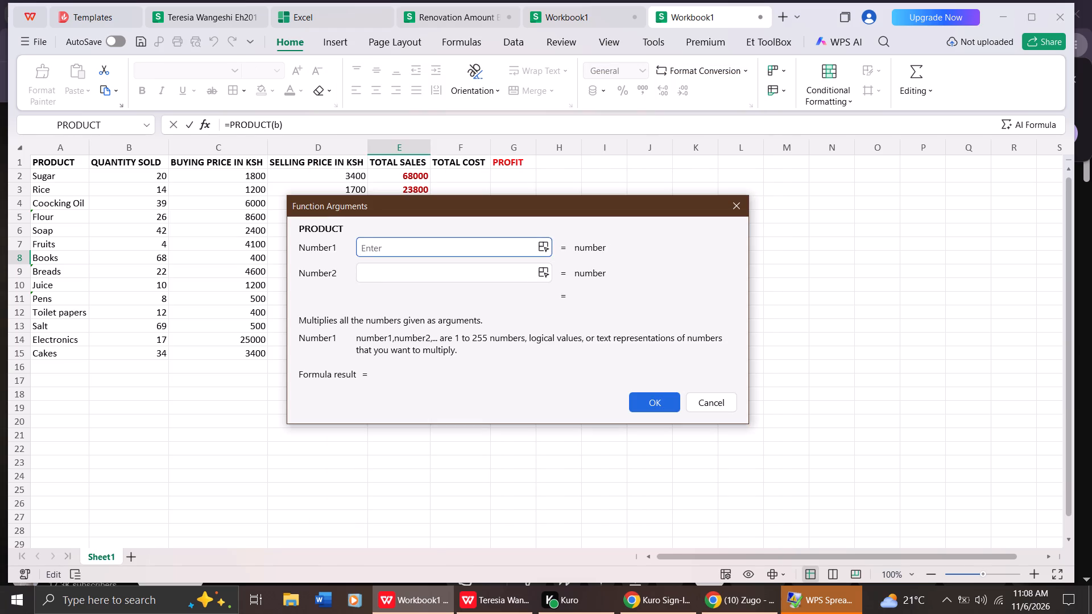
key(8)
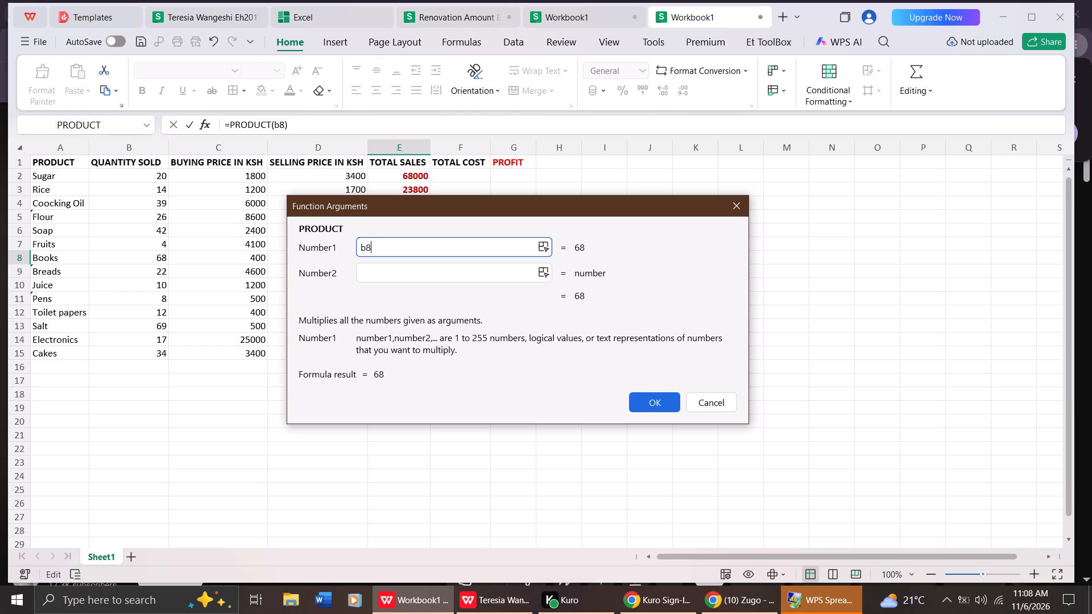
click(385, 274)
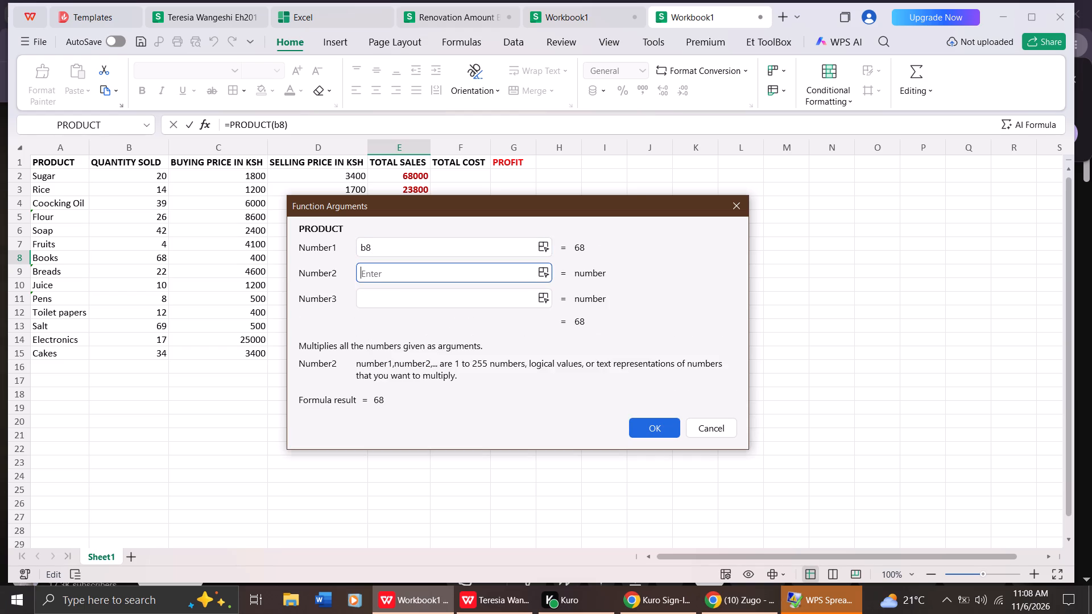
key(d)
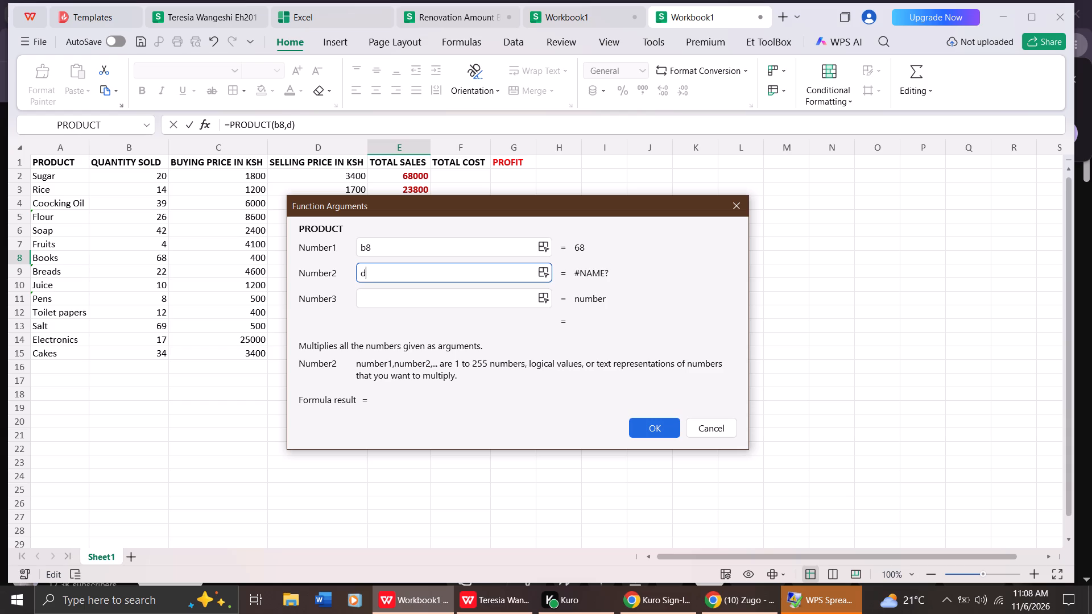
key(8)
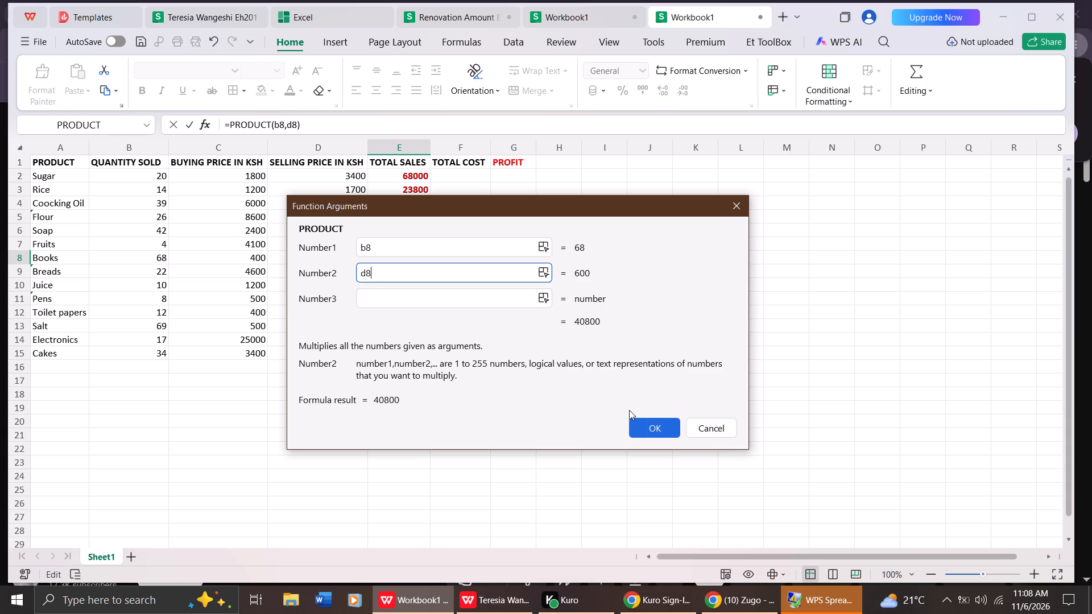
click(641, 425)
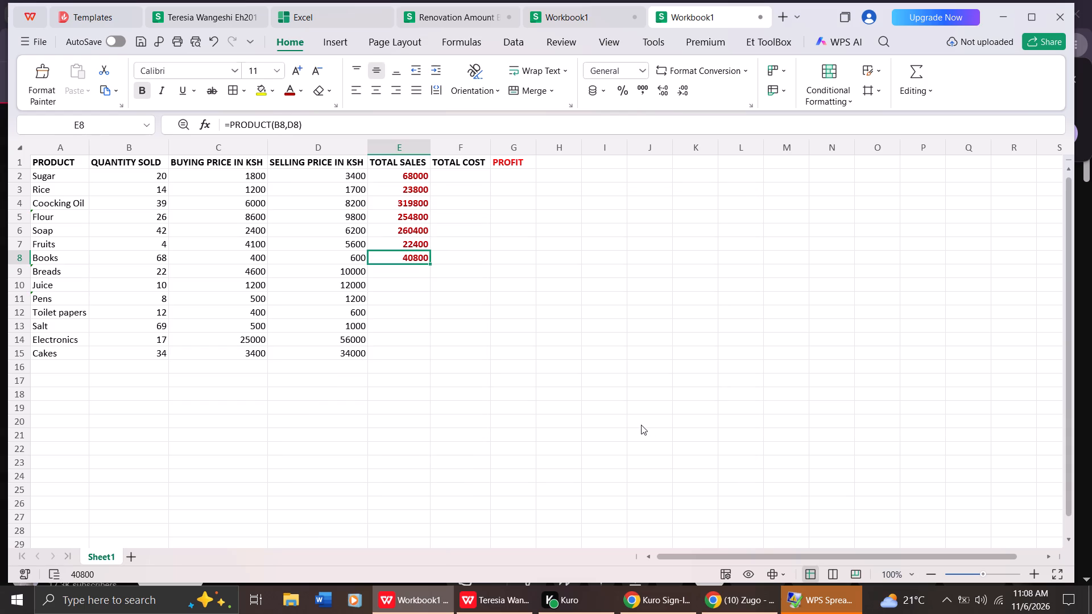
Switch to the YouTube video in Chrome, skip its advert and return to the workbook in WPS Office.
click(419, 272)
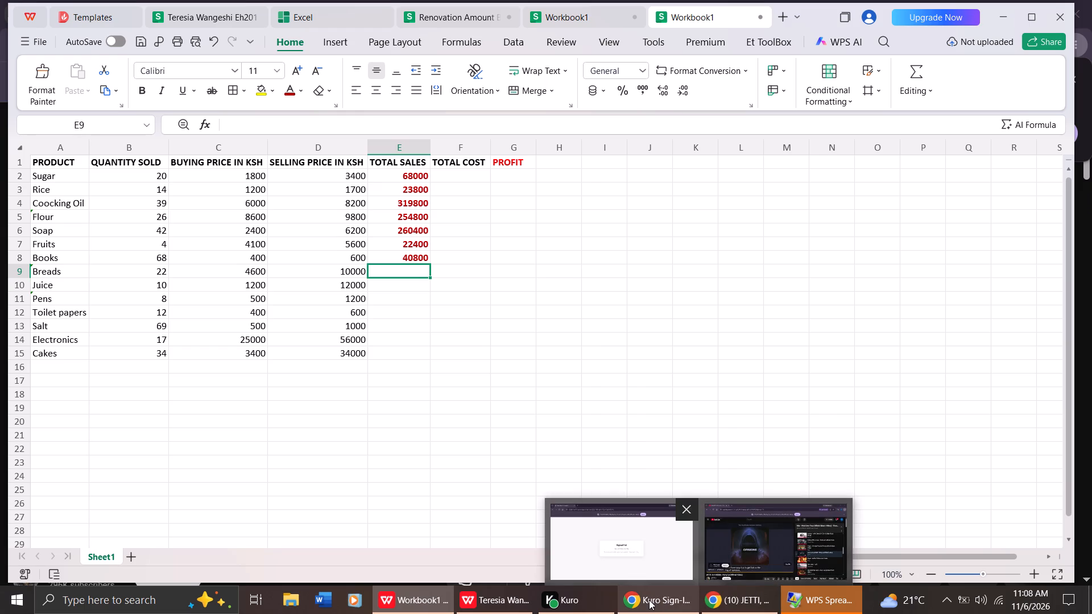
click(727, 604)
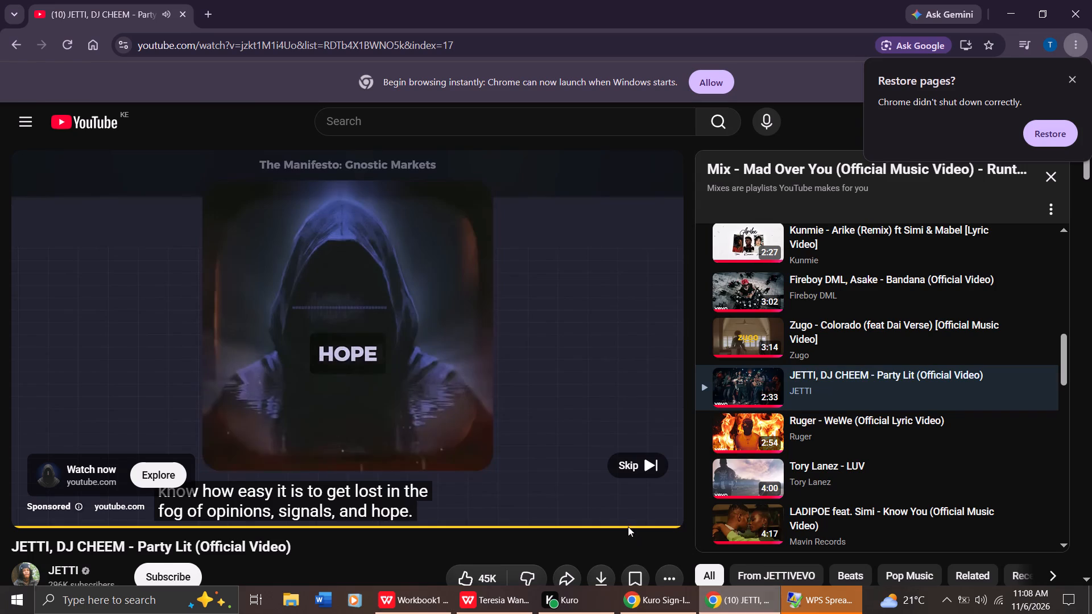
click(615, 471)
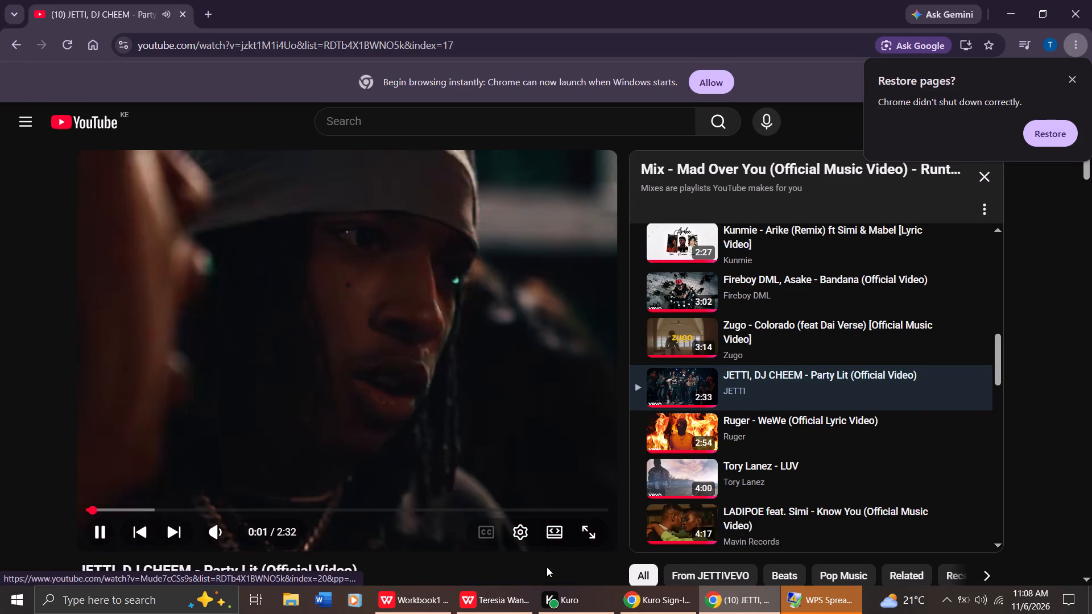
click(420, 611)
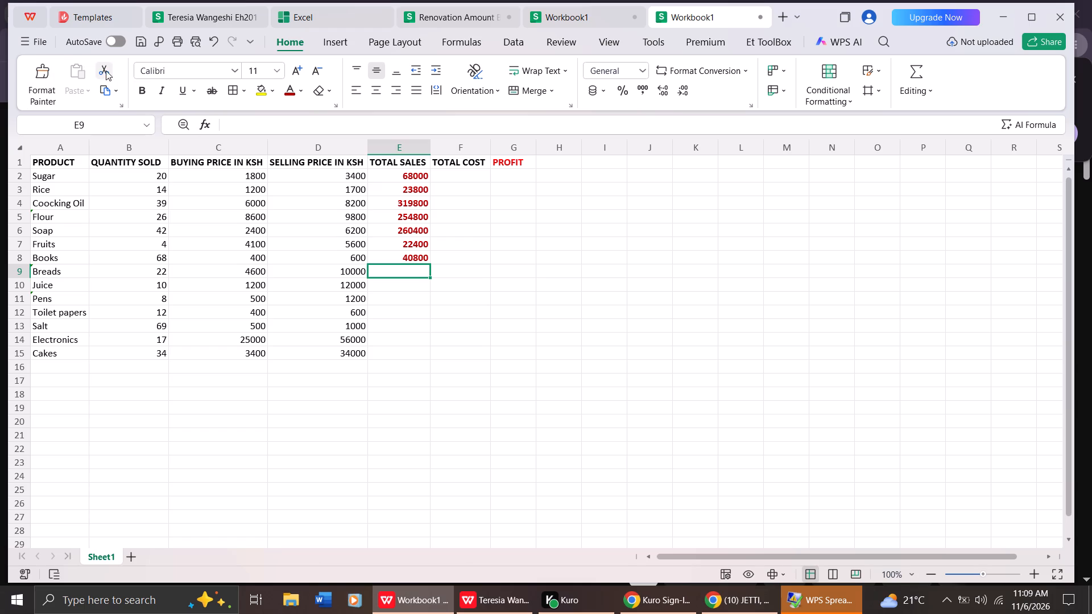
Format the empty Breads TOTAL SALES cell E9 as bold with a dark red font colour.
click(406, 274)
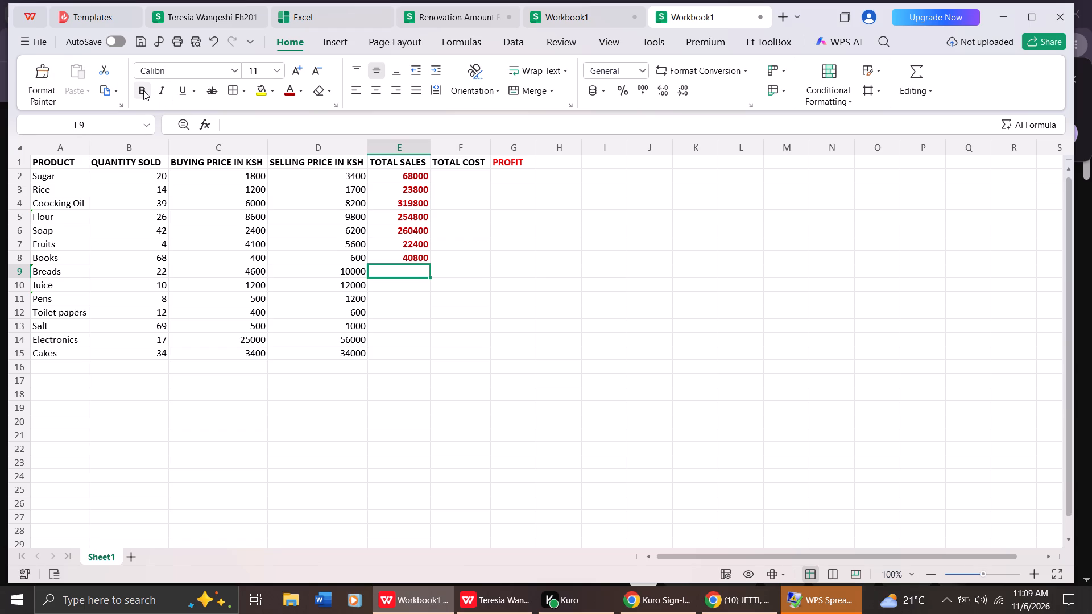
click(143, 90)
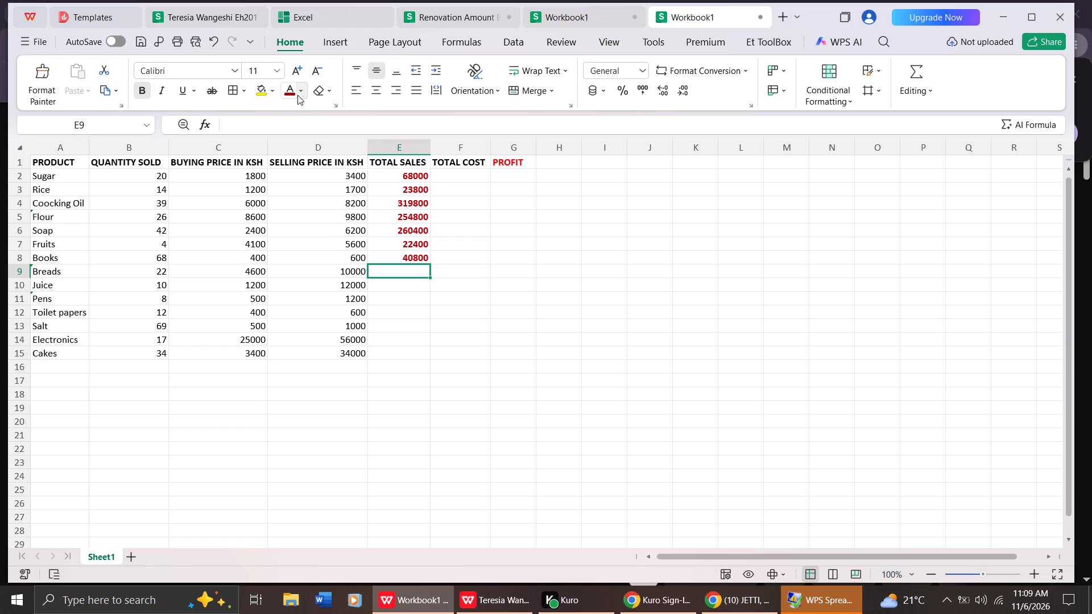
click(297, 95)
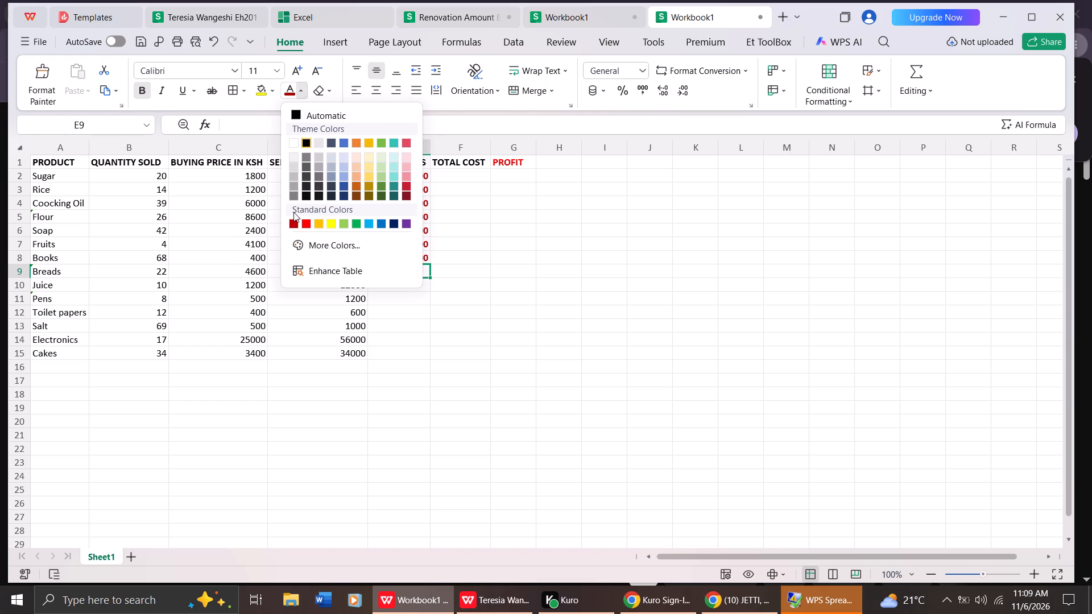
click(293, 219)
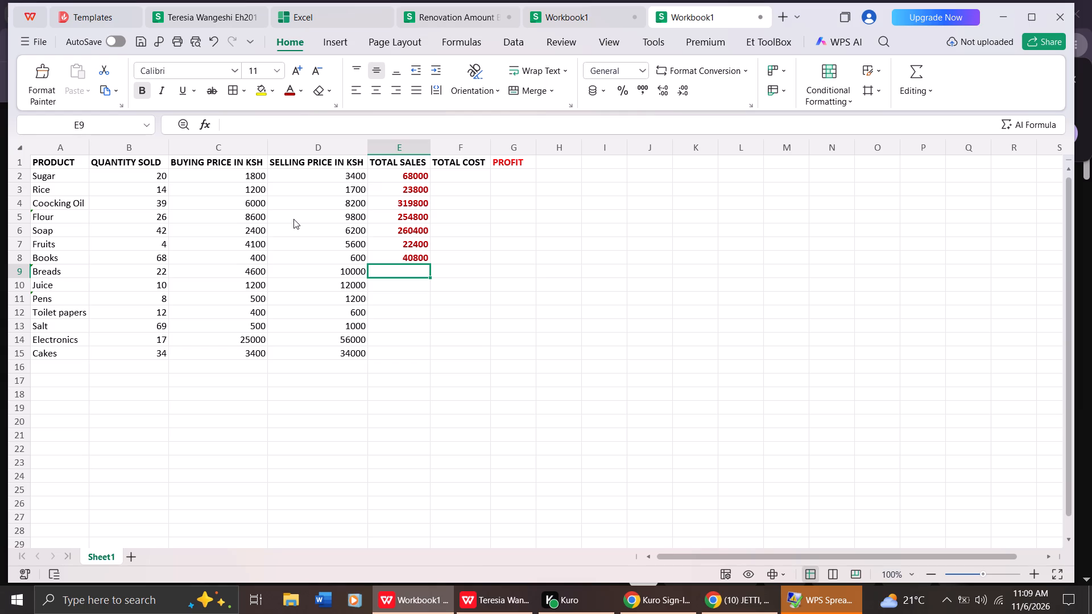
Insert a PRODUCT function with the arguments b9 and d9 in the Breads TOTAL SALES cell E9.
click(204, 122)
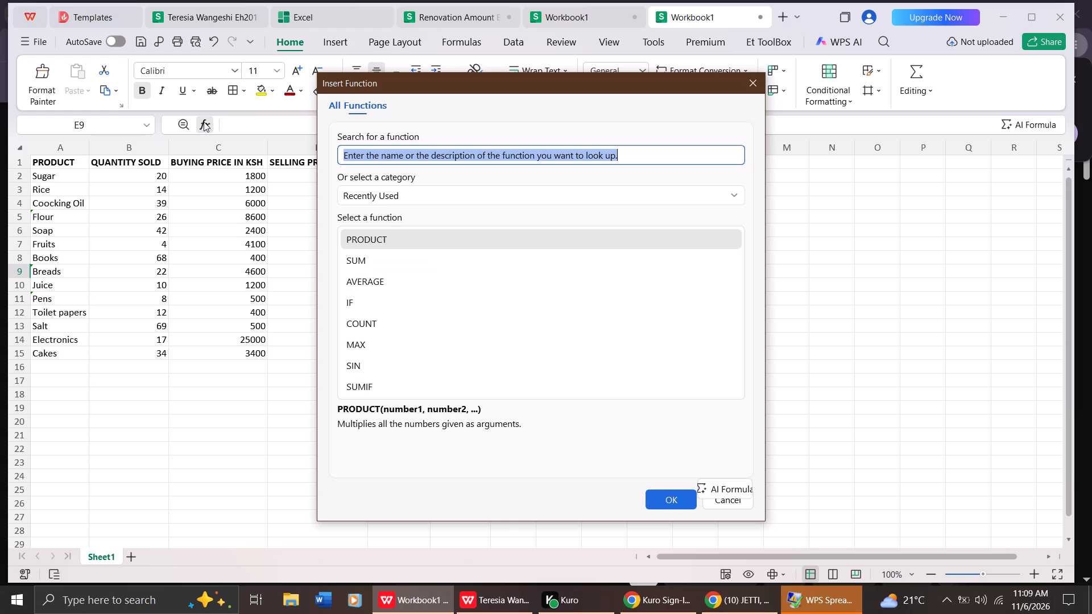
click(408, 240)
click(386, 238)
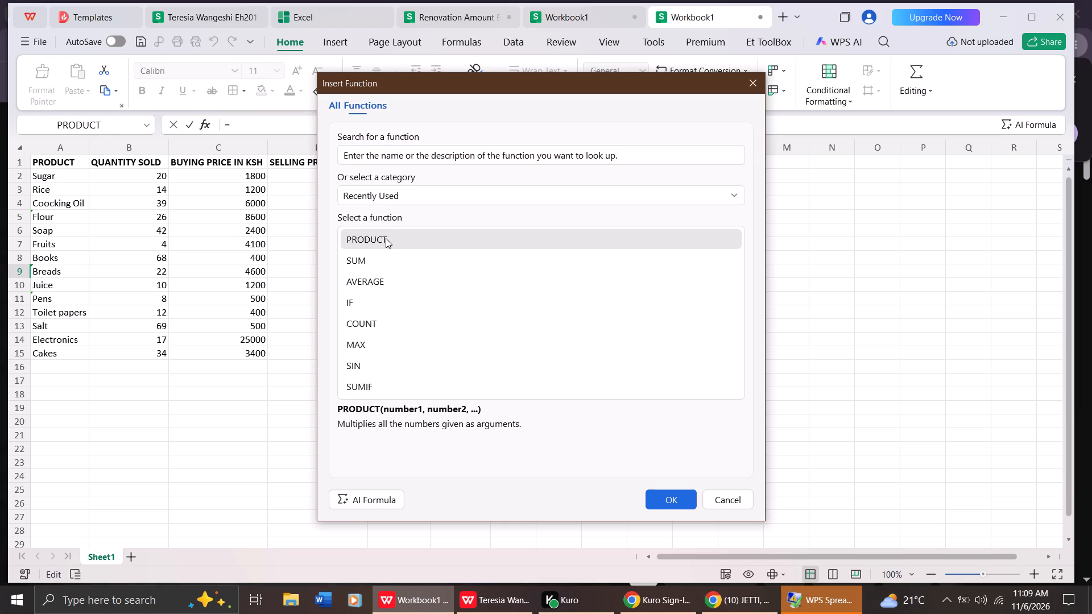
double_click(386, 238)
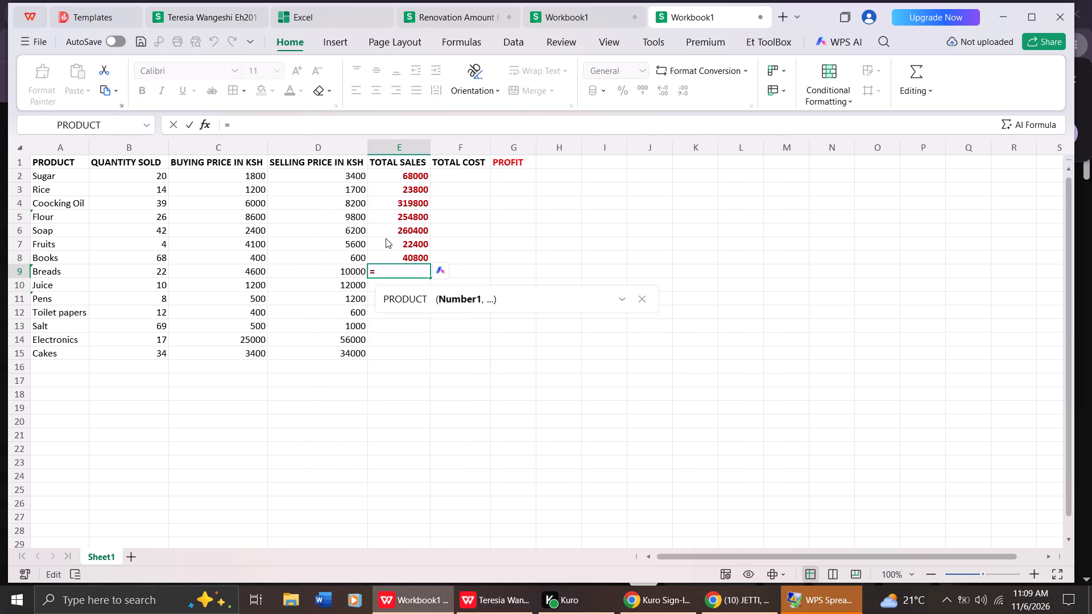
click(426, 246)
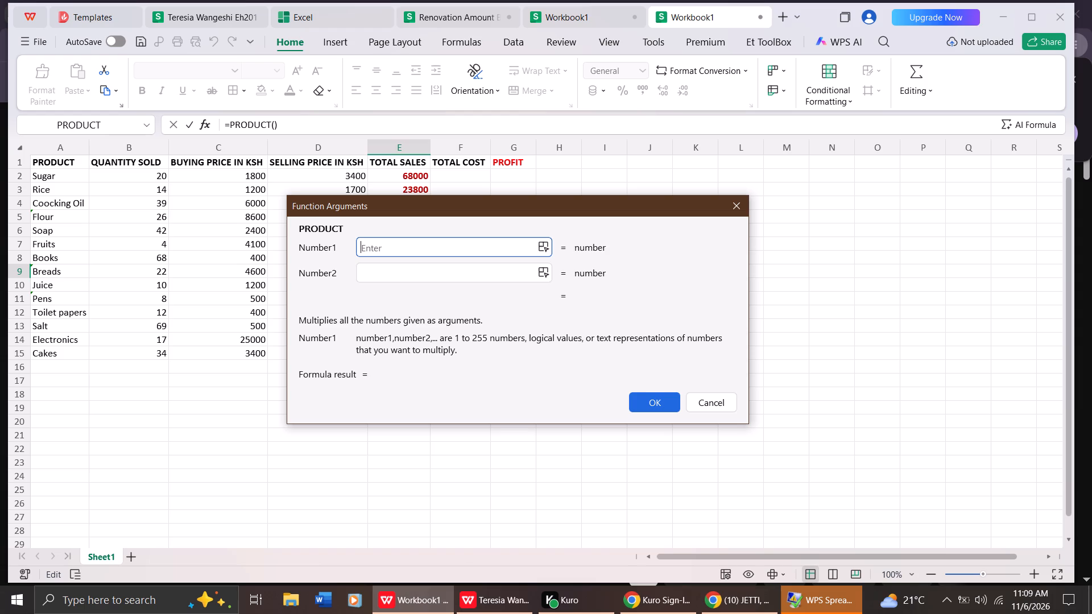
key(b)
key(9)
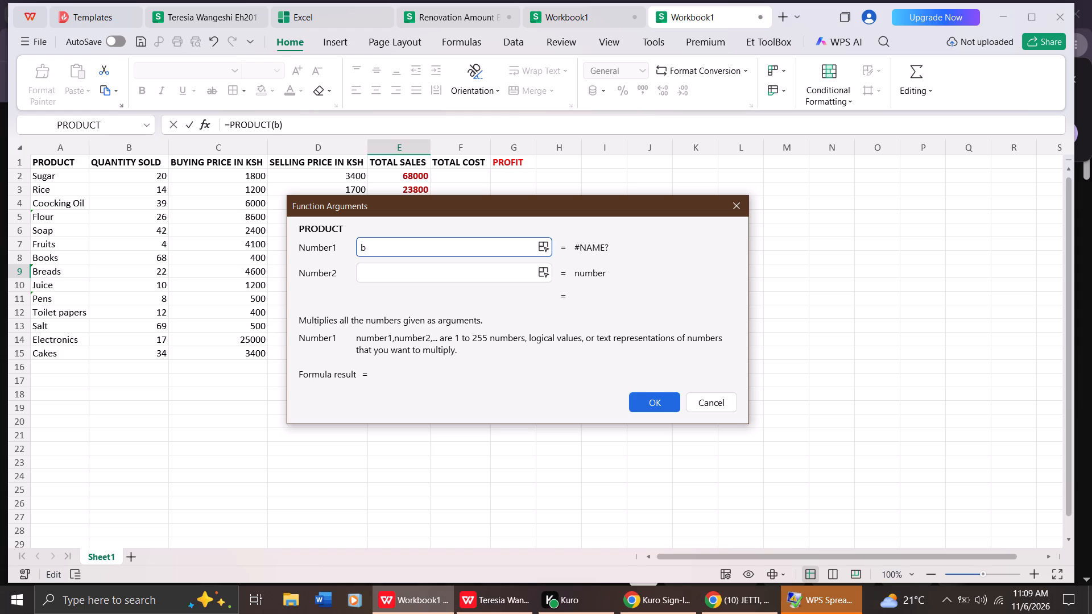
click(419, 267)
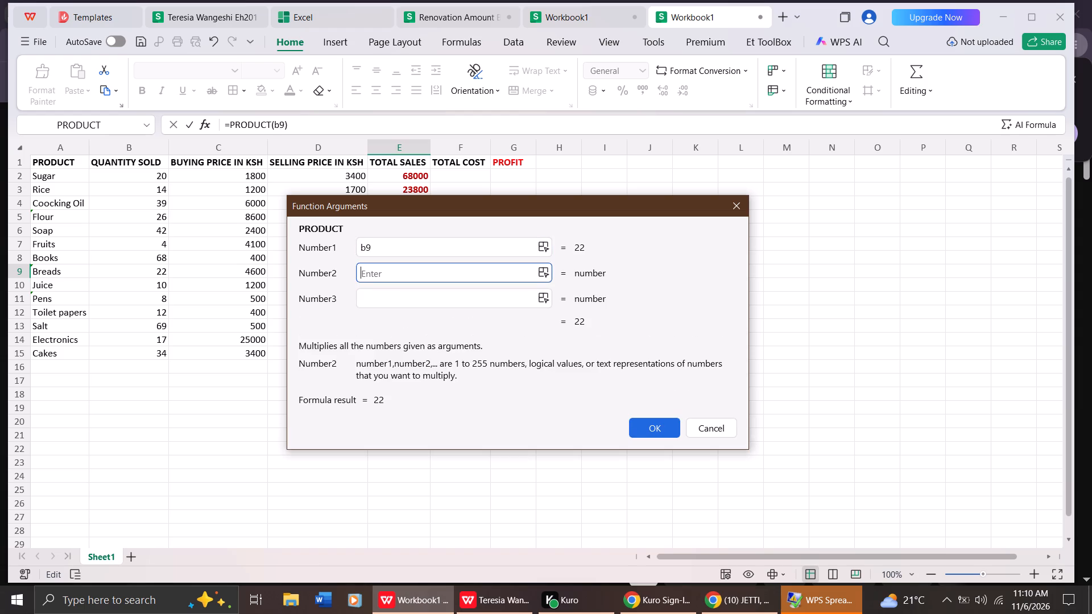
key(d)
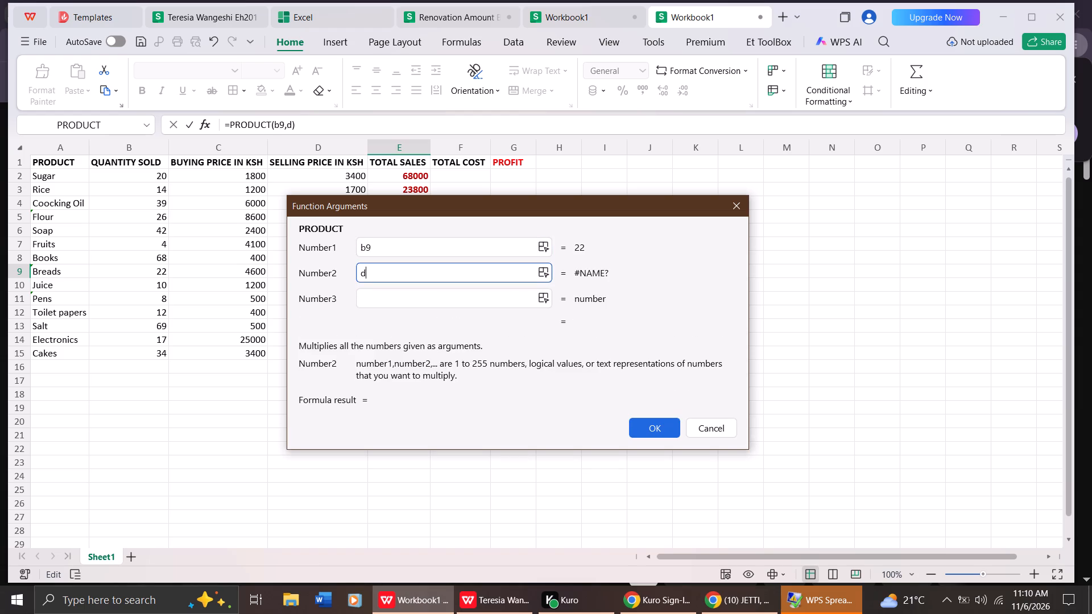
key(9)
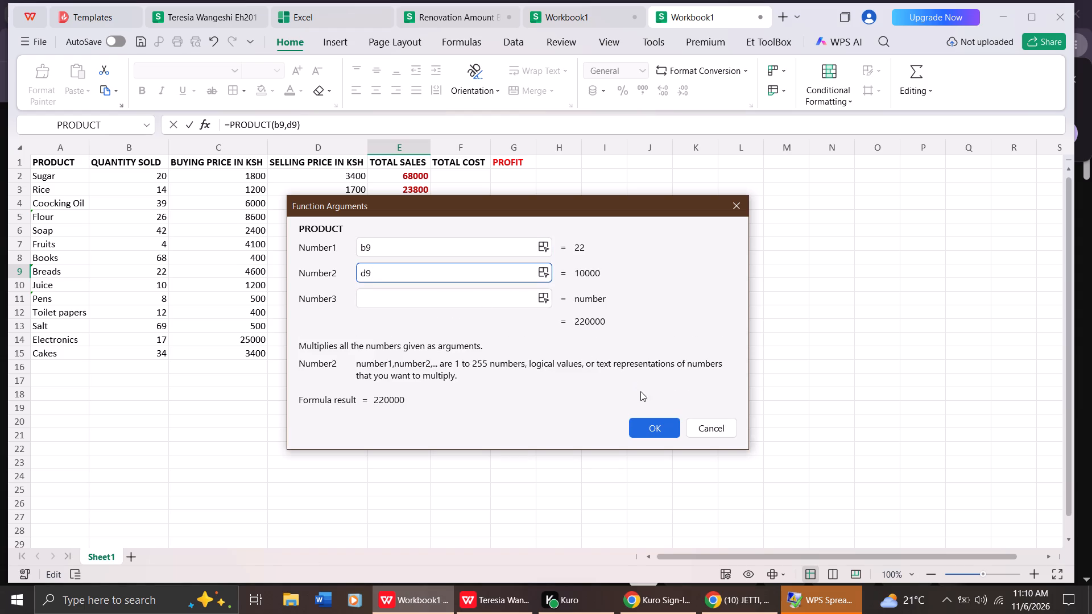
click(648, 422)
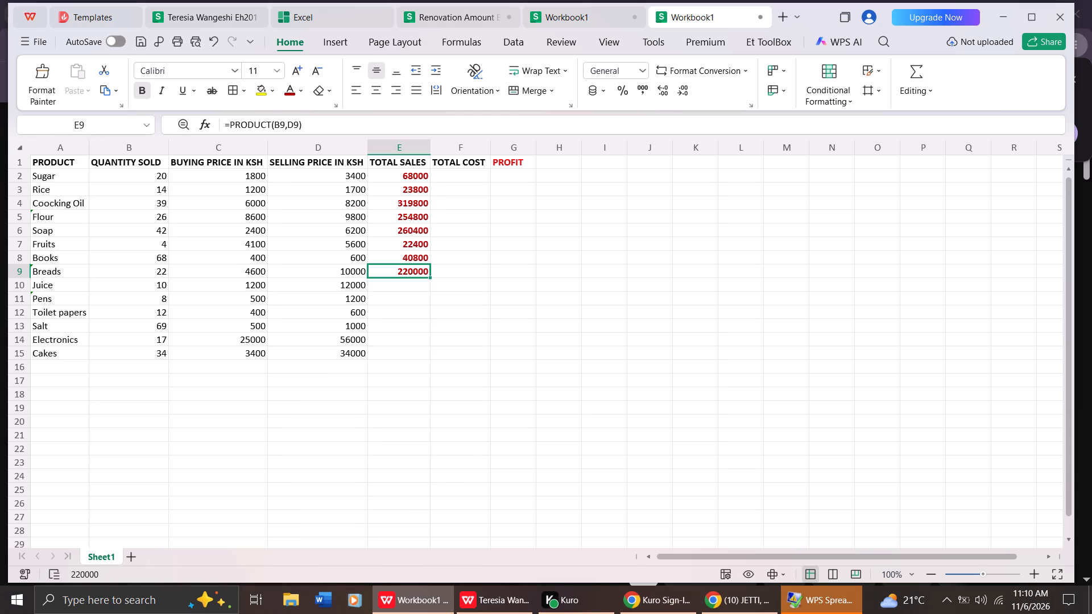
Format the empty Juice TOTAL SALES cell E10 as bold with a dark red font colour.
click(399, 284)
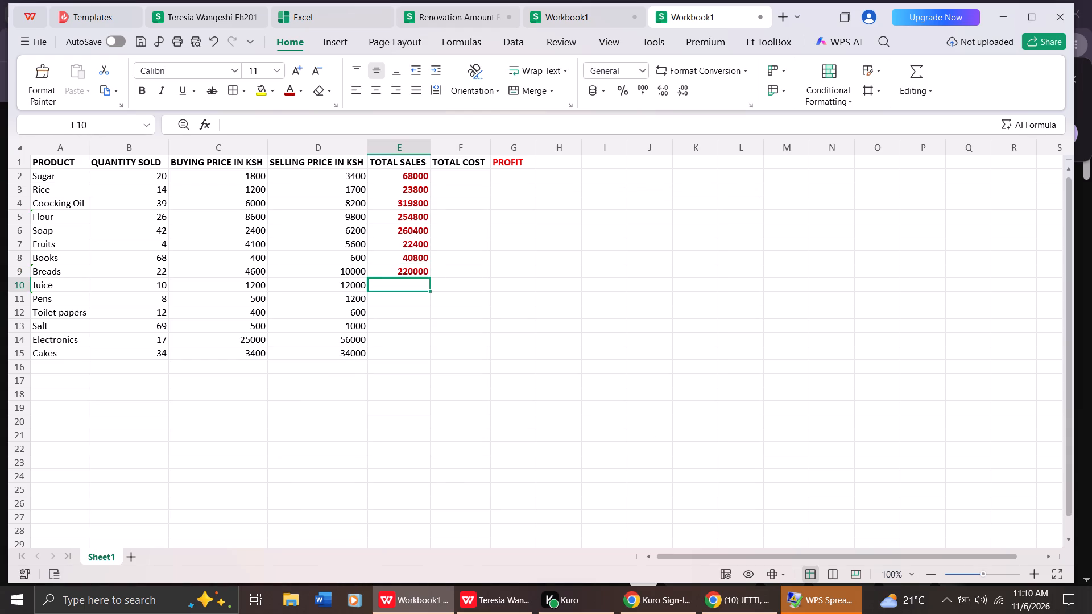
click(142, 90)
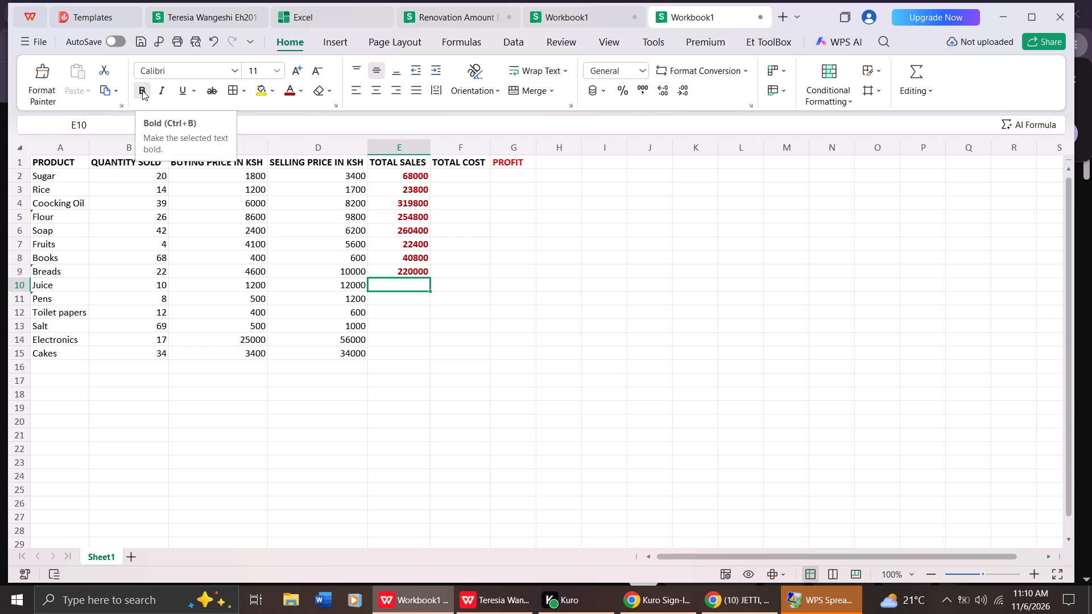
click(303, 85)
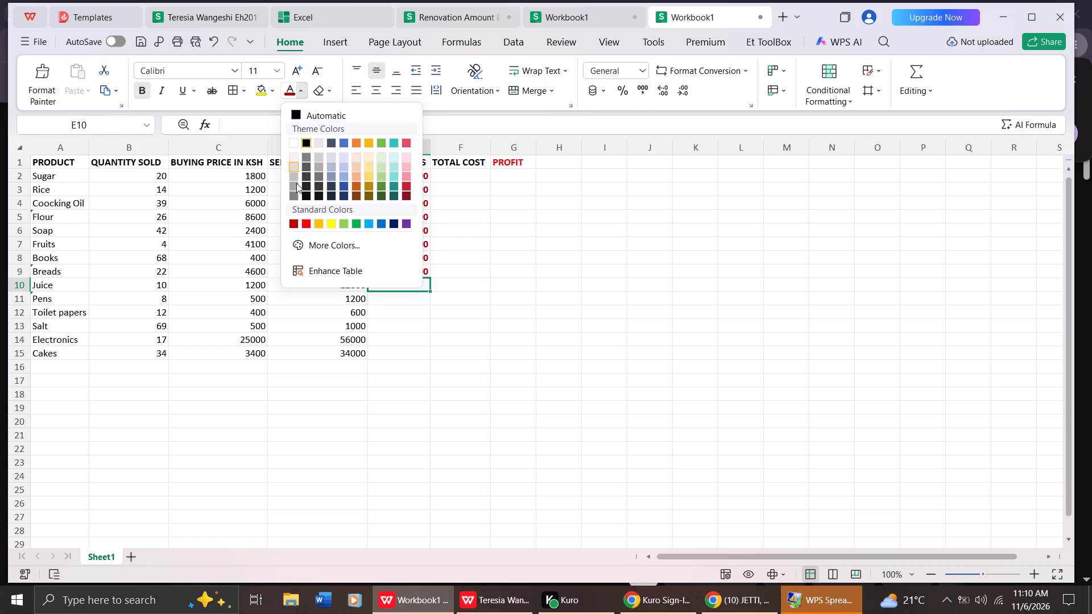
click(296, 220)
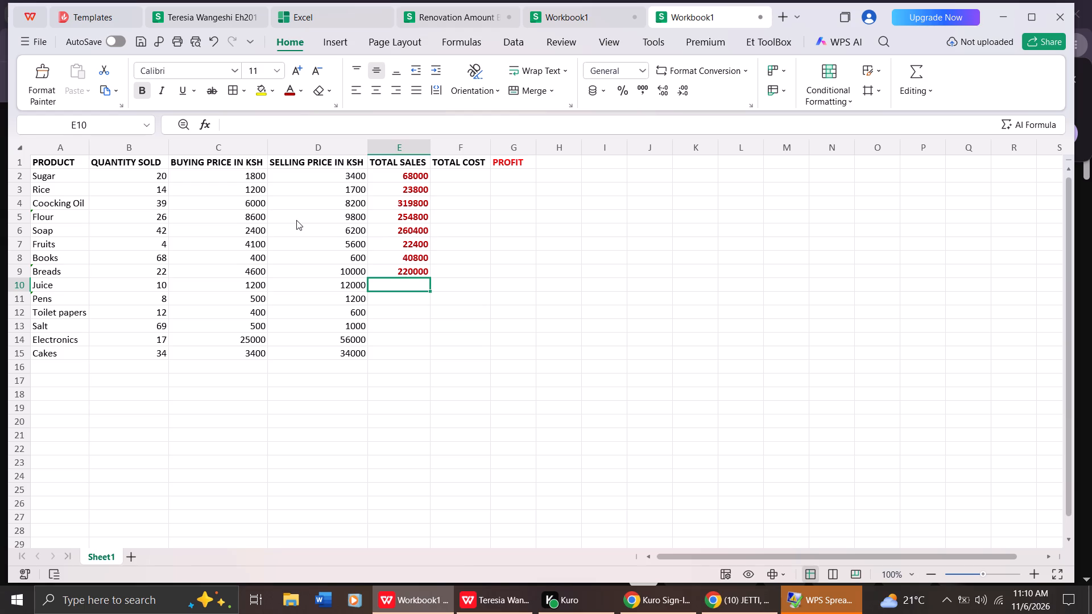
Insert a PRODUCT function with the arguments b10 and d10 in the Juice TOTAL SALES cell E10.
click(209, 122)
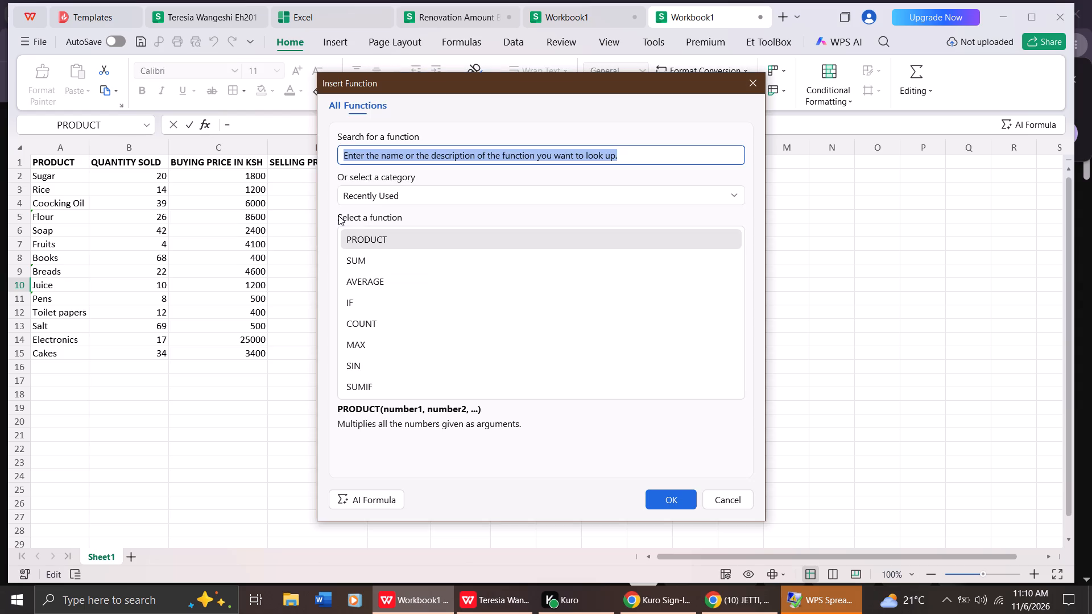
double_click(390, 244)
click(417, 244)
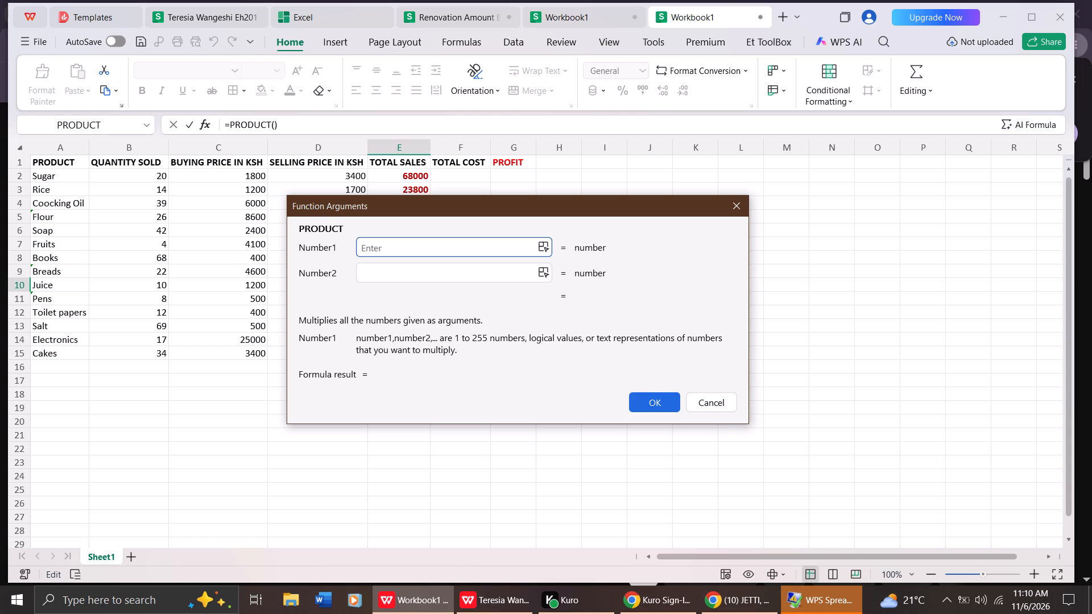
key(b)
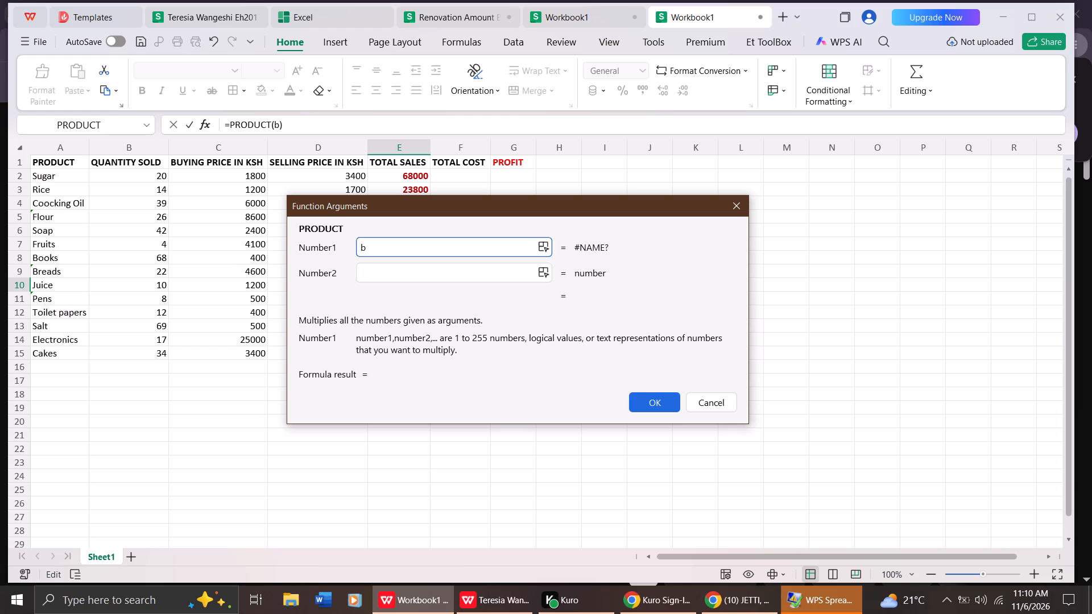
key(1)
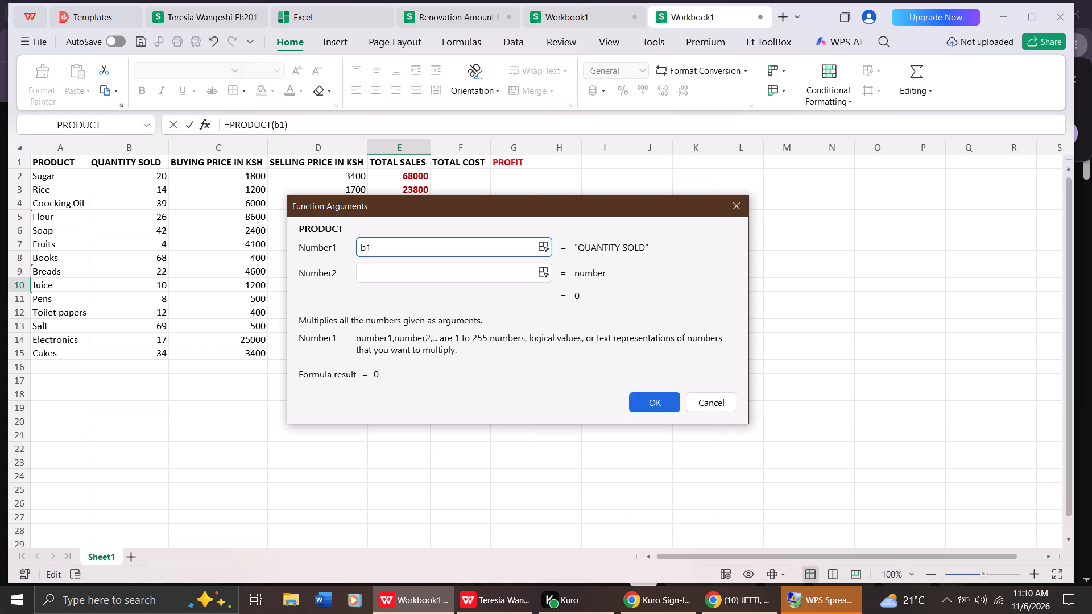
key(0)
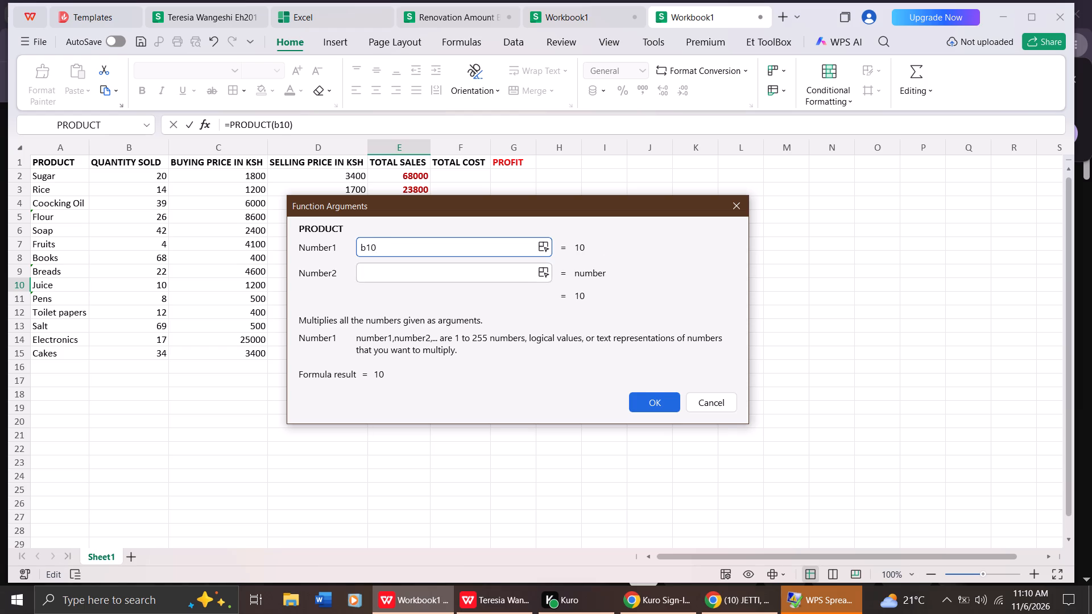
click(363, 271)
text(d1)
key(0)
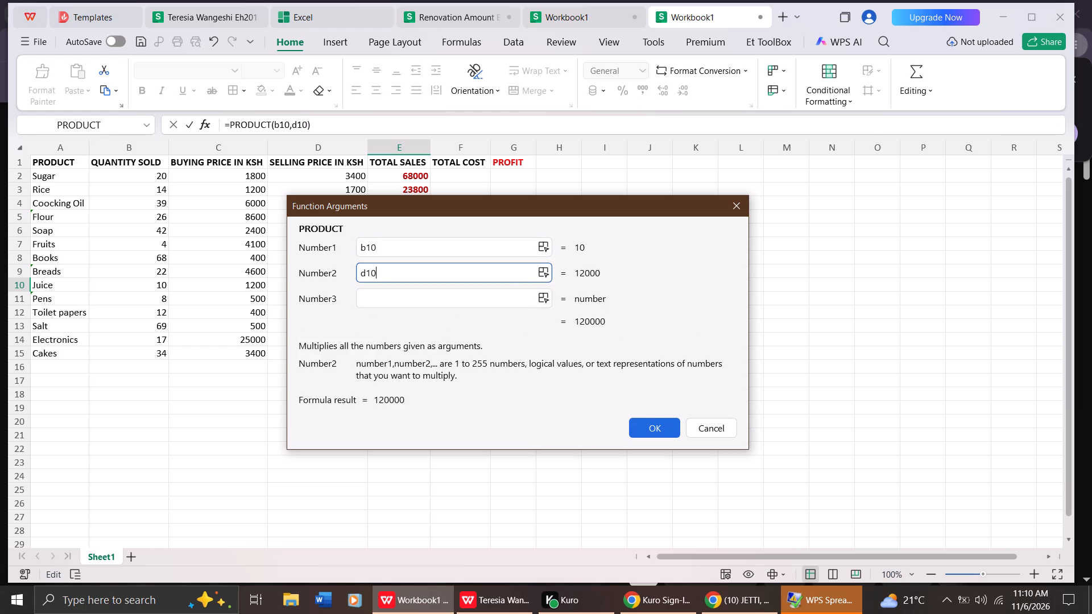
click(648, 421)
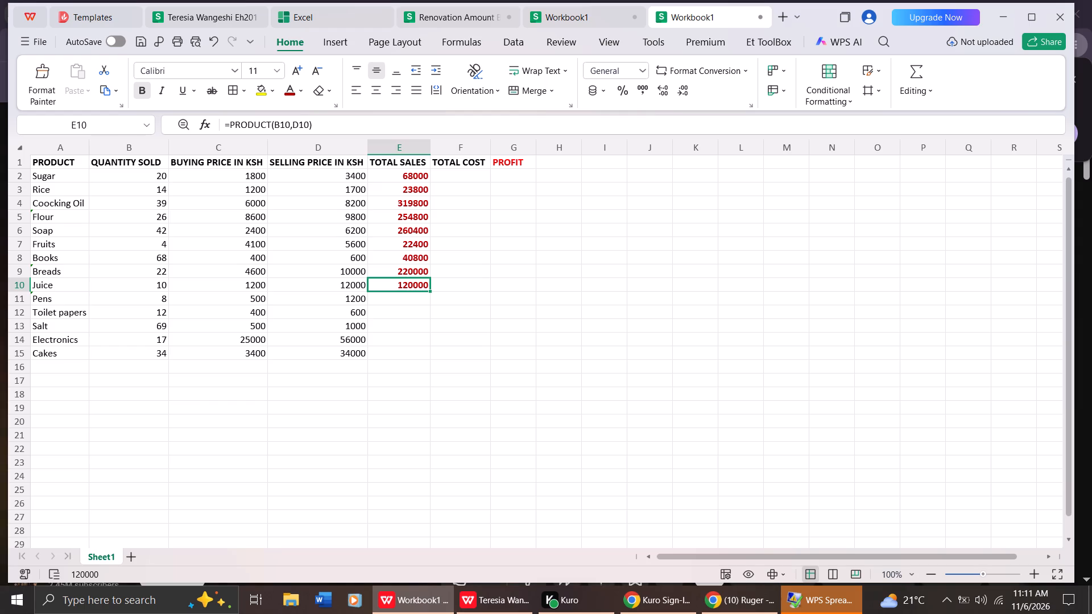
Format the empty Pens TOTAL SALES cell E11 as bold with a dark red font colour.
click(416, 300)
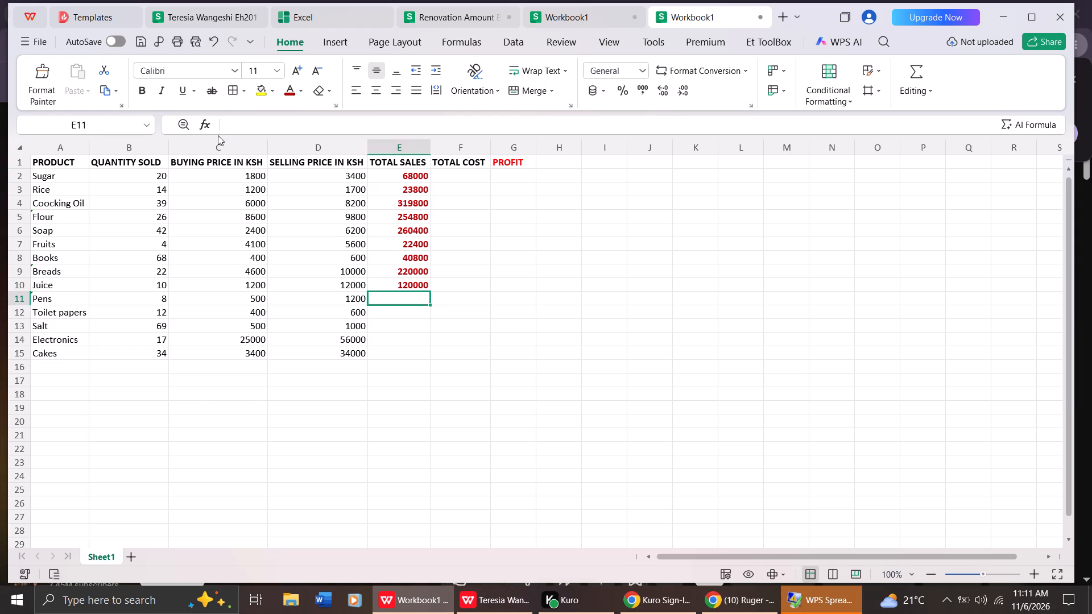
click(142, 92)
click(304, 96)
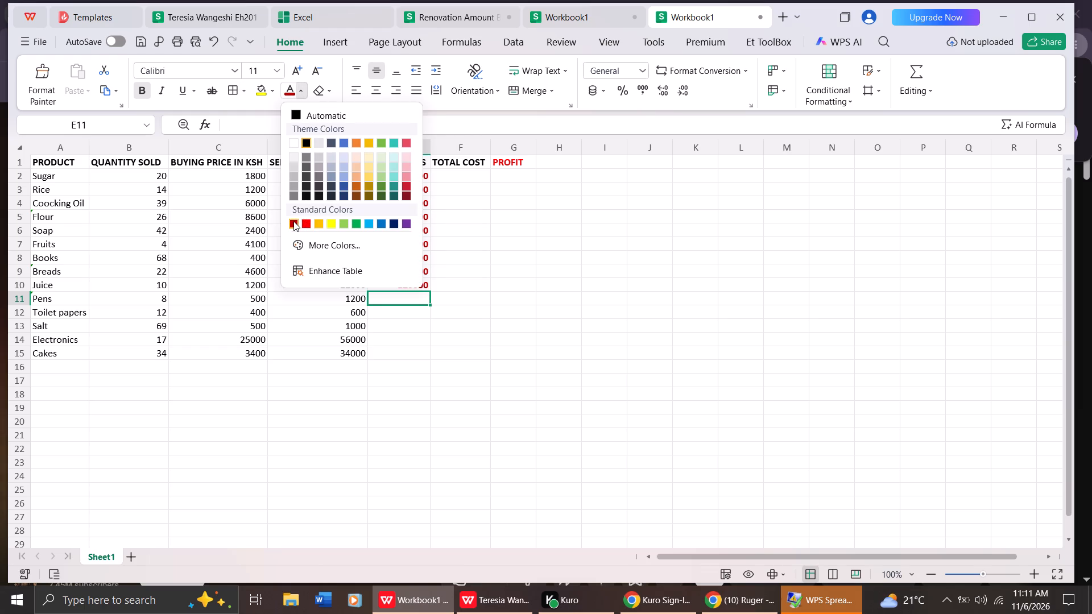
click(293, 221)
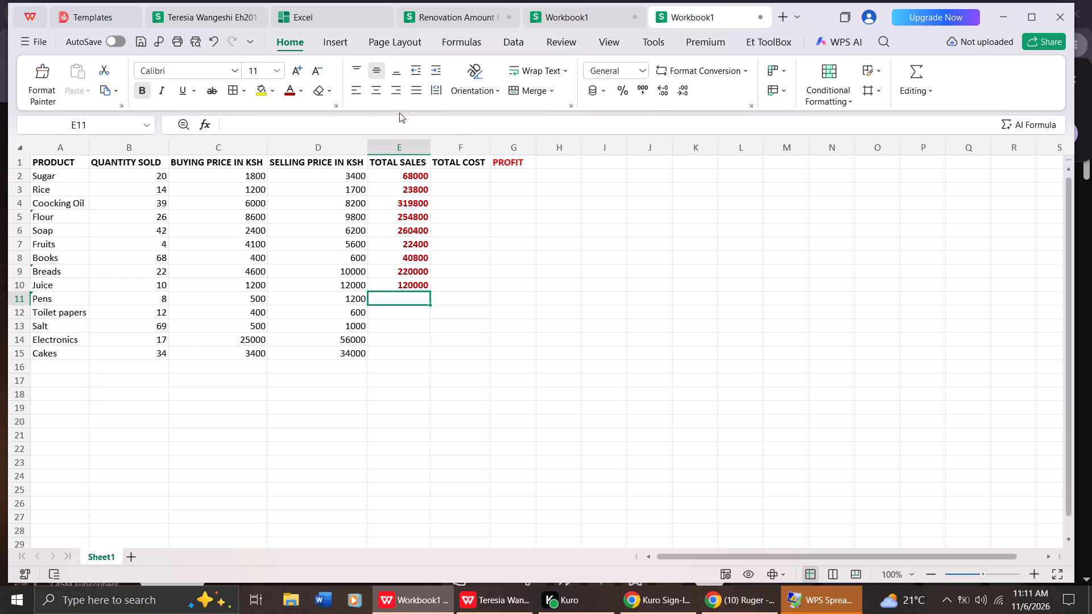
Insert a PRODUCT function with the arguments b11 and d11 in the Pens TOTAL SALES cell E11.
click(208, 122)
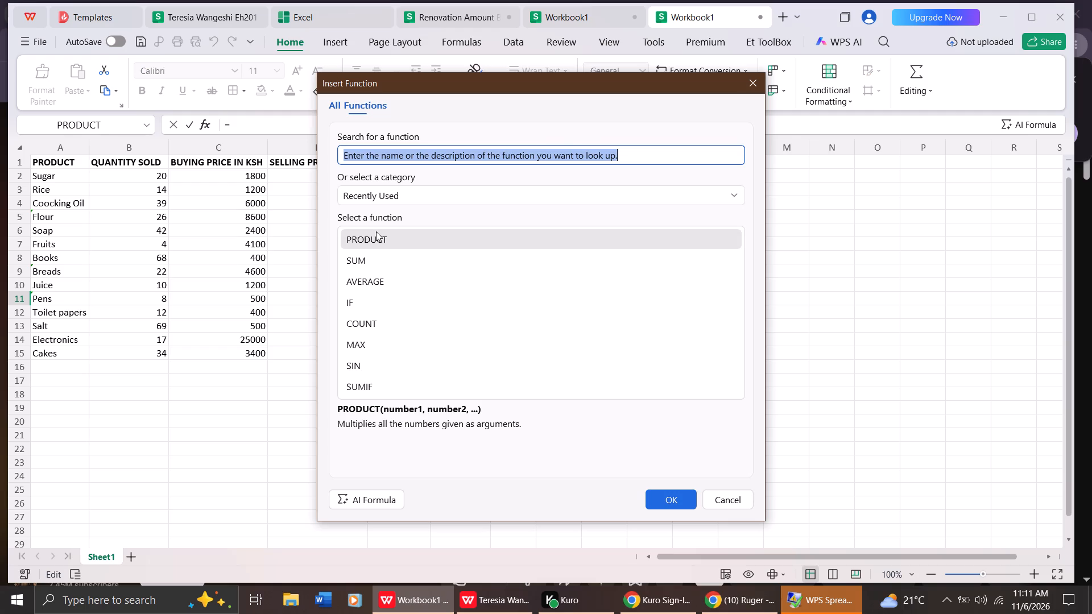
click(376, 232)
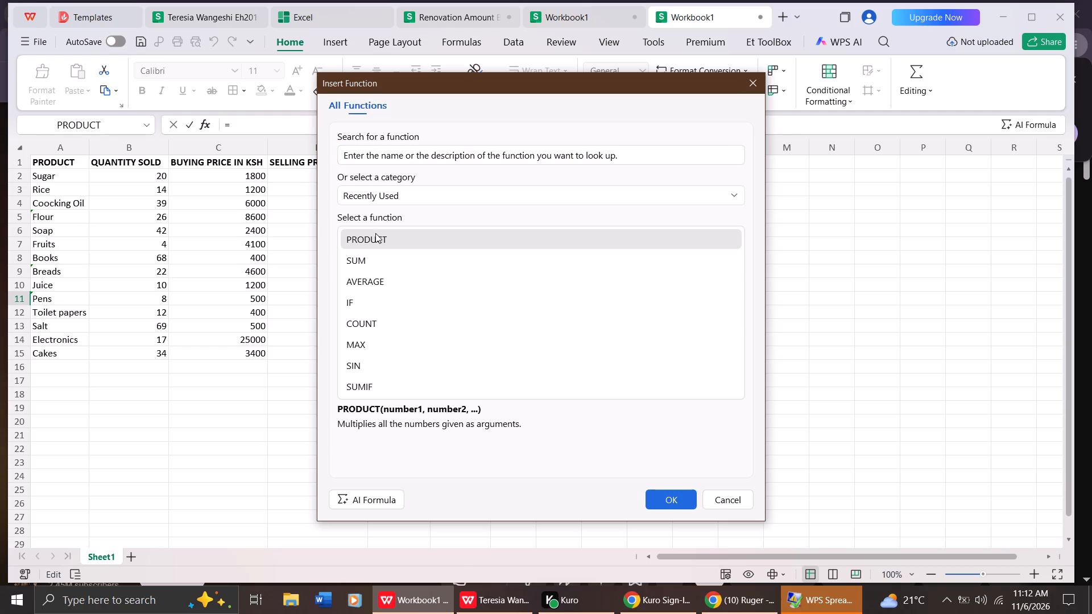
double_click(374, 237)
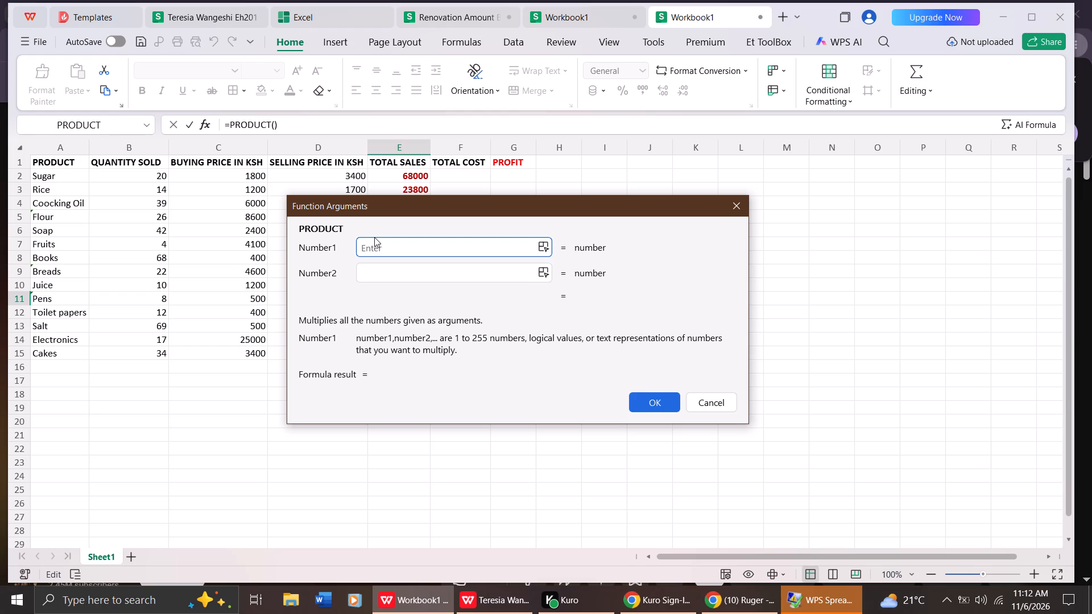
click(373, 242)
key(b)
text(11)
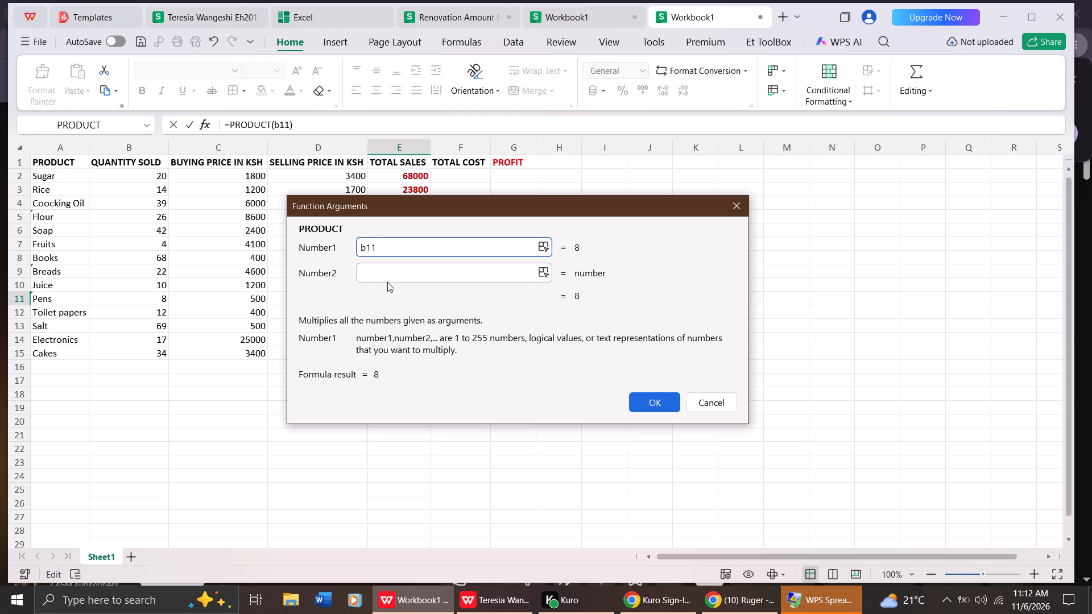
click(389, 272)
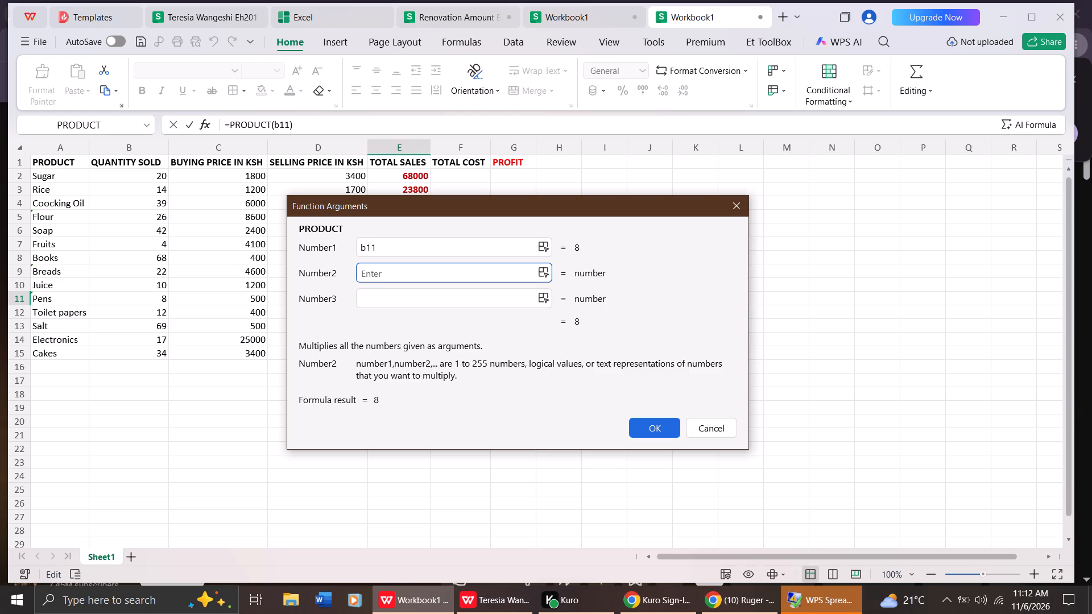
text(d11)
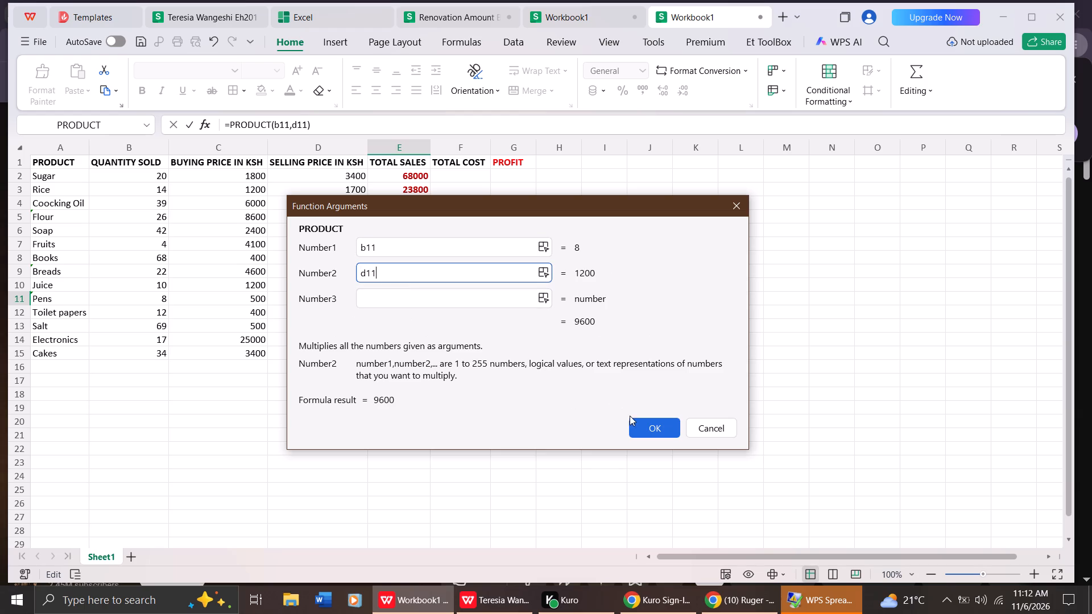
click(634, 423)
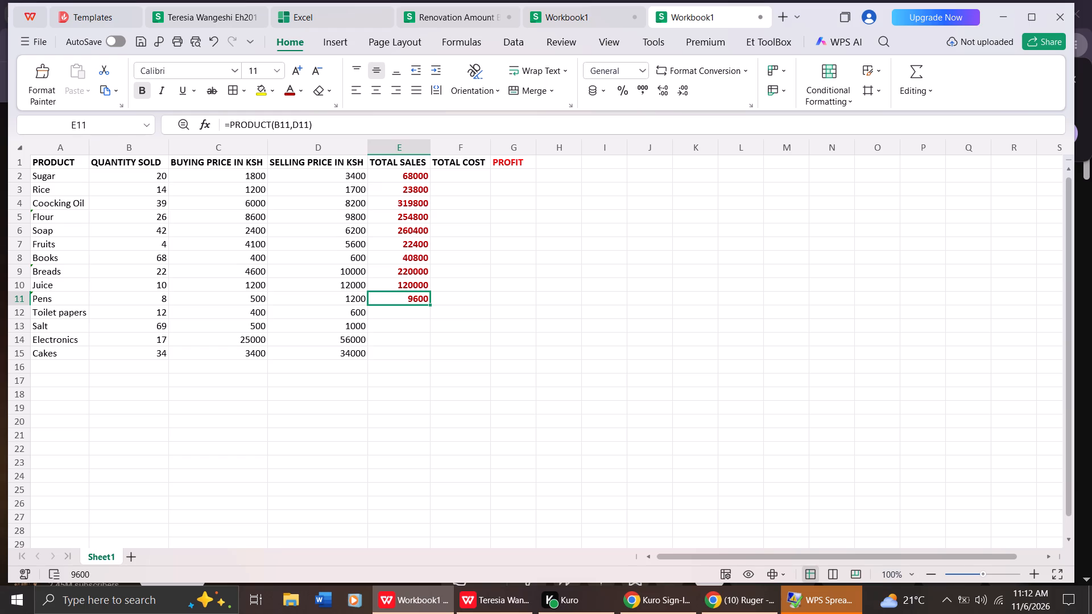
Remove the bold formatting from the Pens TOTAL SALES cell E11.
click(147, 93)
Apply bold formatting to the Pens TOTAL SALES value in cell E11.
click(145, 93)
Format the empty Toilet papers TOTAL SALES cell E12 as bold with a dark red font colour.
click(383, 313)
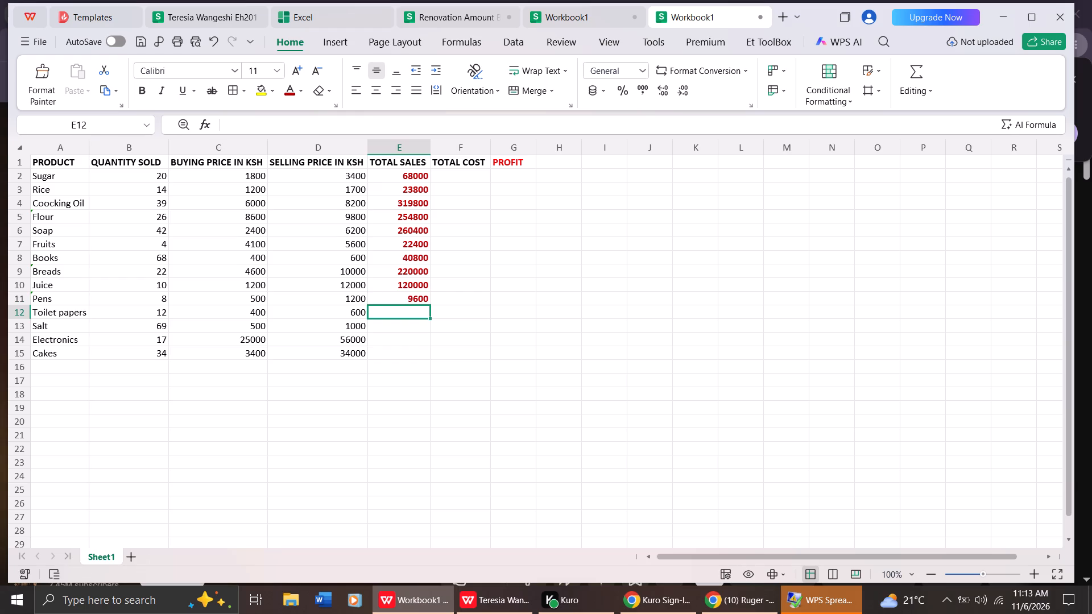
click(148, 86)
click(303, 90)
click(292, 220)
Insert a PRODUCT function with the arguments b12 and d12 in the Toilet papers TOTAL SALES cell E12.
click(198, 124)
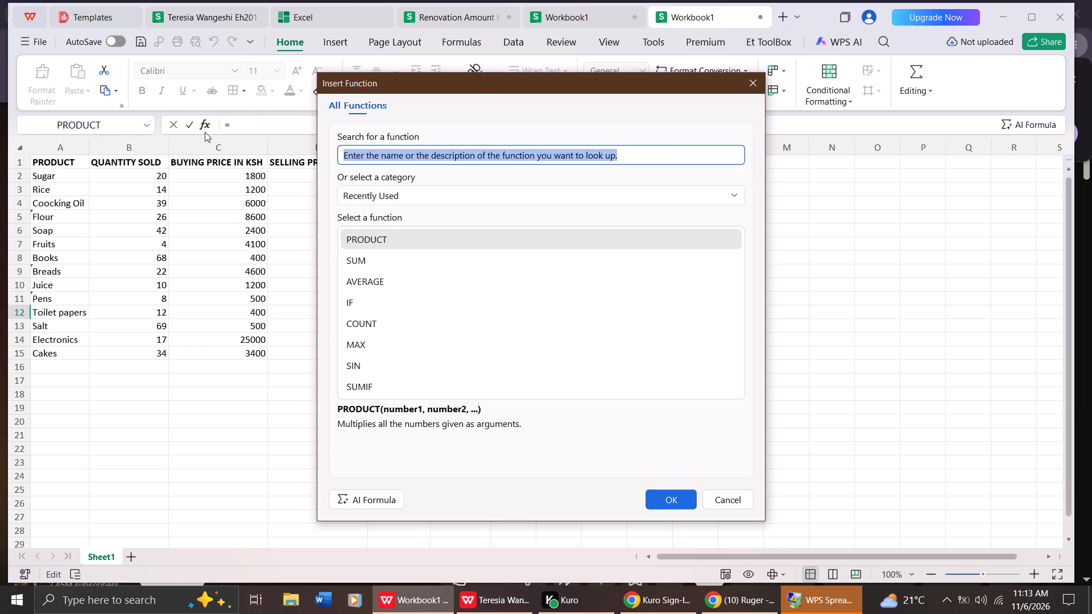
click(365, 238)
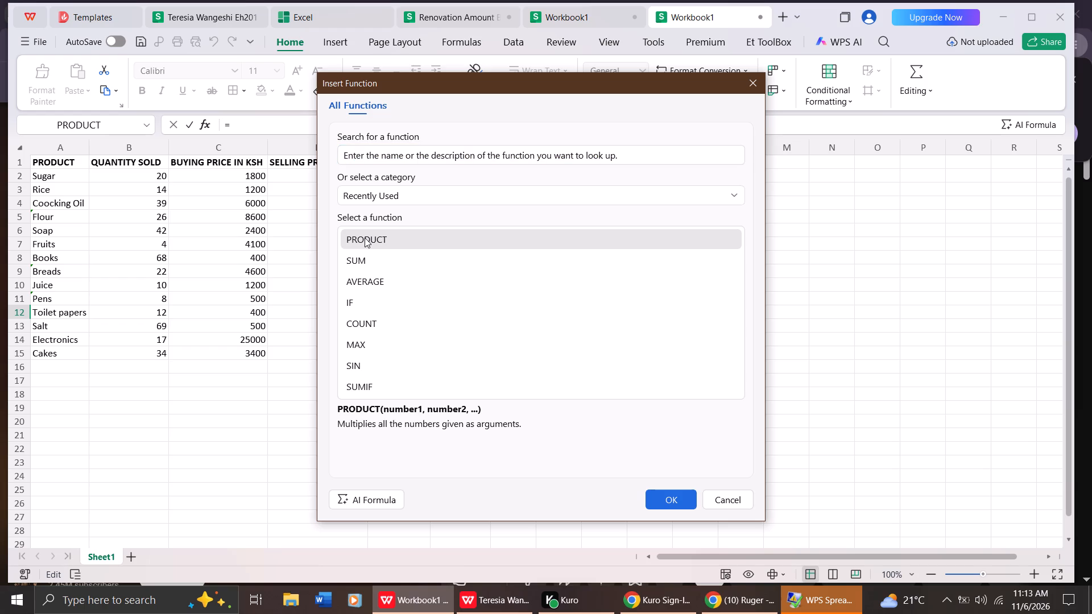
double_click(365, 238)
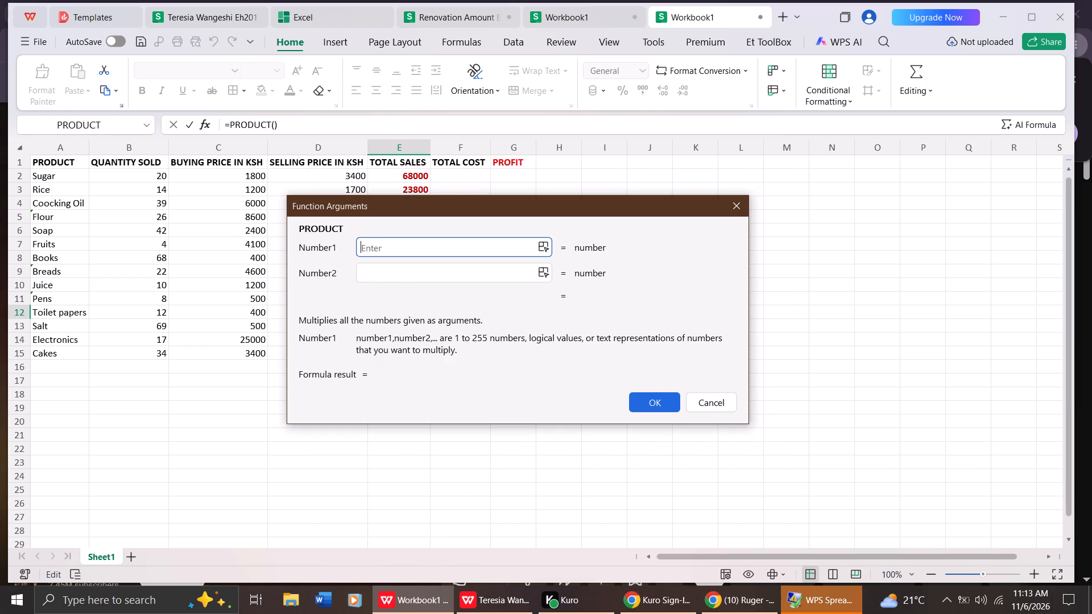
click(377, 245)
key(b)
text(12)
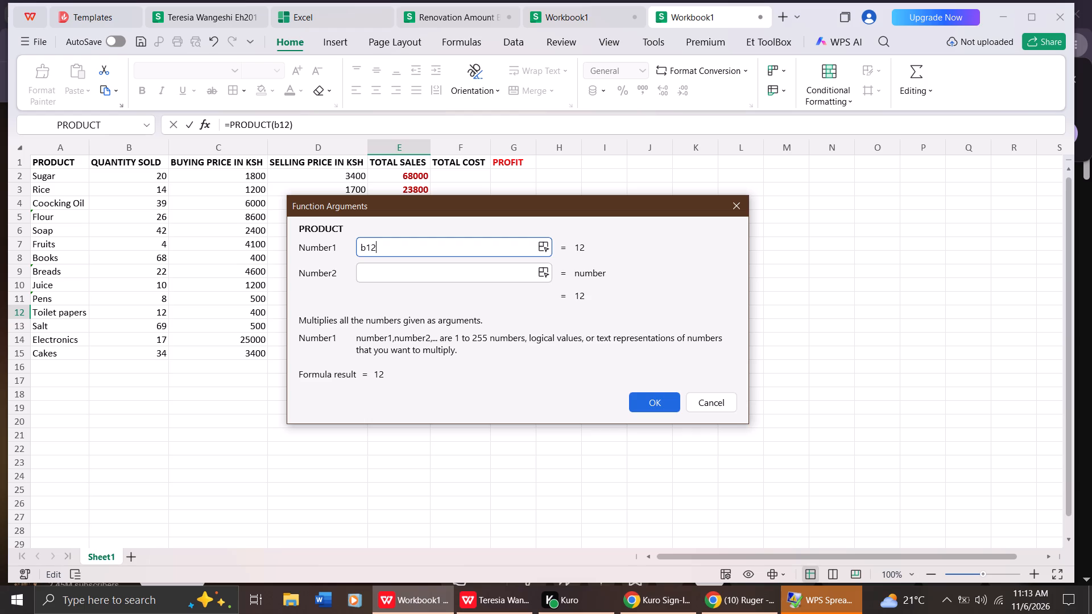
click(375, 266)
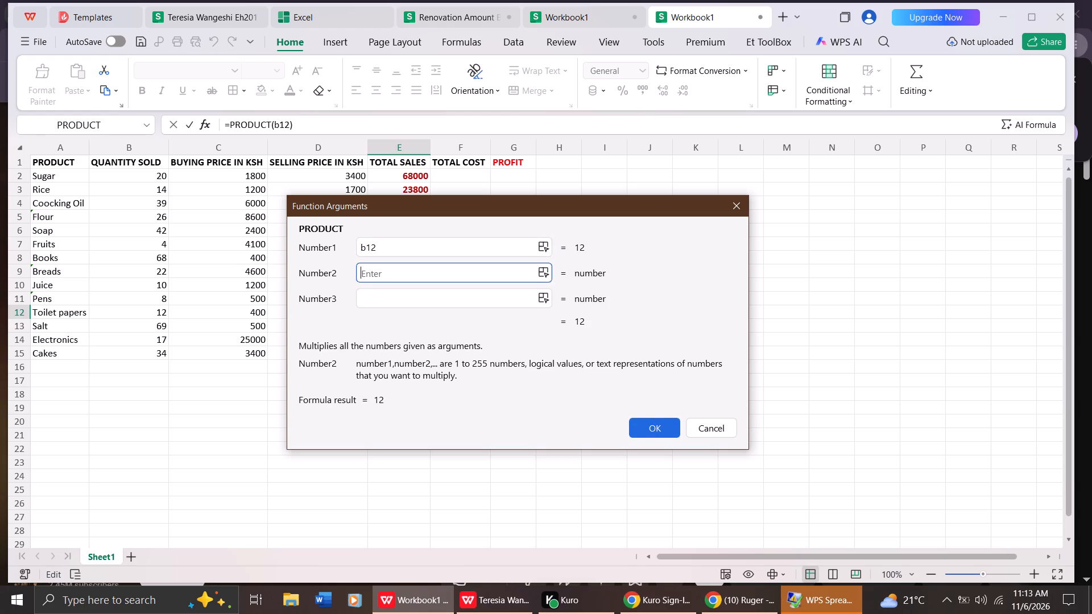
text(d12)
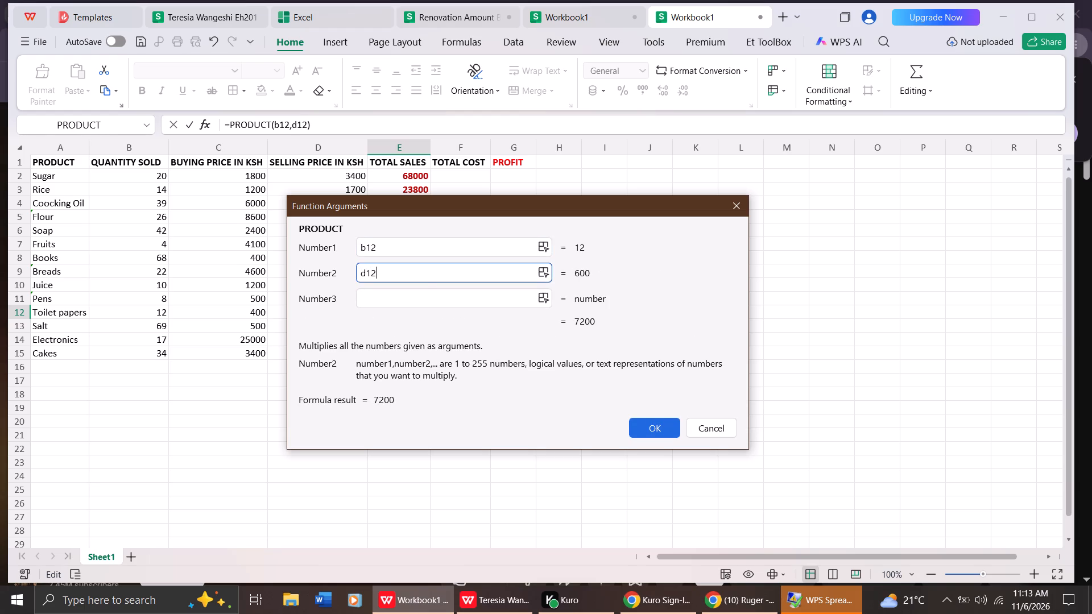
click(667, 420)
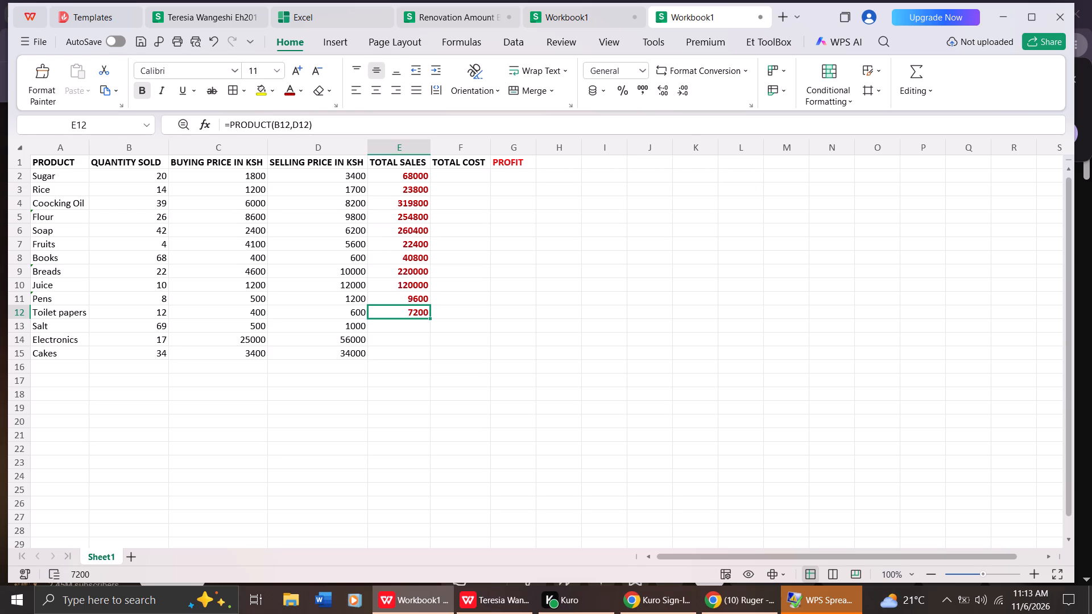
Format the empty Salt TOTAL SALES cell E13 as bold with a dark red font colour.
click(404, 329)
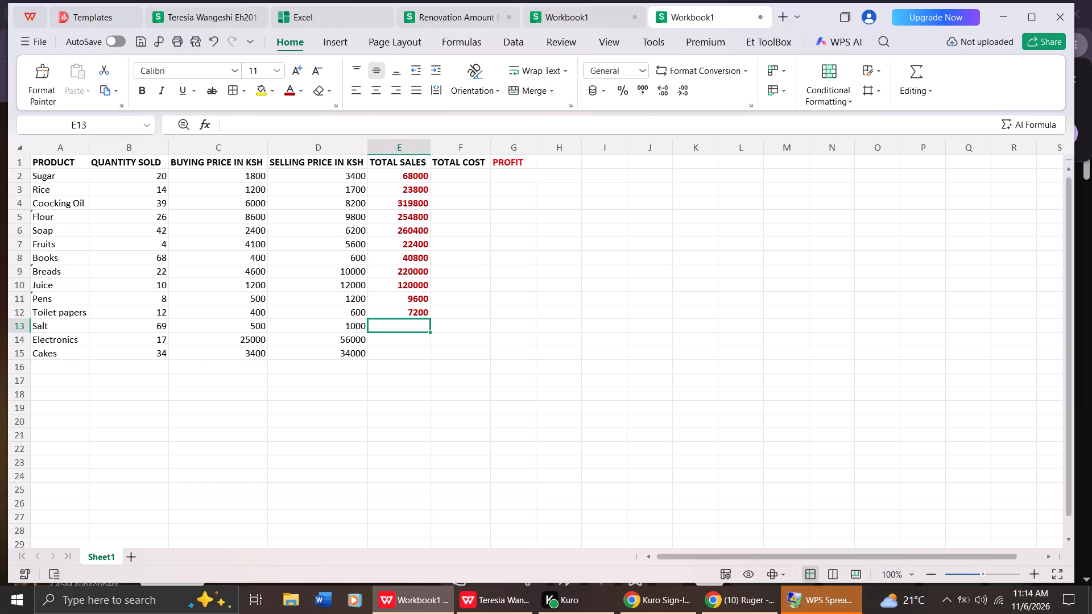
click(404, 329)
click(146, 91)
click(304, 90)
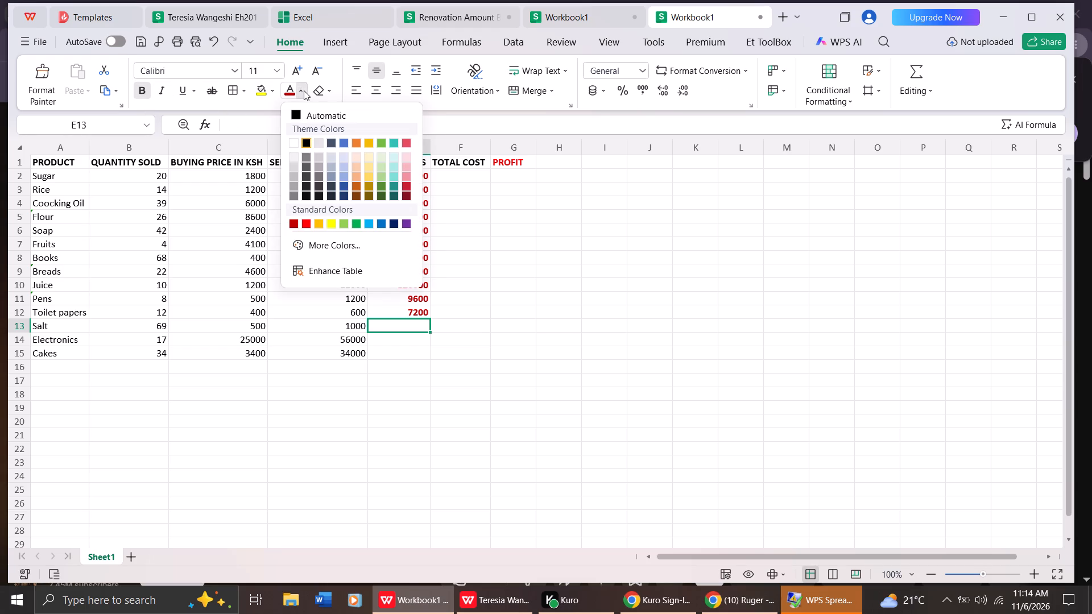
click(295, 221)
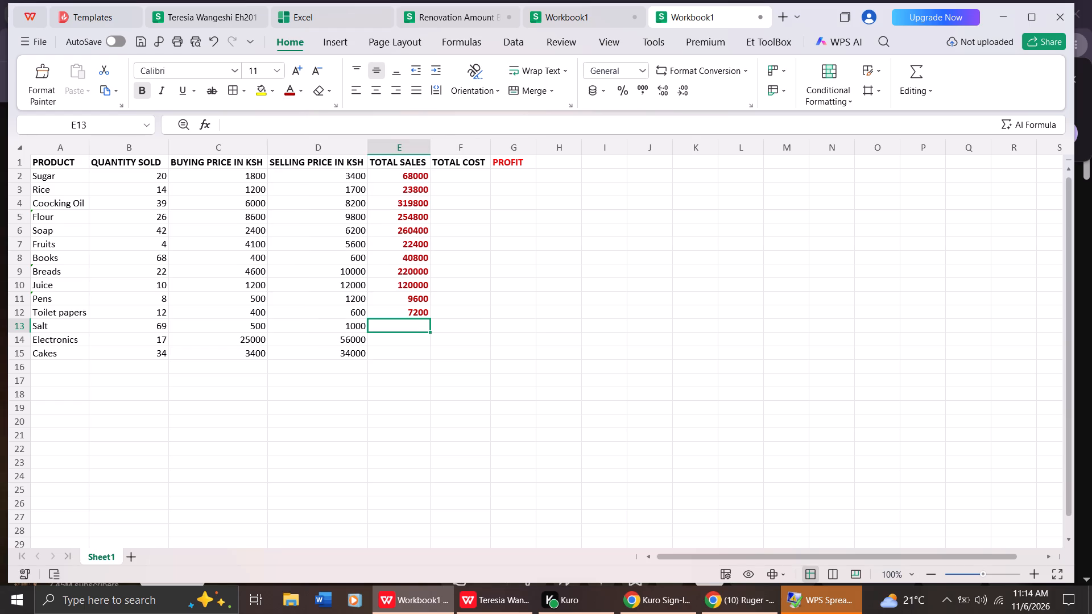
Insert a PRODUCT function with the arguments b13 and d13 in the Salt TOTAL SALES cell E13.
click(210, 125)
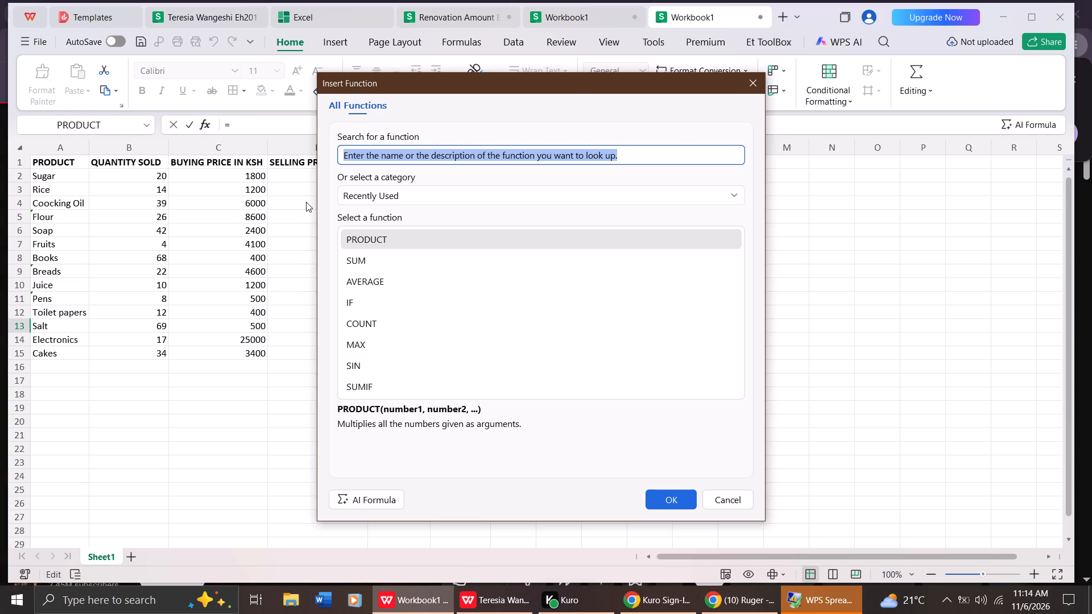
click(361, 237)
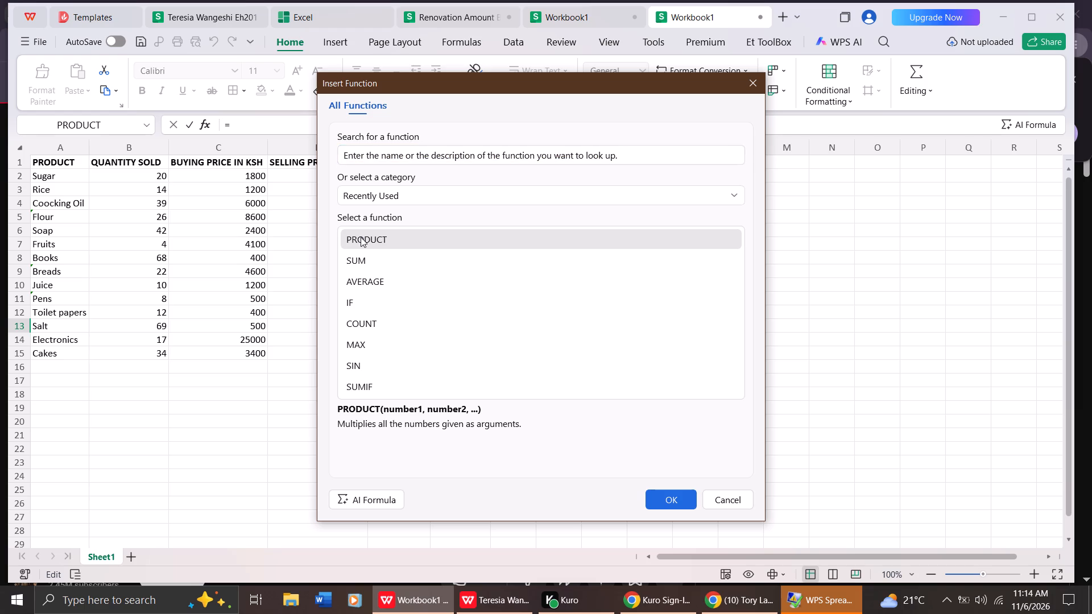
click(361, 237)
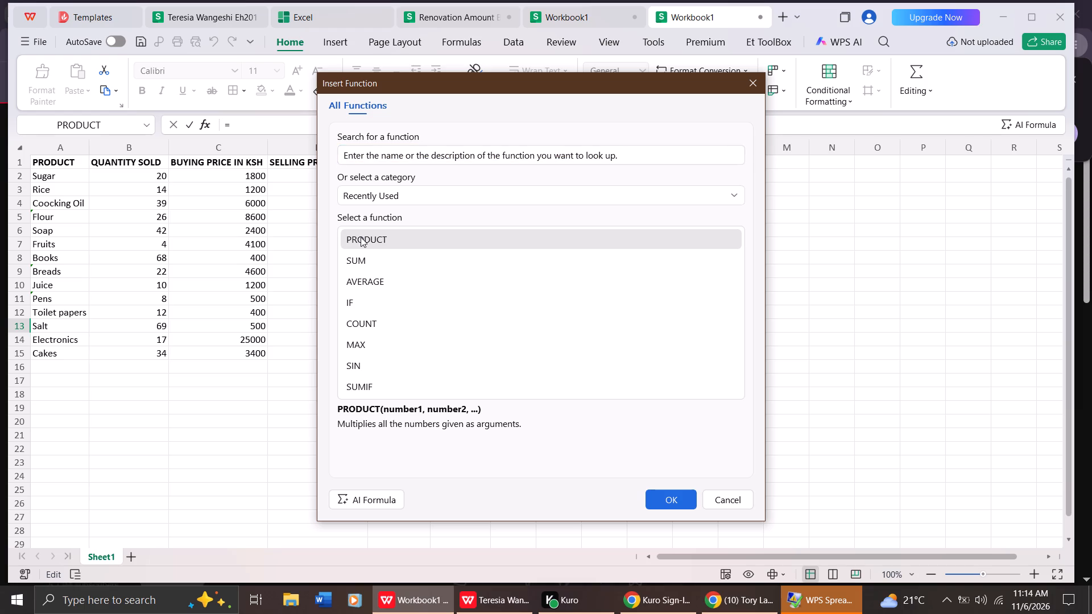
double_click(361, 237)
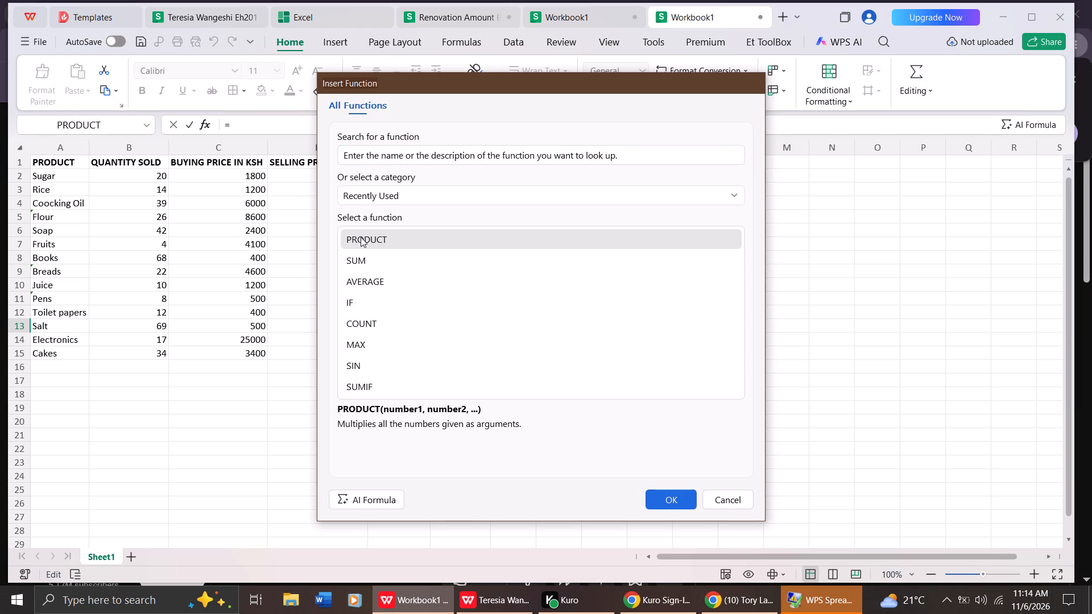
click(374, 243)
key(b)
text(13)
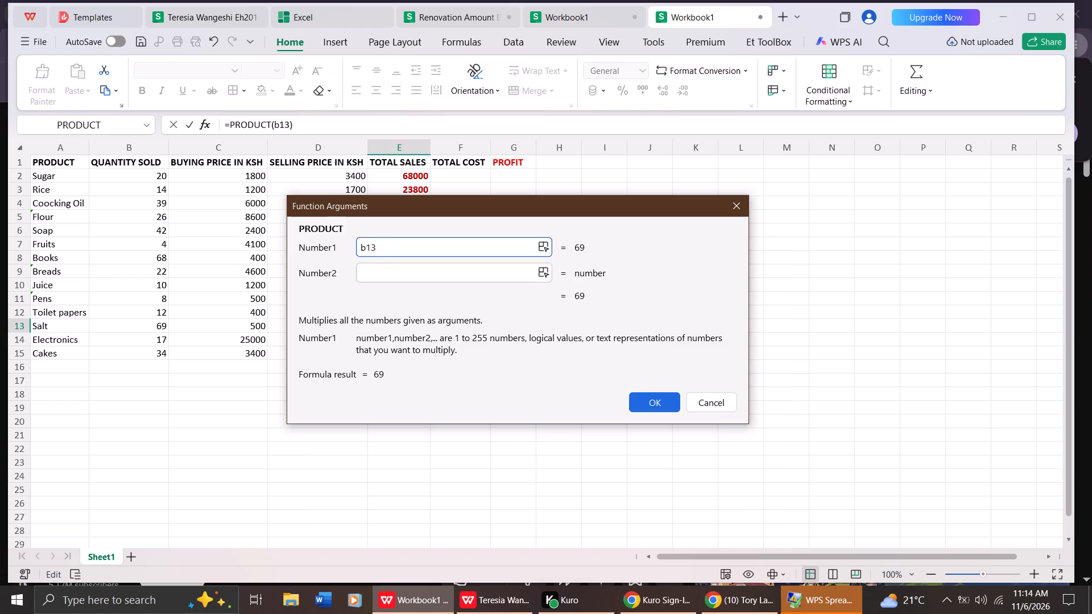
click(381, 271)
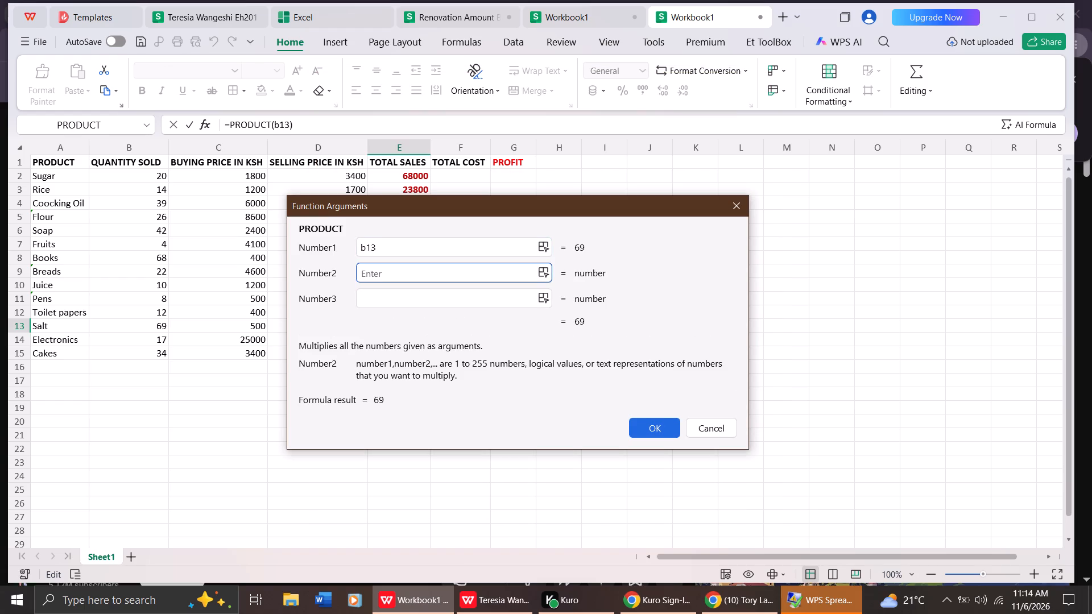
text(d13)
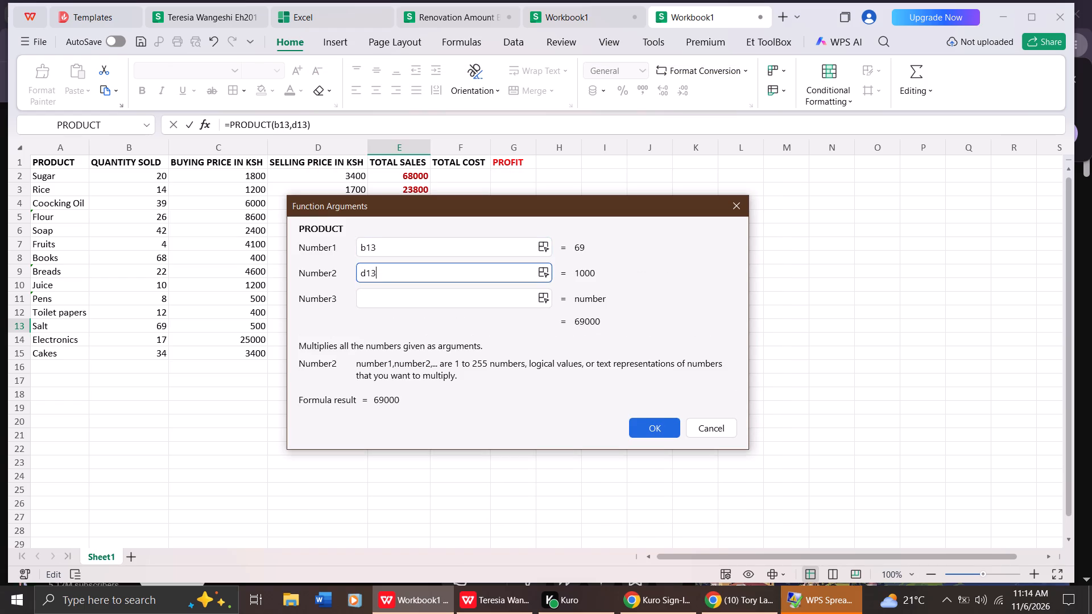
click(638, 428)
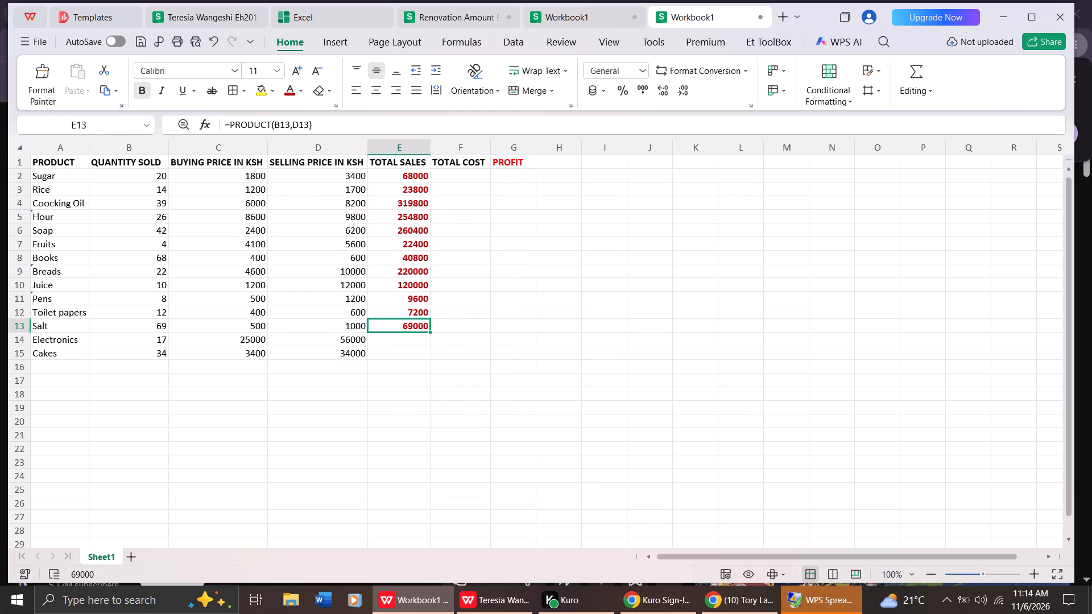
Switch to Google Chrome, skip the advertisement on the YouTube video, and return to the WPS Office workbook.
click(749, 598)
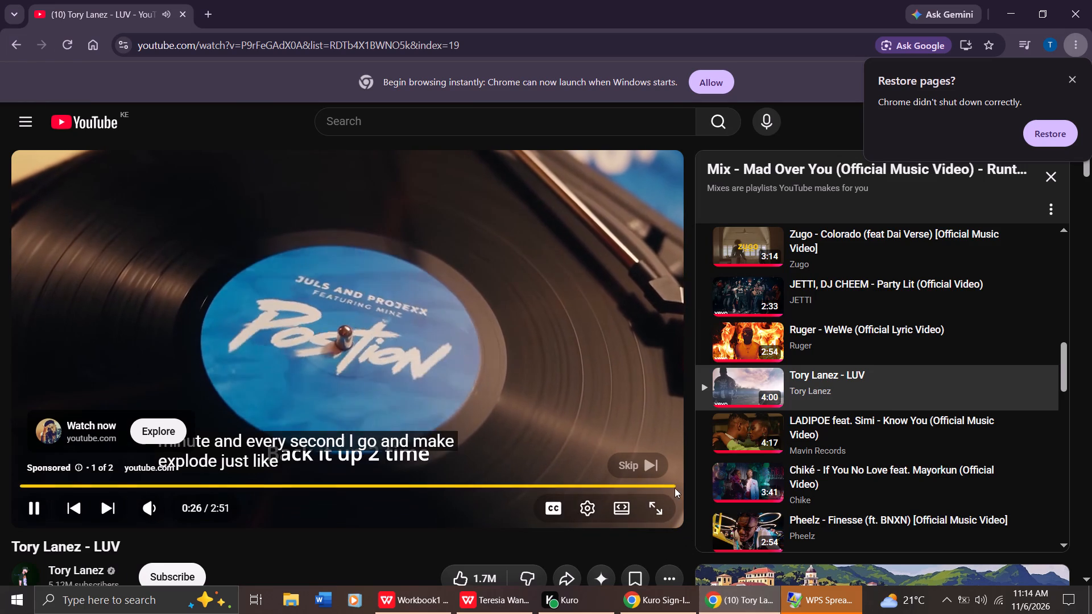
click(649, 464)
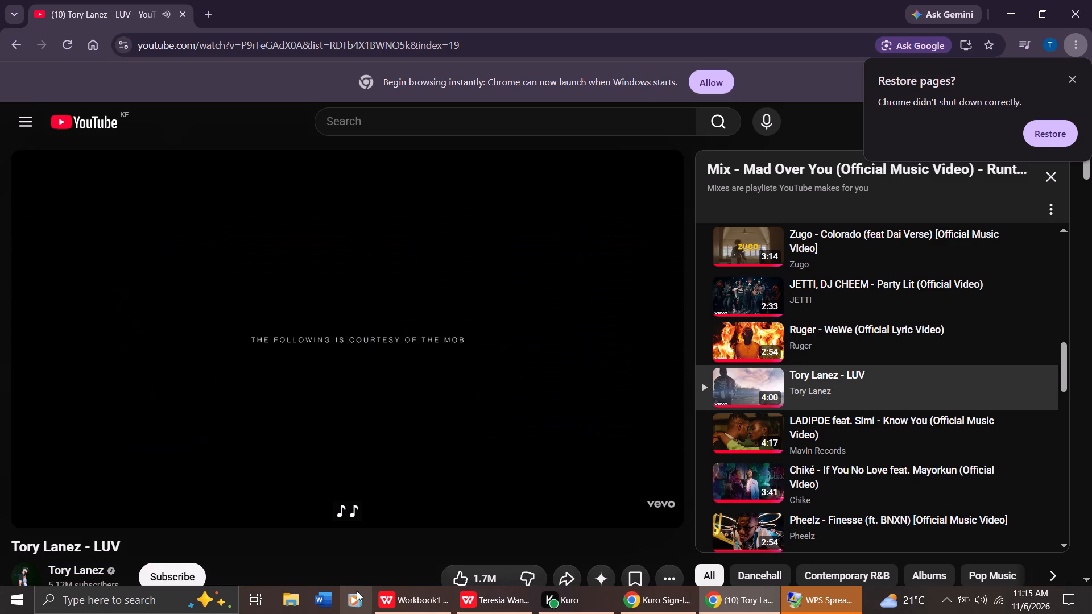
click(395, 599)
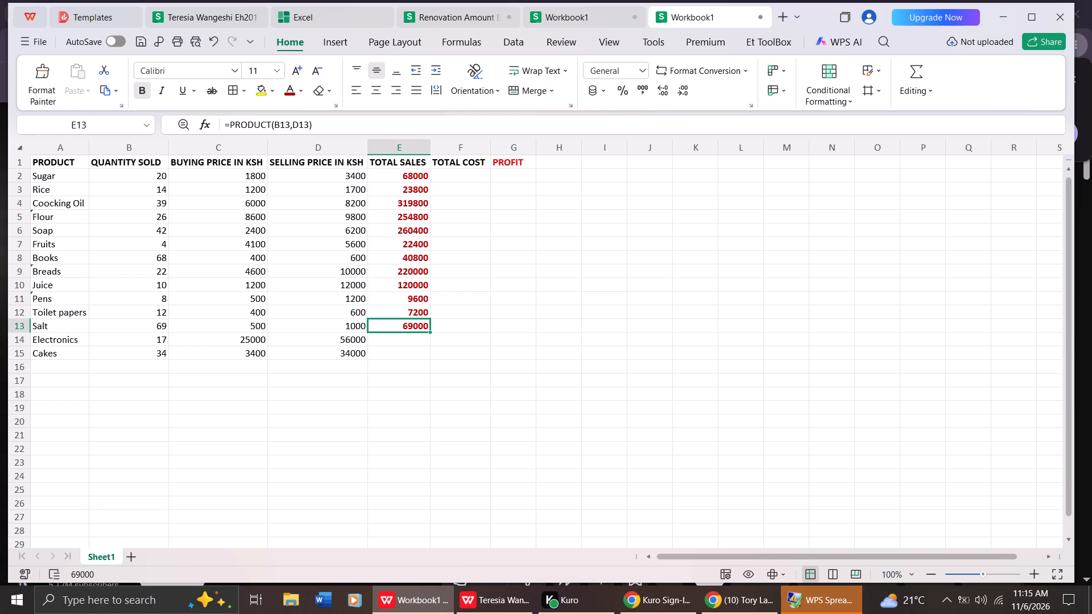
Format the empty Electronics TOTAL SALES cell E14 as bold with a dark red font colour.
double_click(414, 345)
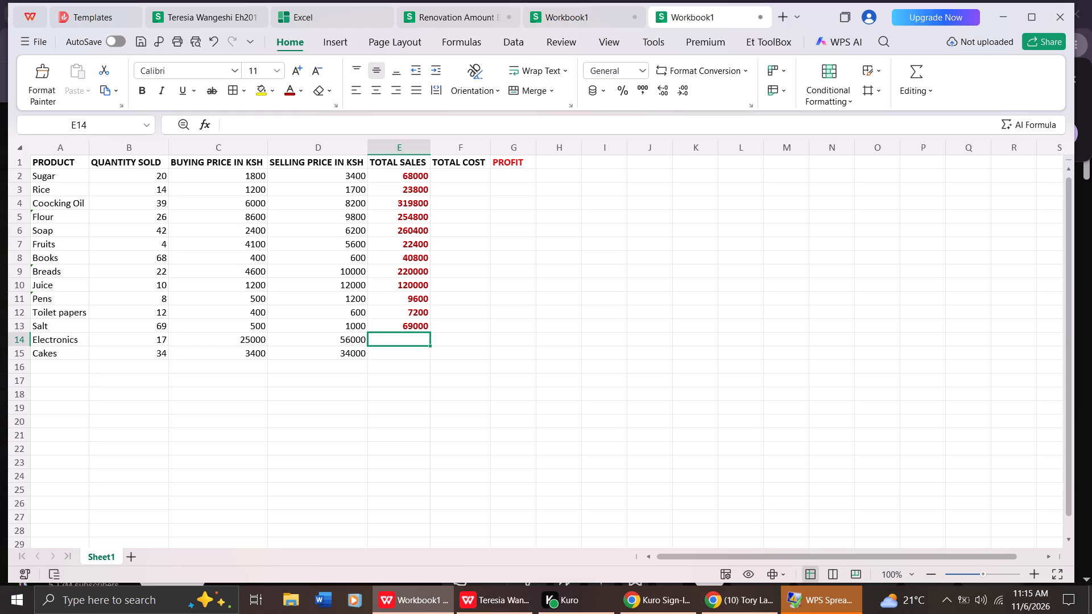
click(414, 345)
click(146, 93)
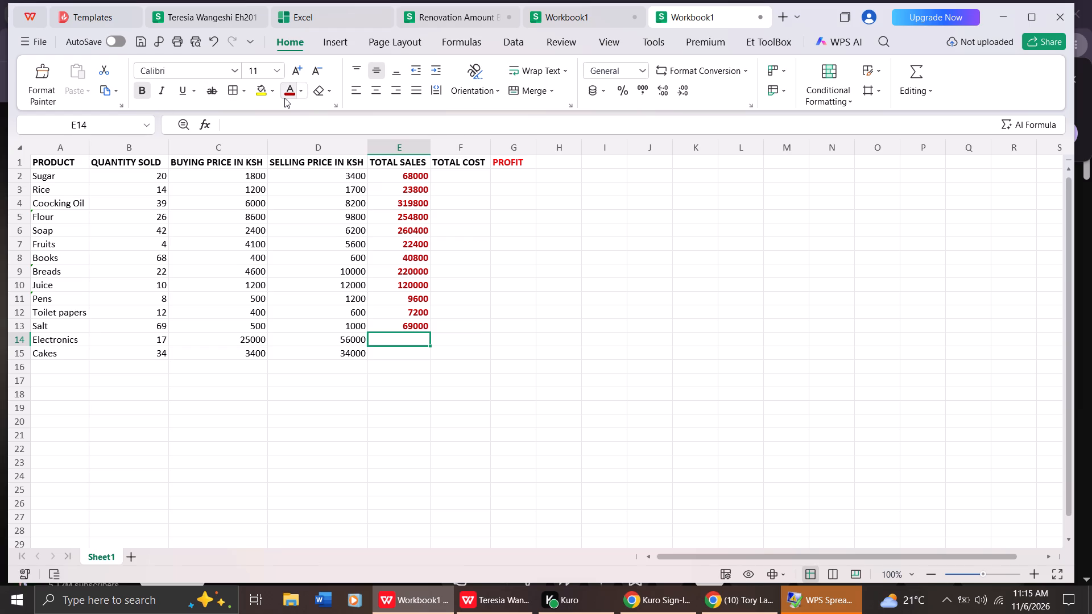
click(301, 94)
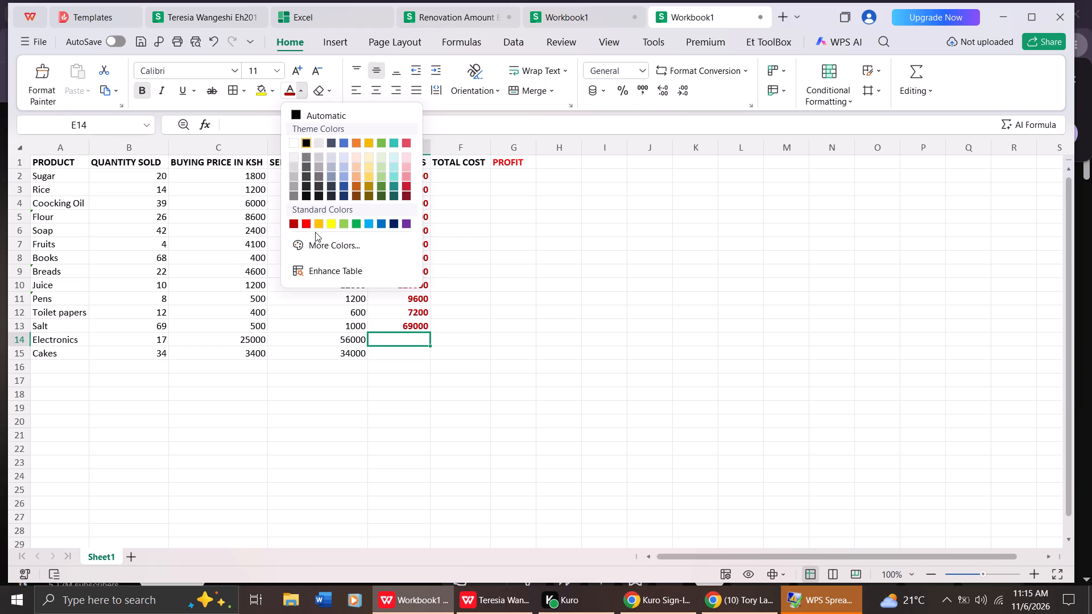
click(297, 225)
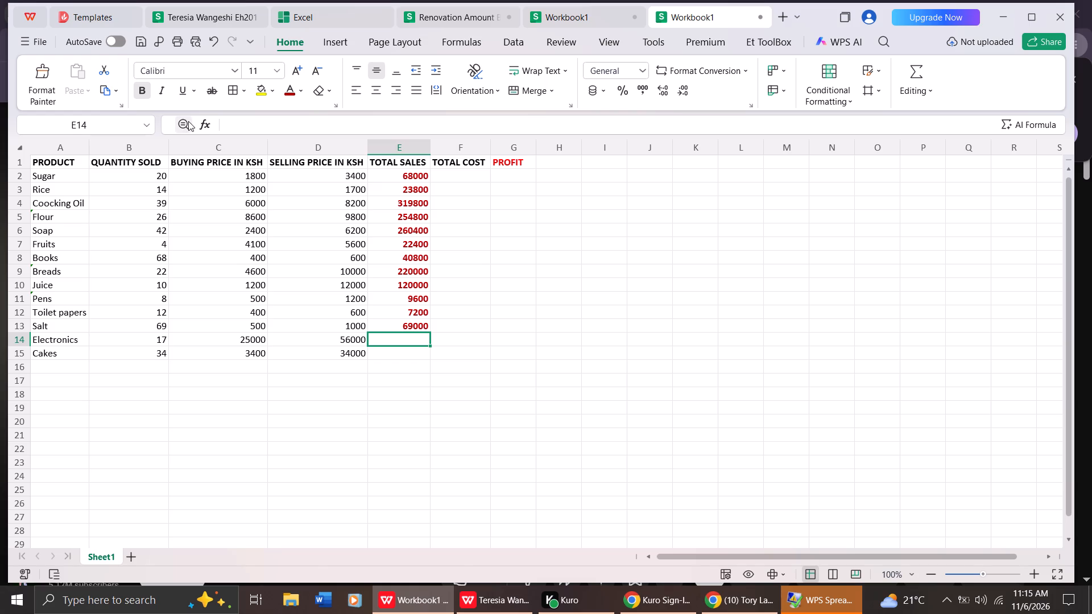
Insert a PRODUCT function with the arguments b14 and d14 in the Electronics TOTAL SALES cell E14.
click(204, 123)
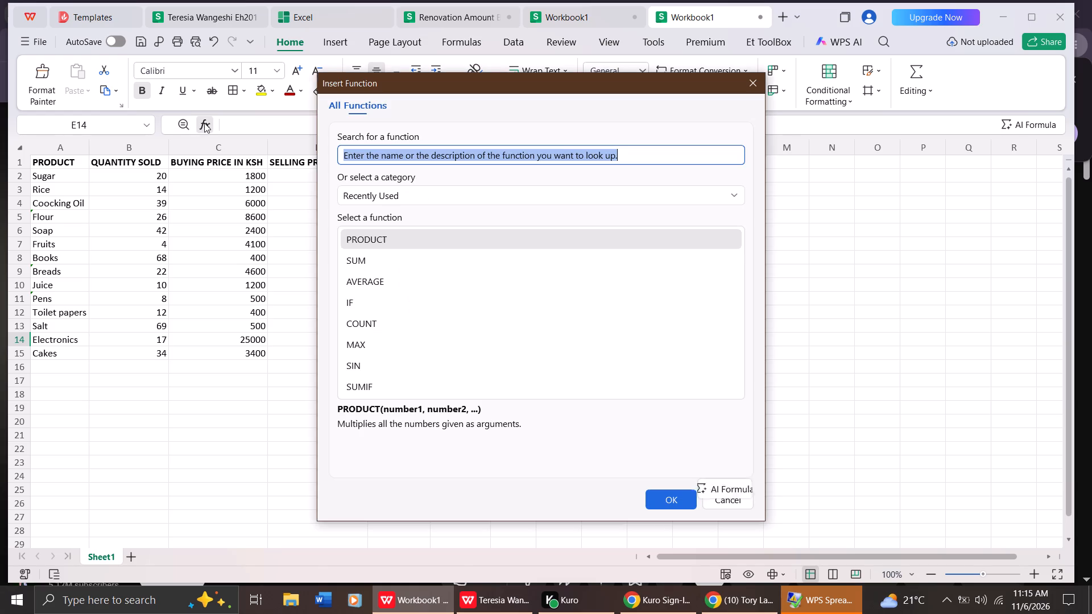
click(356, 239)
click(356, 239)
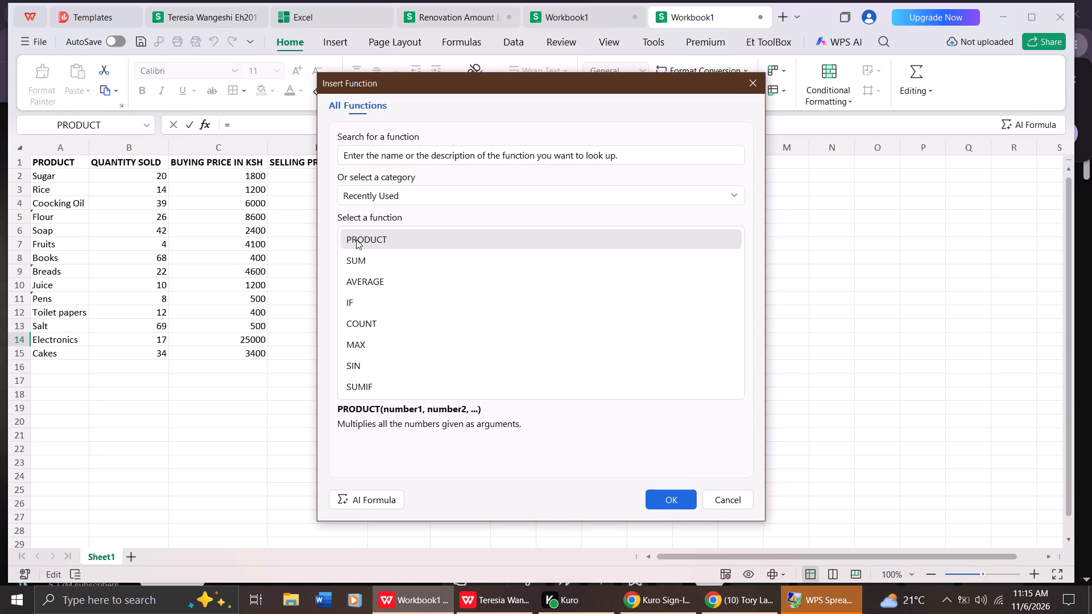
double_click(356, 239)
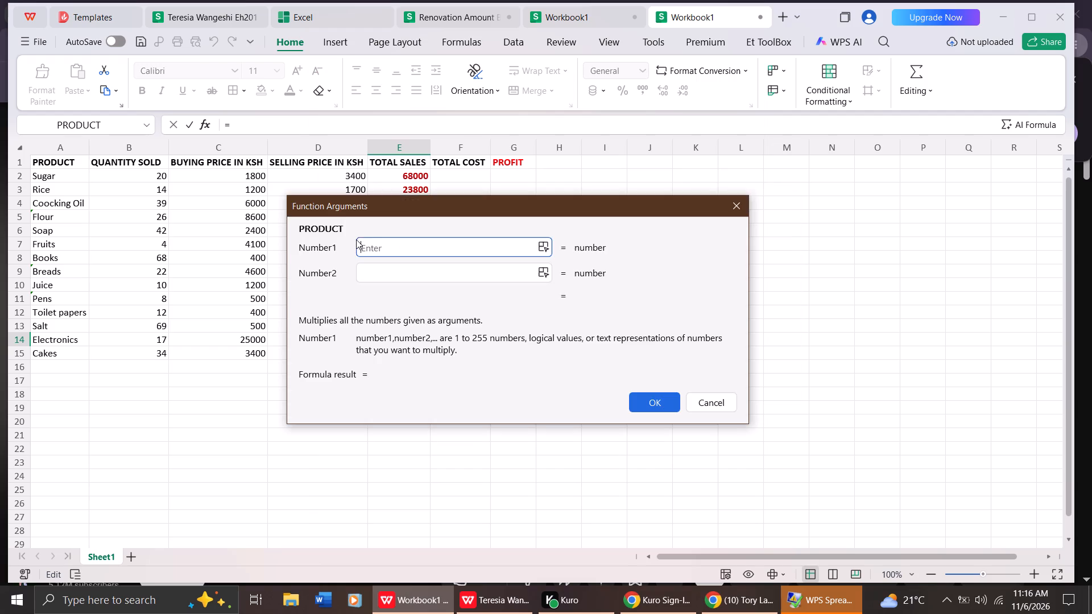
click(376, 247)
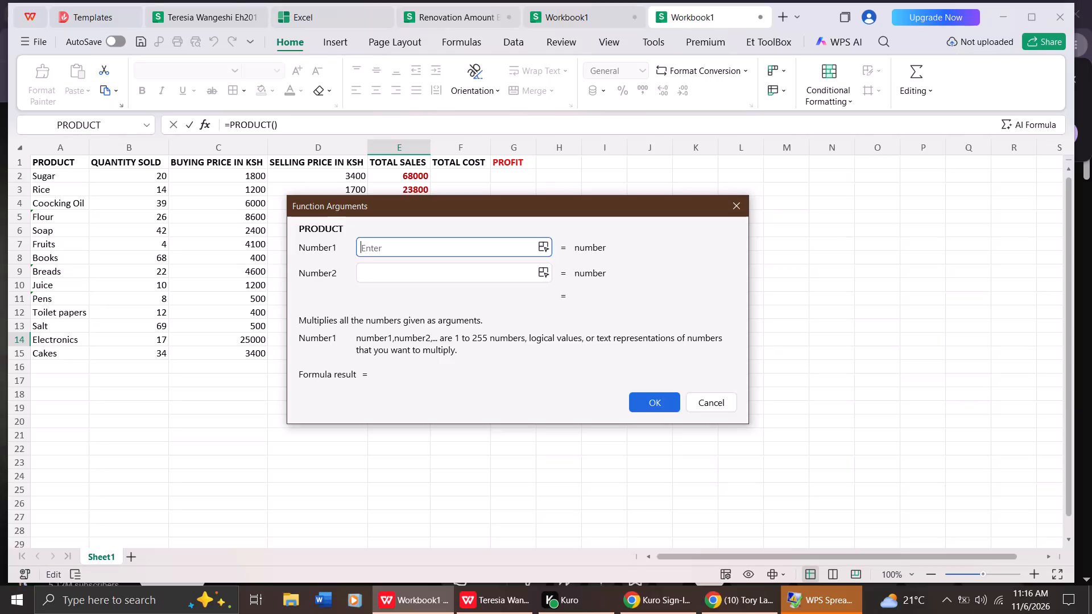
key(b)
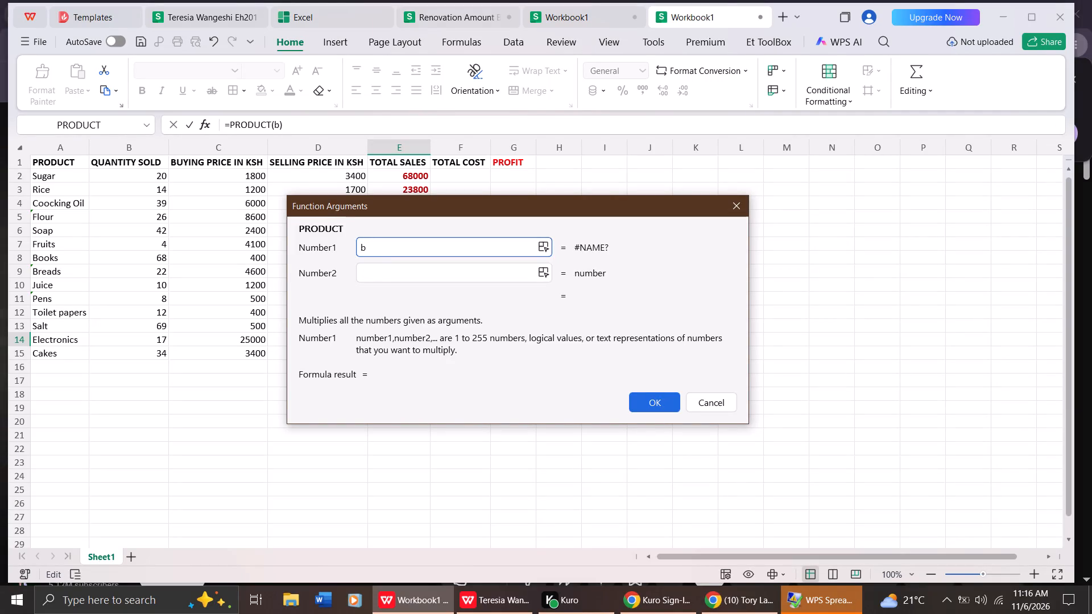
key(1)
key(4)
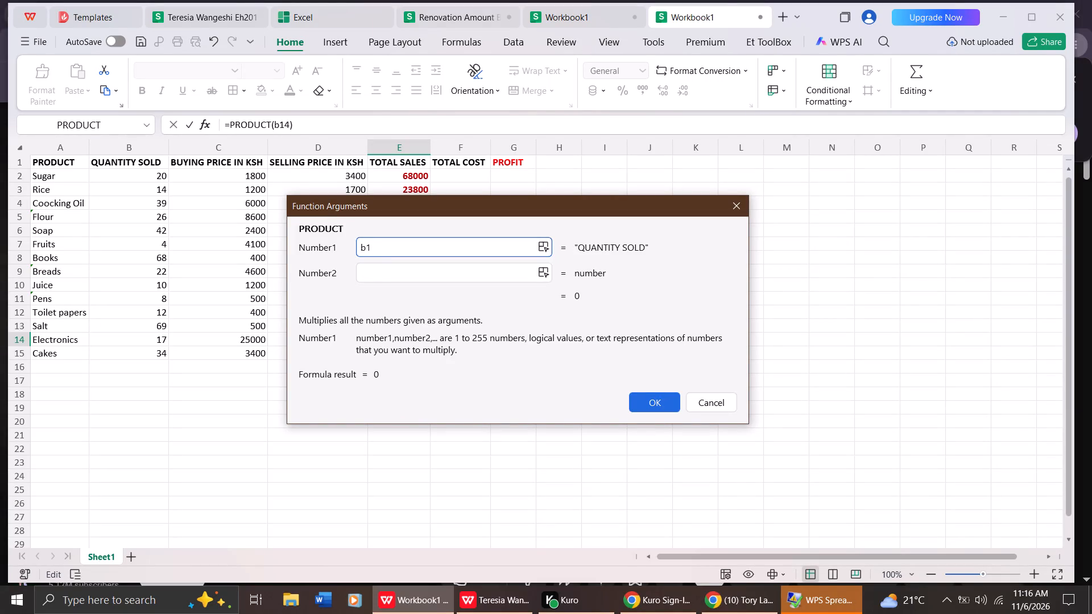
click(389, 264)
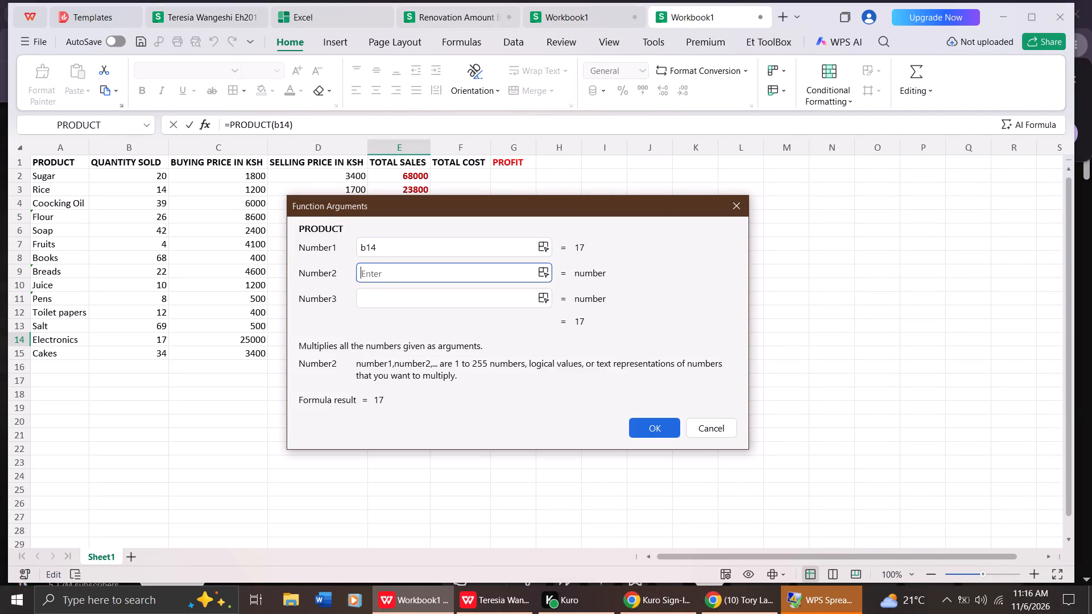
key(d)
text(14)
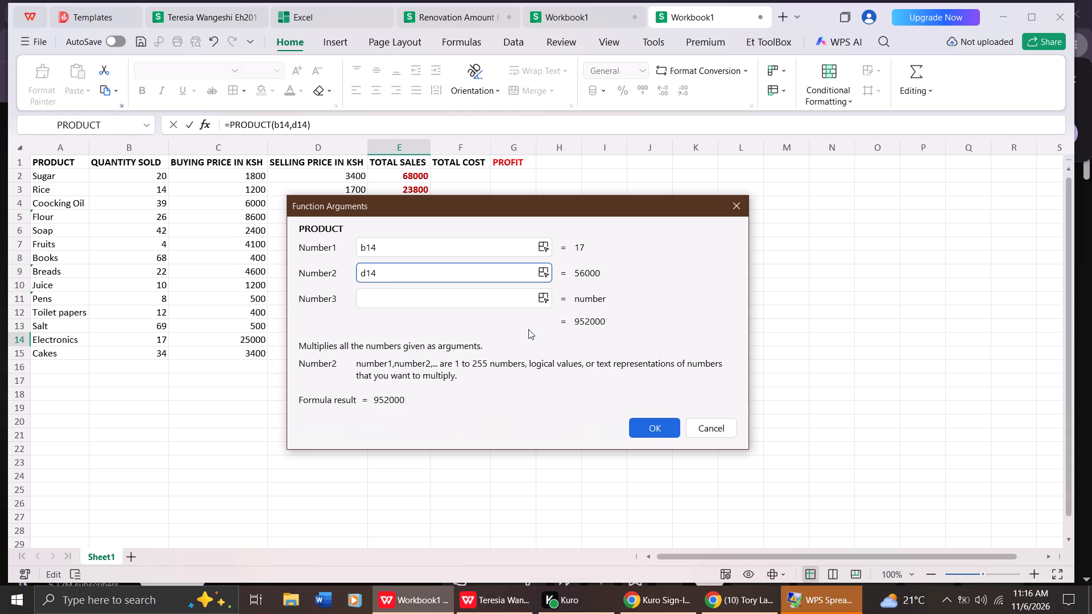
click(642, 424)
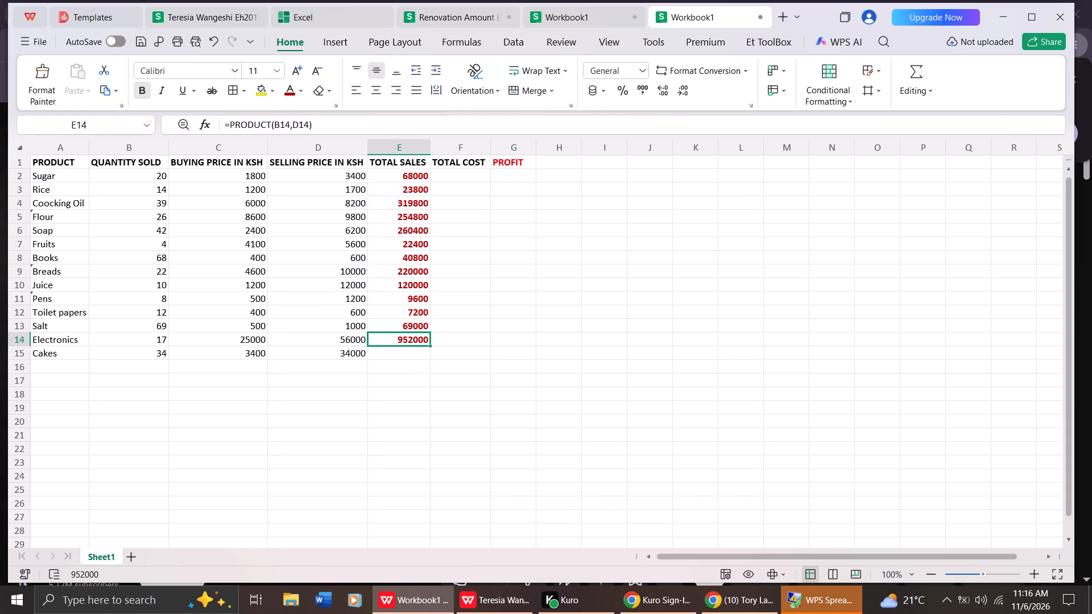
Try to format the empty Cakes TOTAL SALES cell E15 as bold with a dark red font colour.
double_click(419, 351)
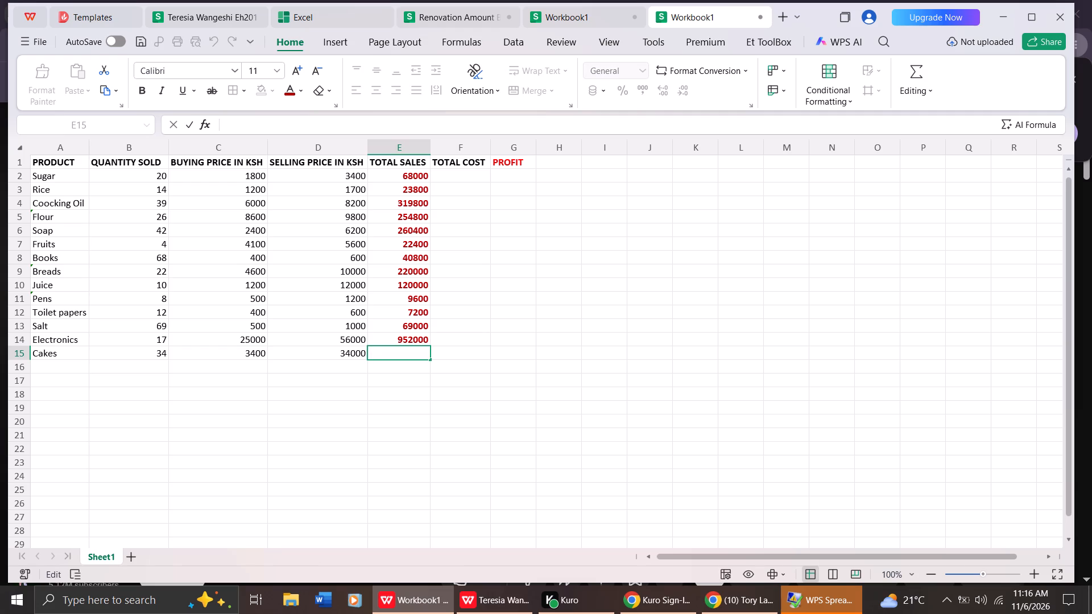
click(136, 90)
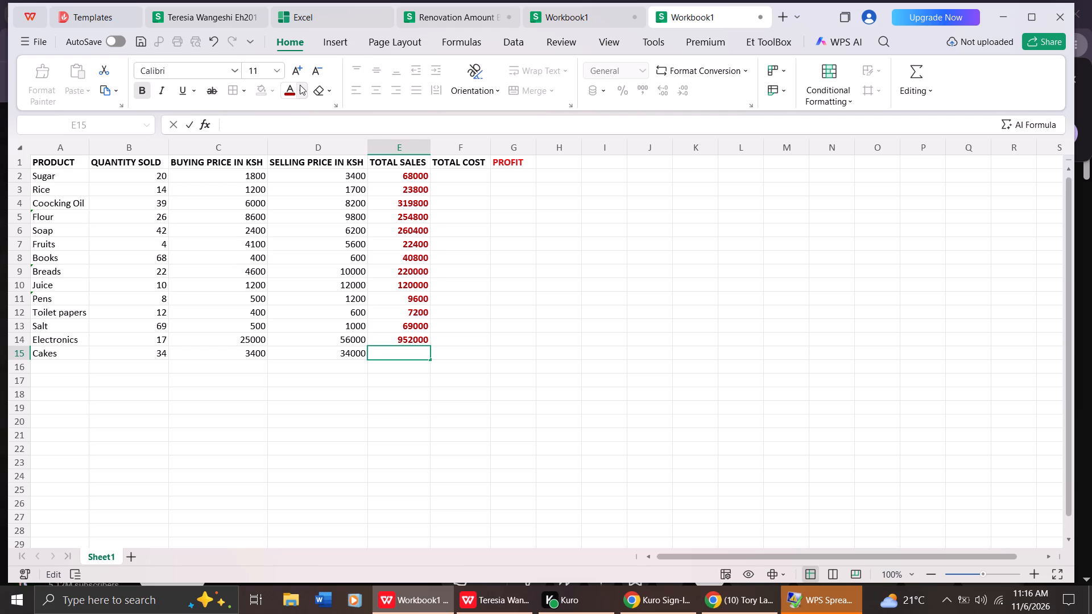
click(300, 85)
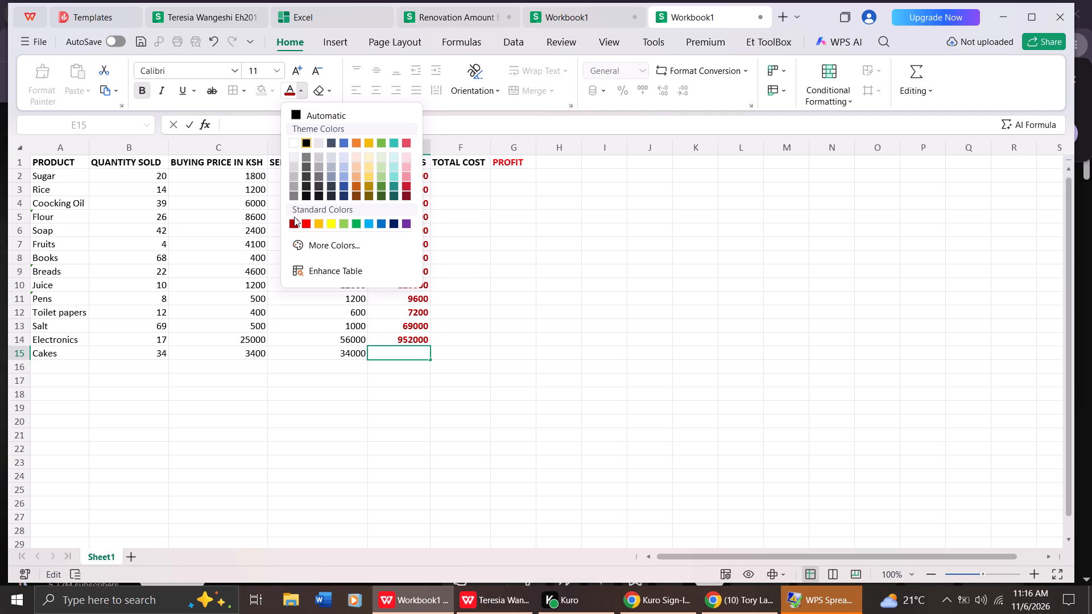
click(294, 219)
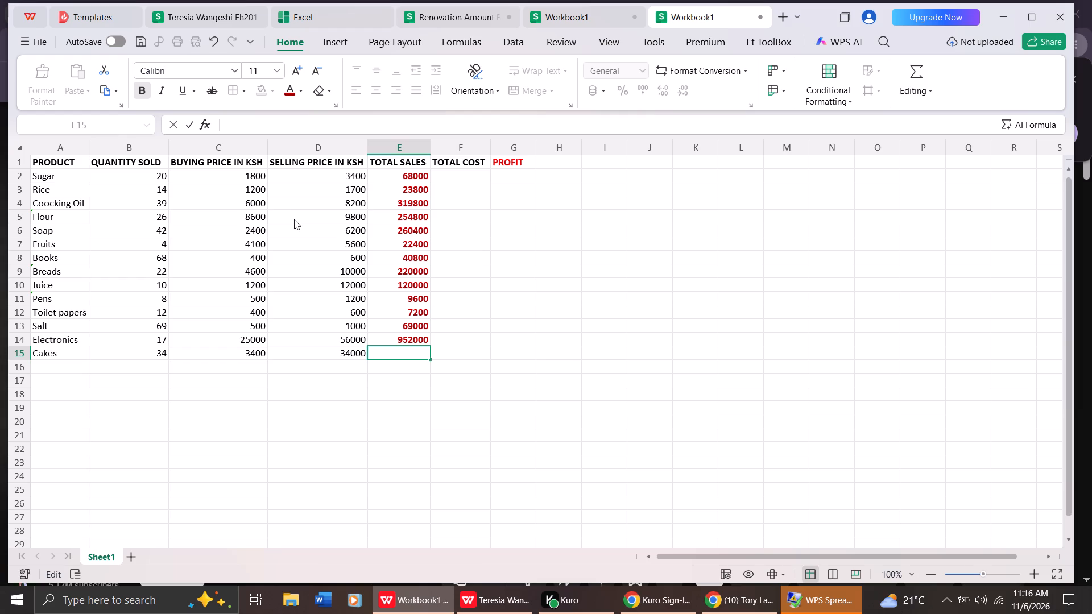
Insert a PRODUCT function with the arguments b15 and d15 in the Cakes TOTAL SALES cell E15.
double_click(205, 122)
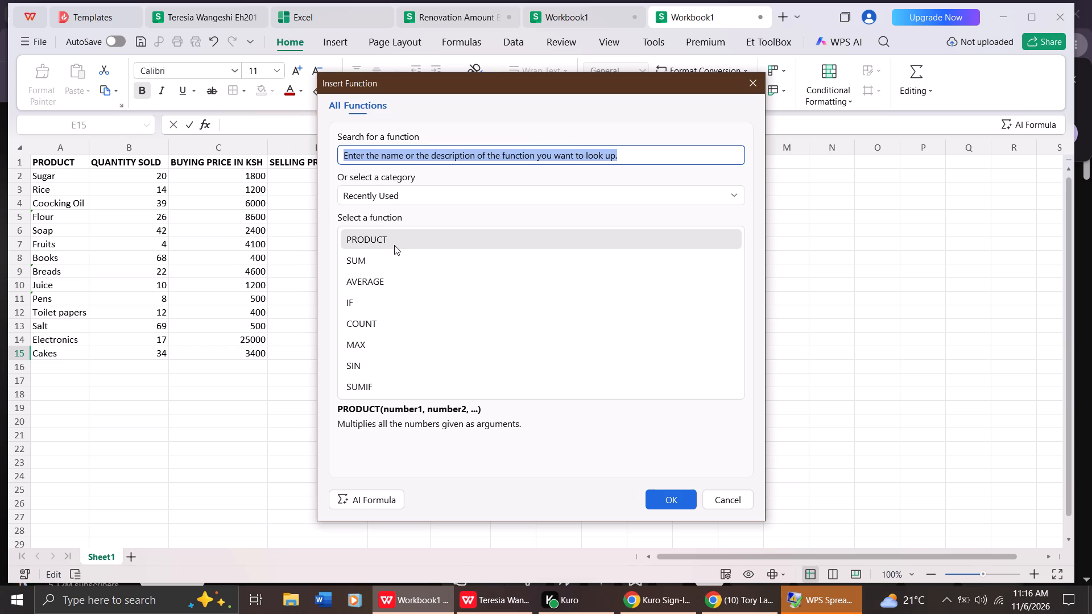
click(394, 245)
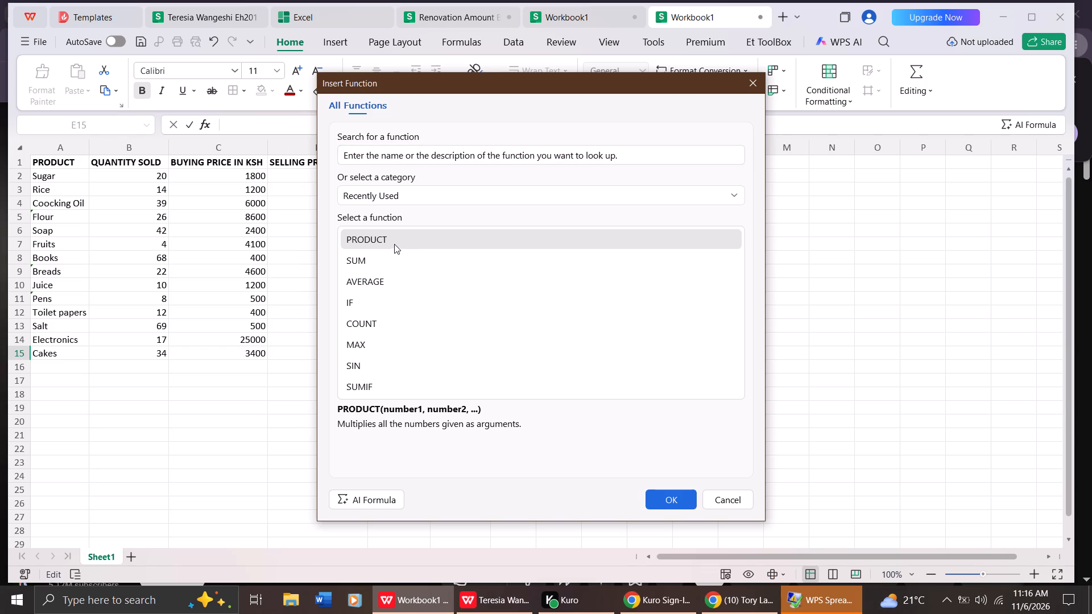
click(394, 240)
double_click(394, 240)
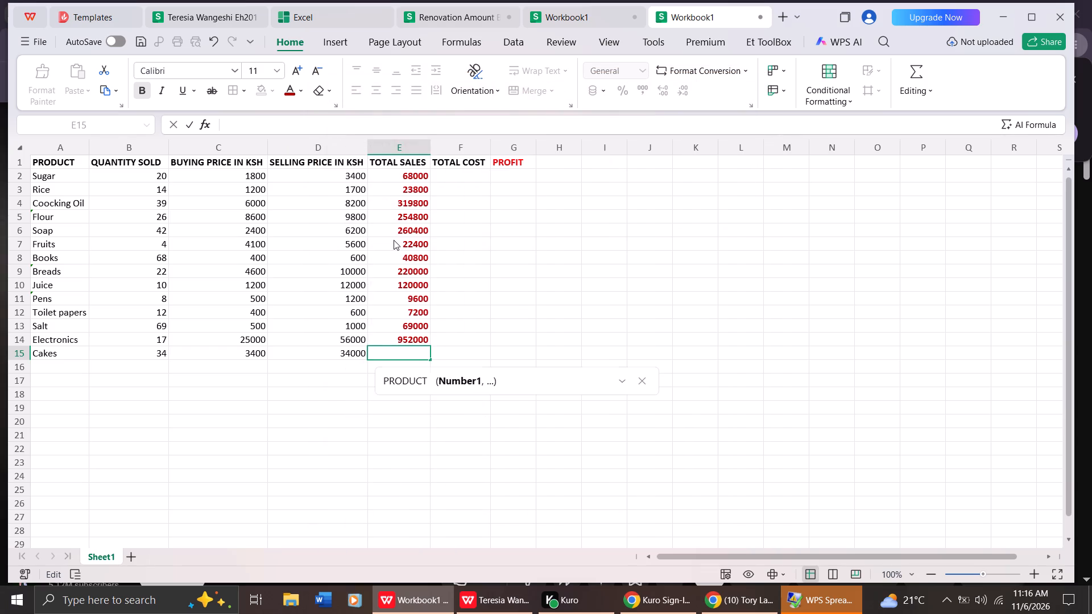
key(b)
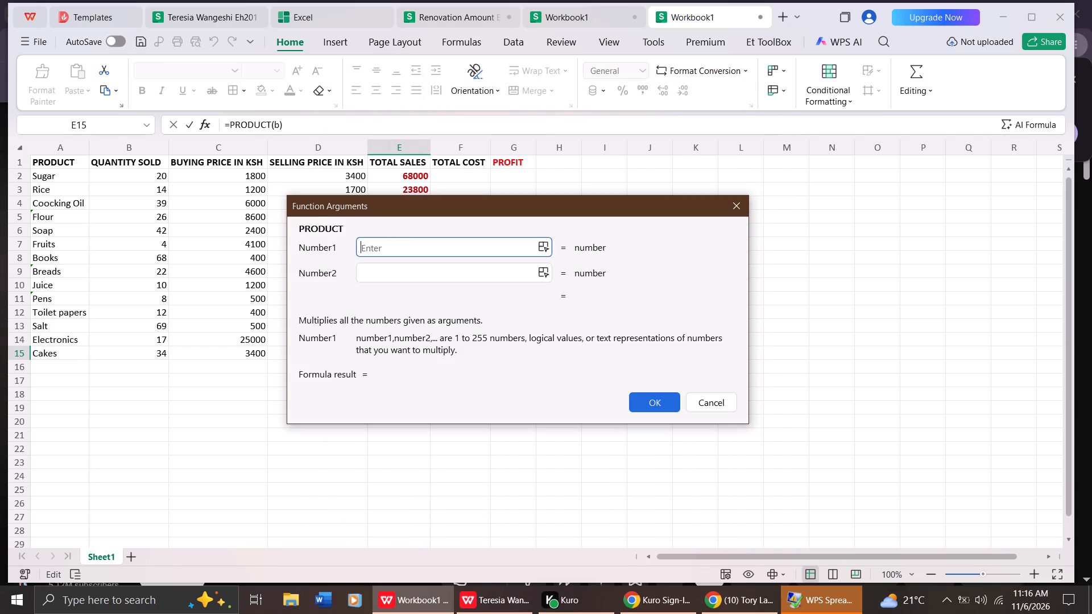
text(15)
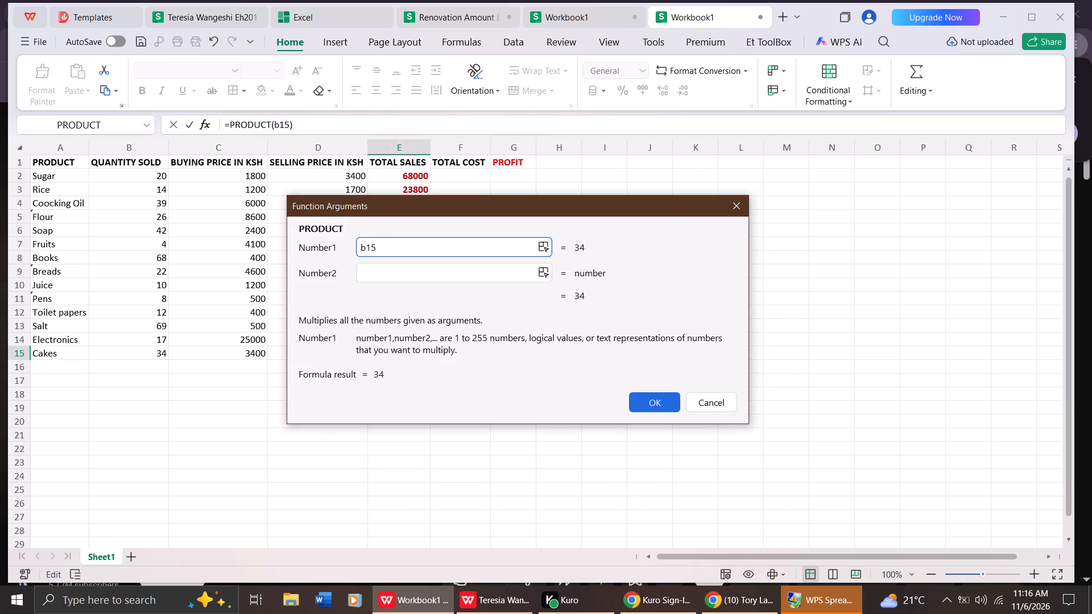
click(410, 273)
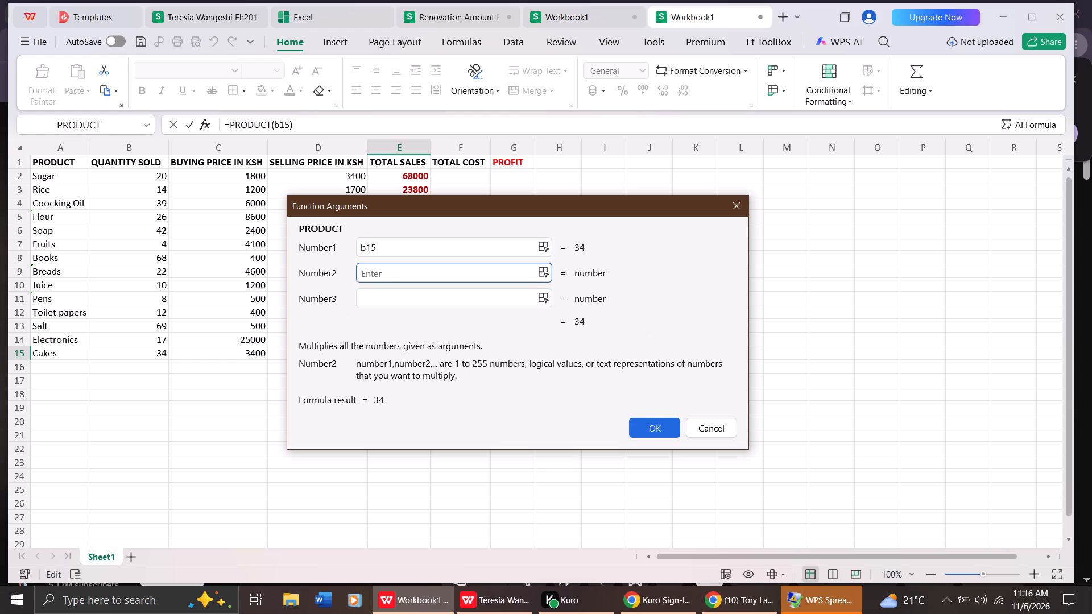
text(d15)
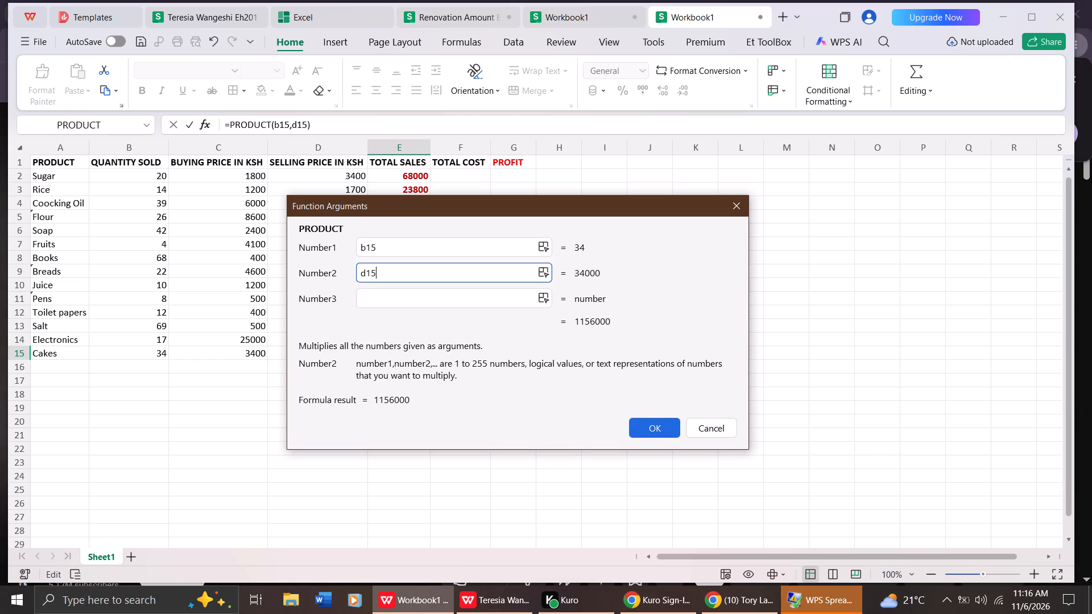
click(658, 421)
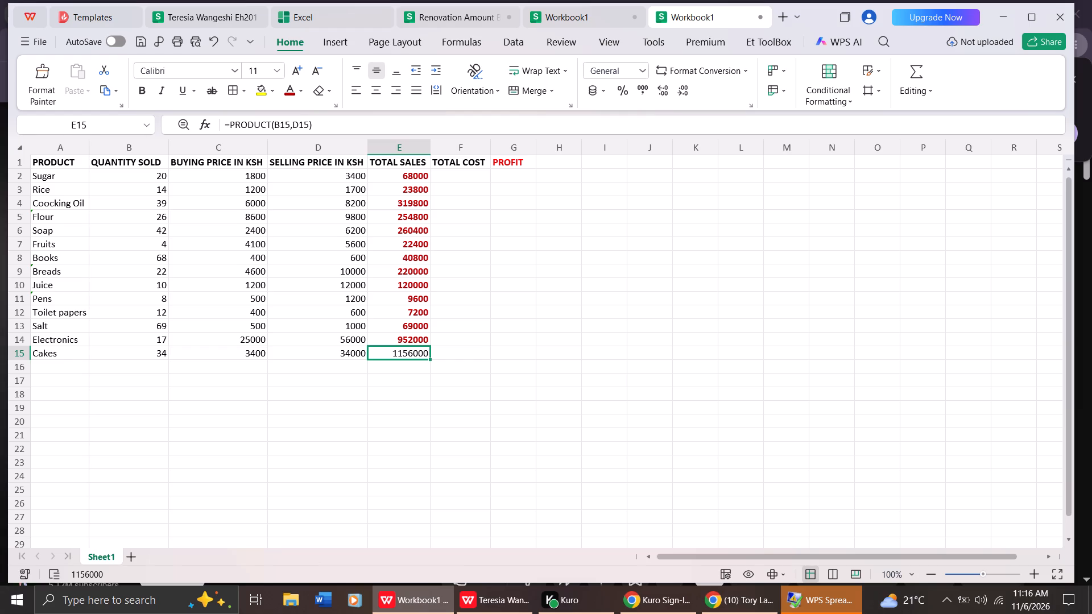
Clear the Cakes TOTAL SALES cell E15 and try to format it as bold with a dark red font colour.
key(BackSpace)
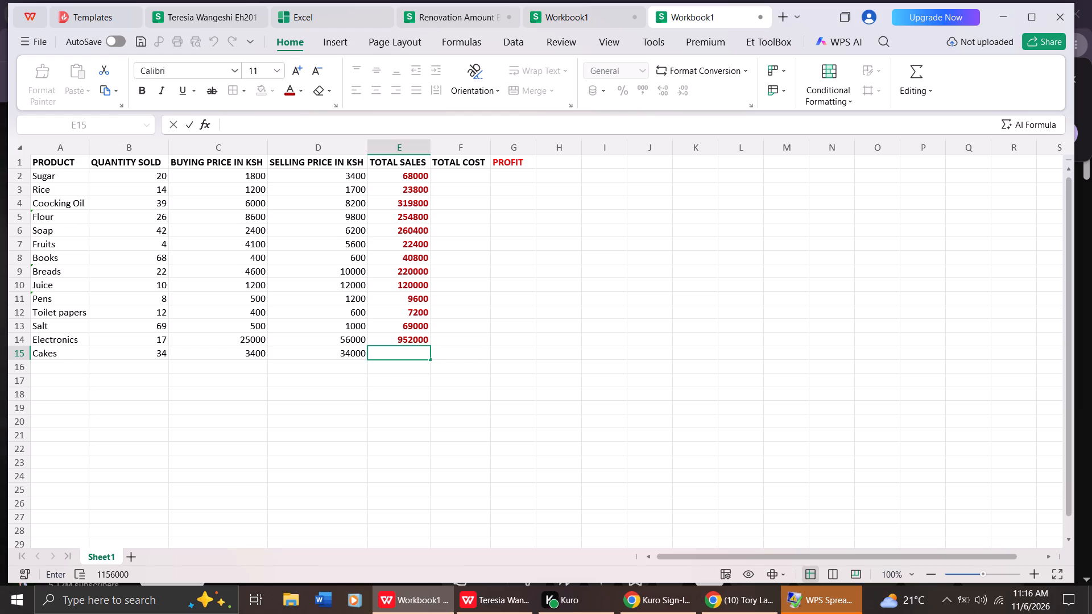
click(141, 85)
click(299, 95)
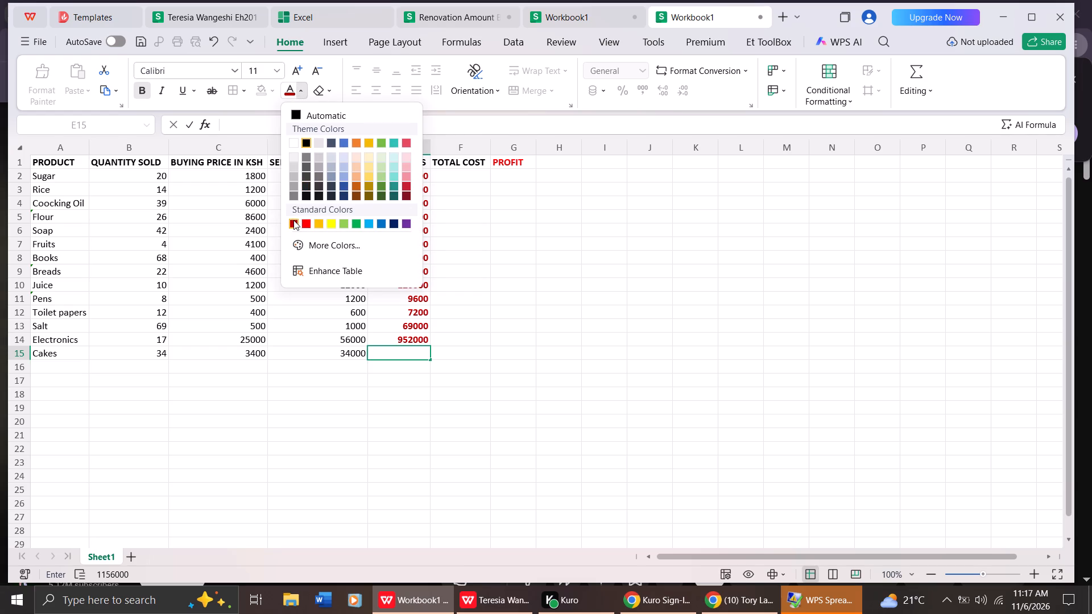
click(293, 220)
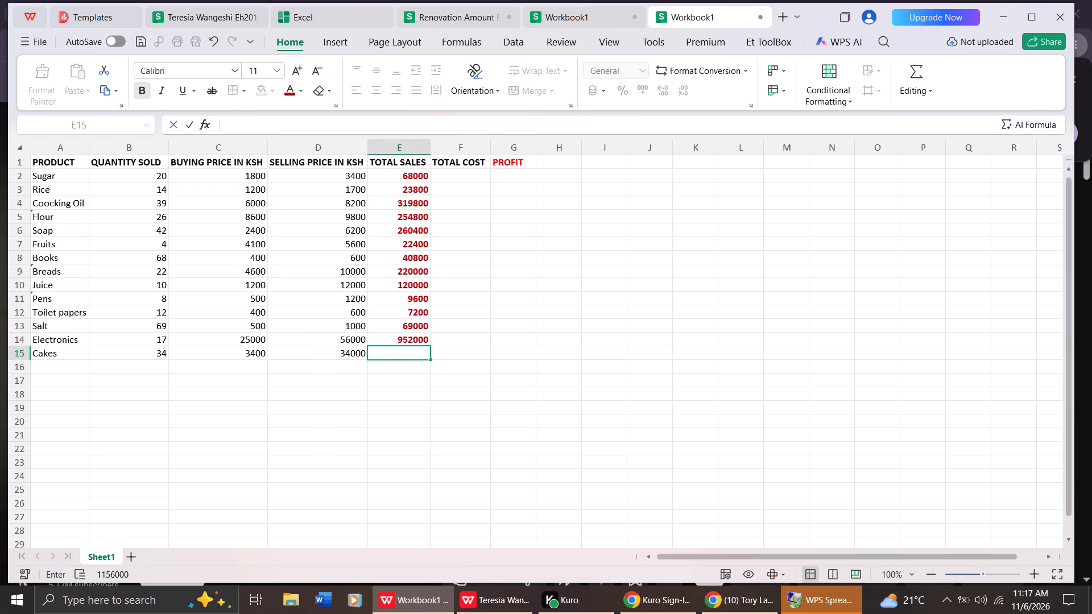
Insert a PRODUCT function with the arguments b15 and d15 in the emptied Cakes TOTAL SALES cell E15.
click(210, 131)
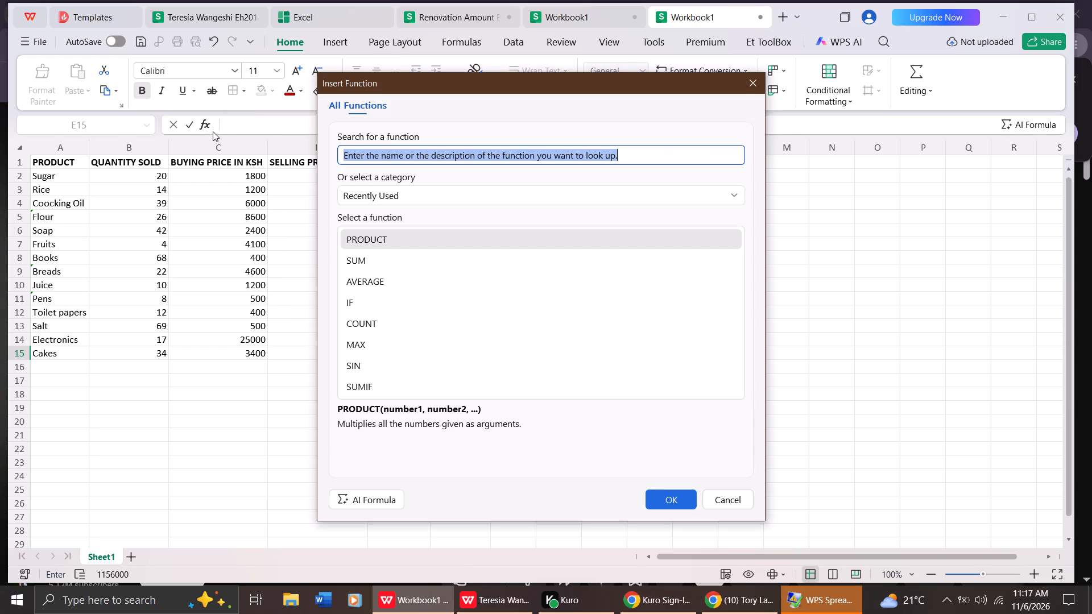
click(417, 231)
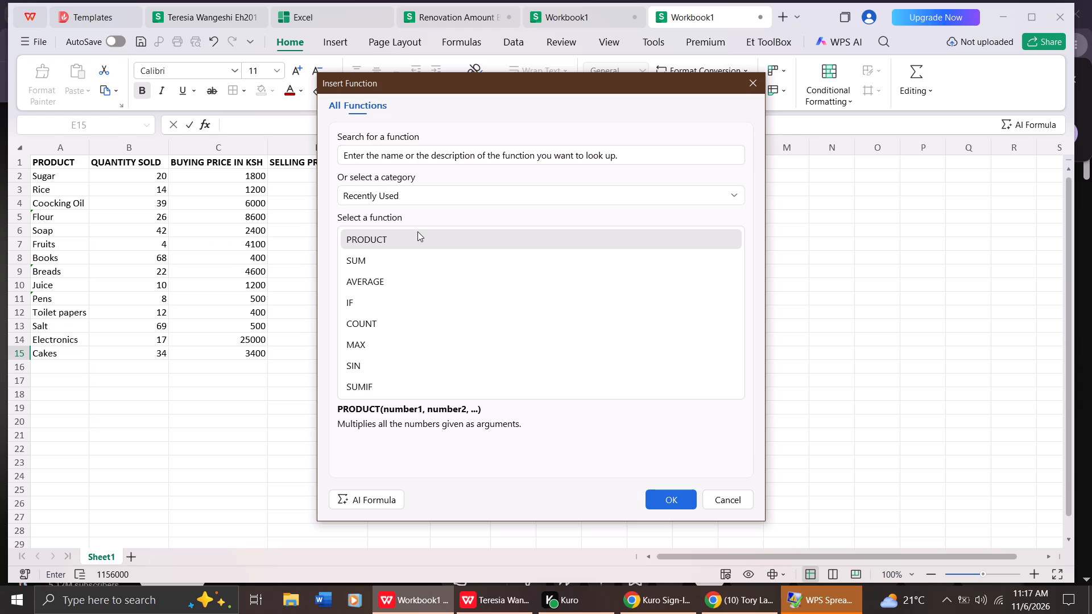
click(417, 231)
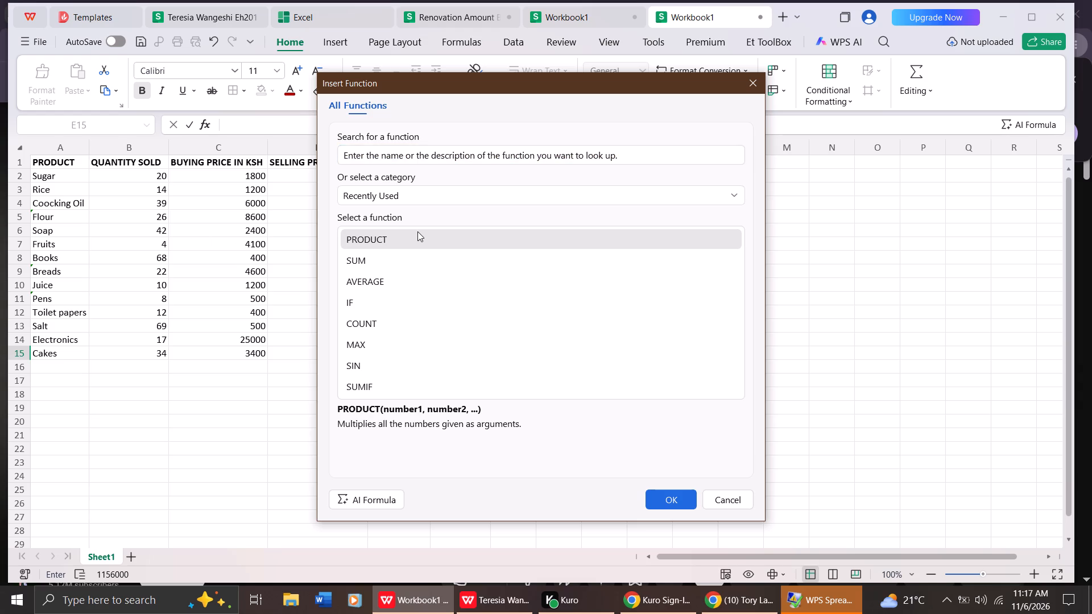
click(419, 236)
double_click(419, 236)
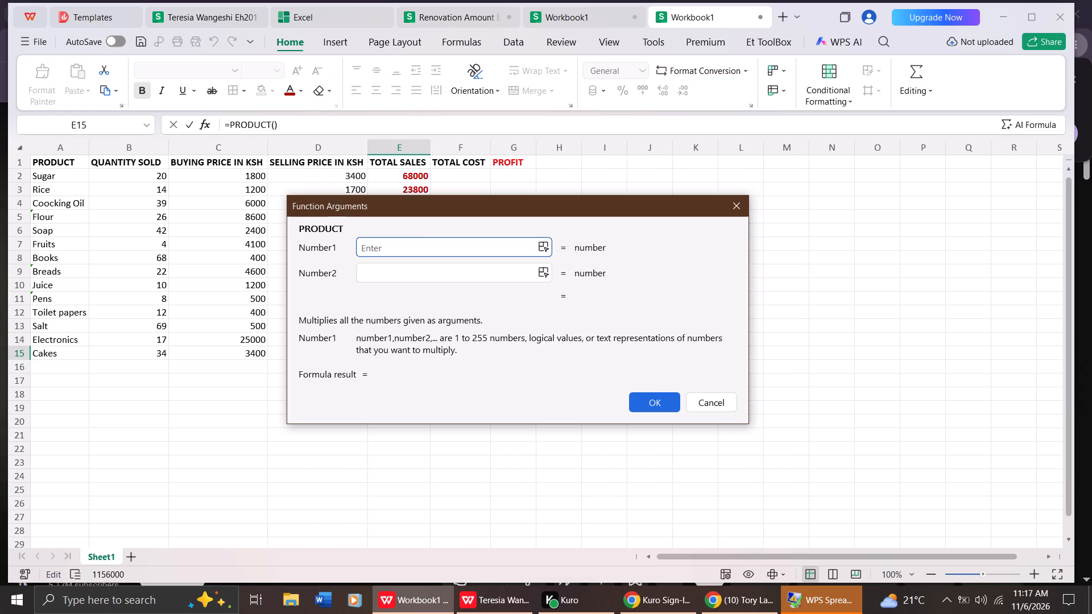
click(415, 242)
key(b)
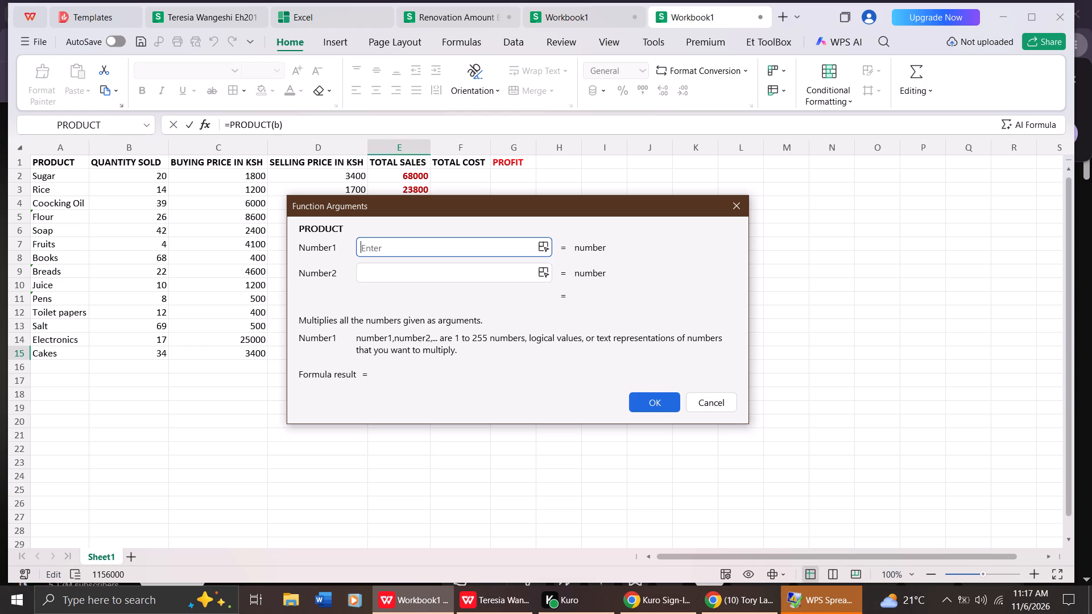
key(1)
key(5)
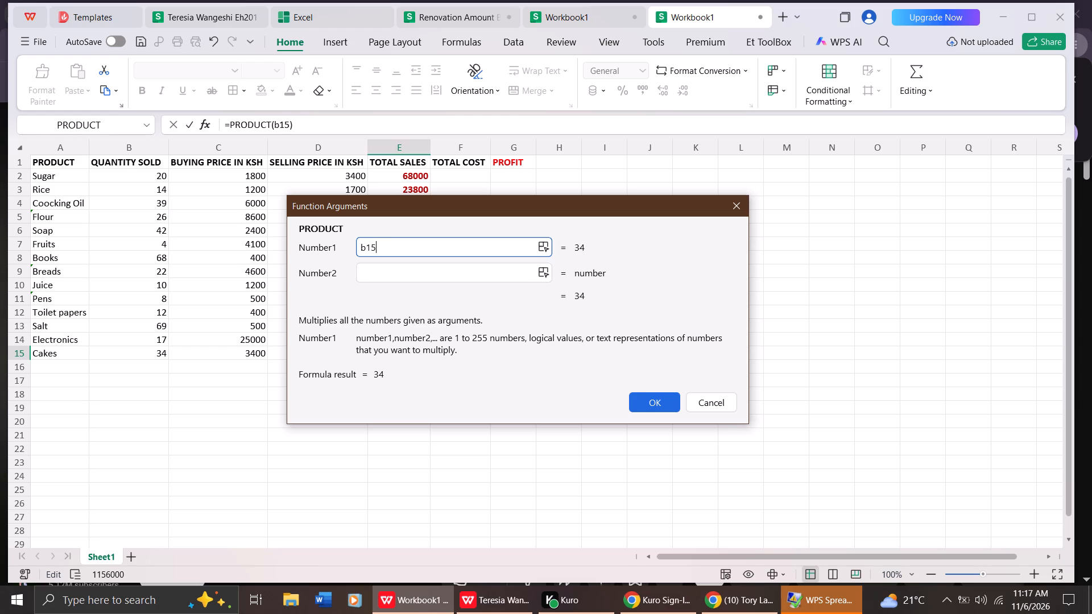
click(400, 267)
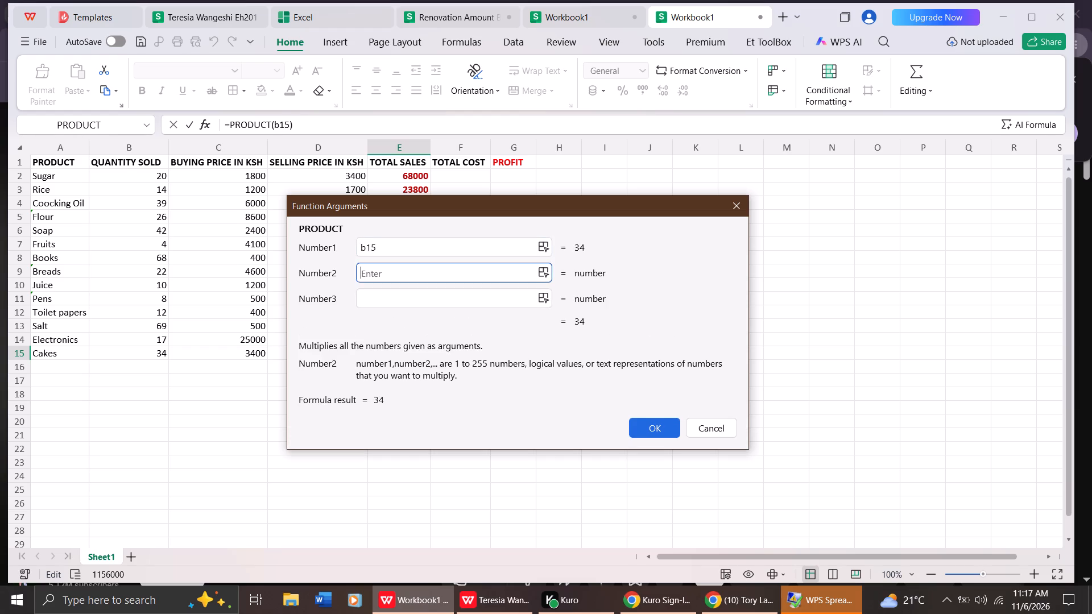
key(d)
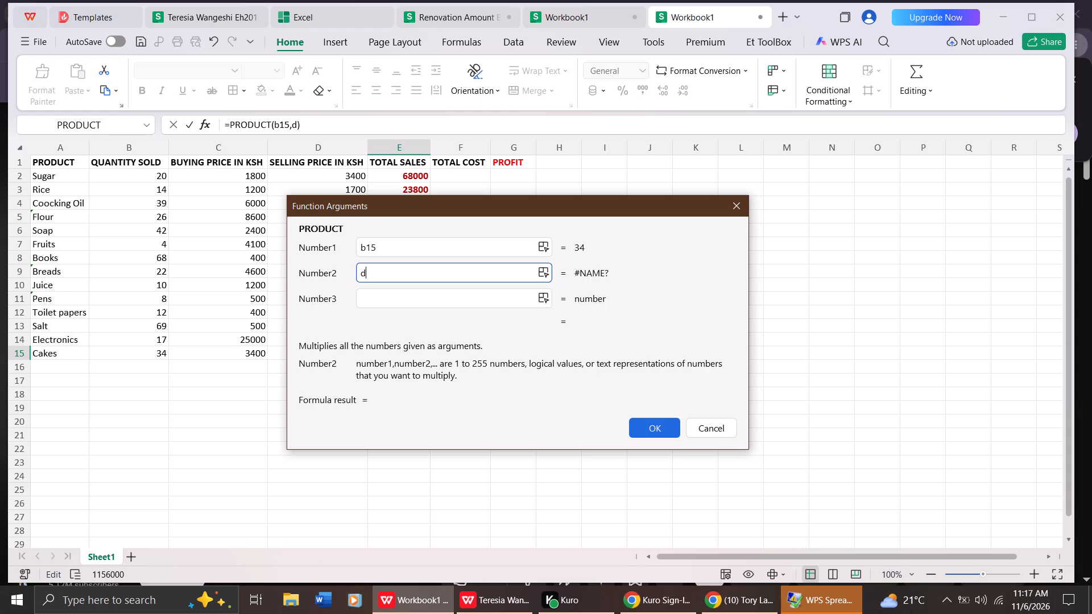
key(1)
key(5)
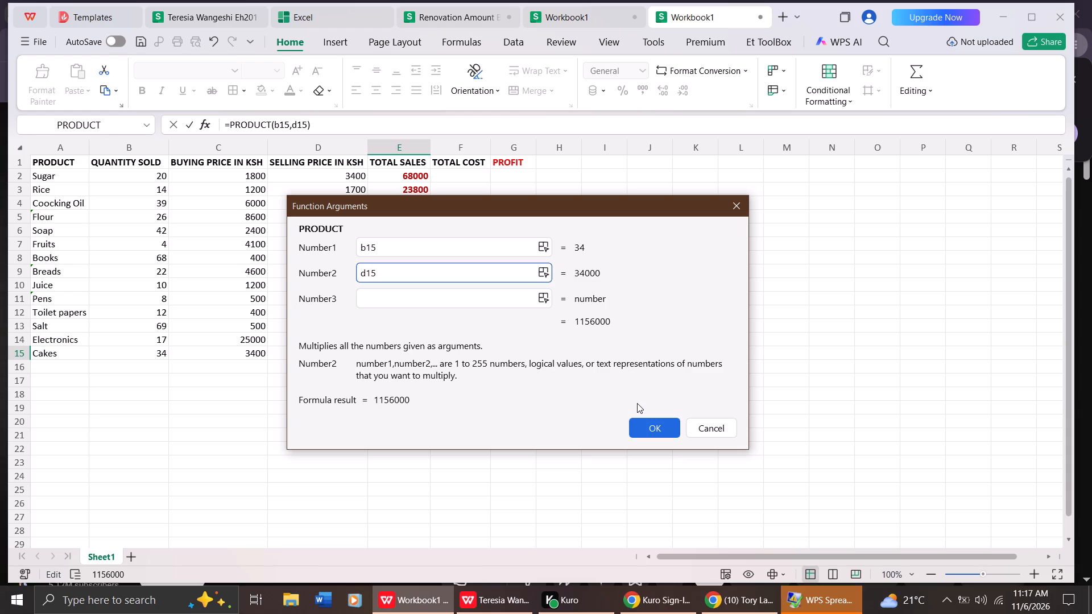
click(646, 422)
Format the calculated Cakes TOTAL SALES value in E15 as bold with a dark red font colour.
click(142, 92)
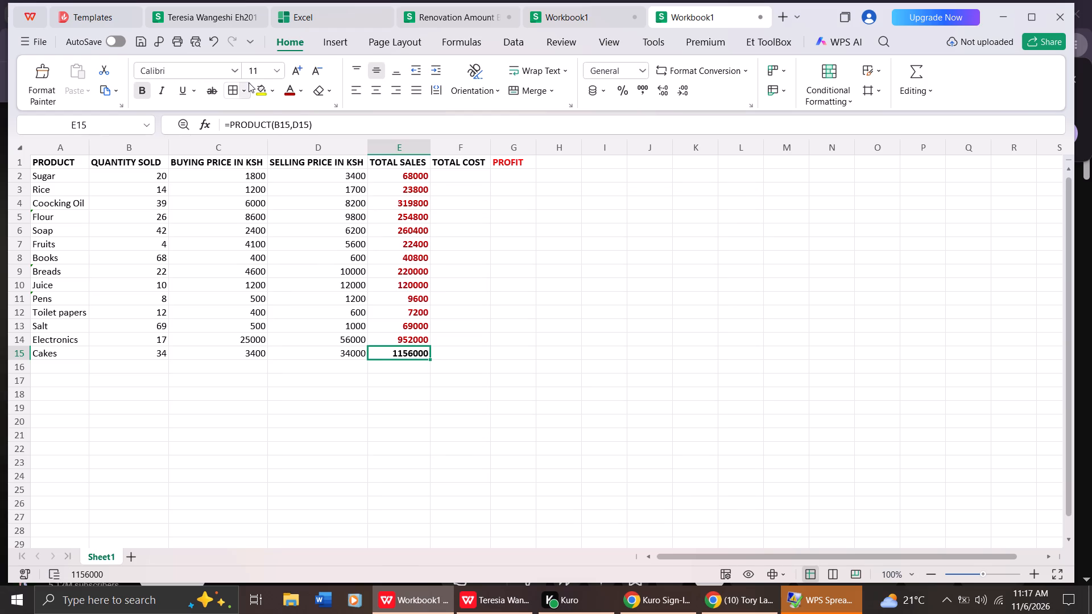
click(300, 91)
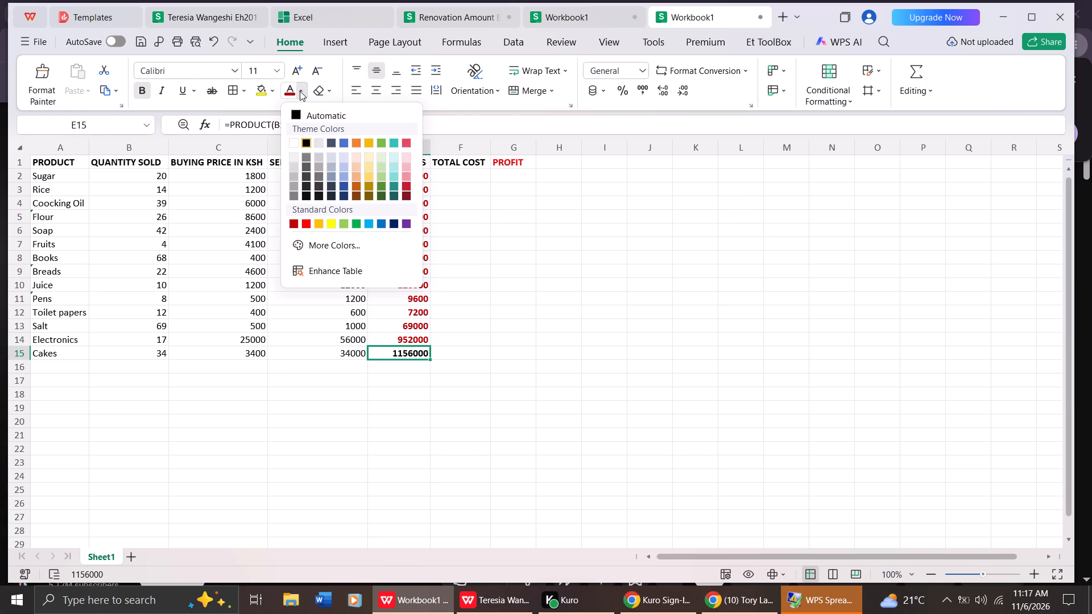
click(292, 225)
click(292, 225)
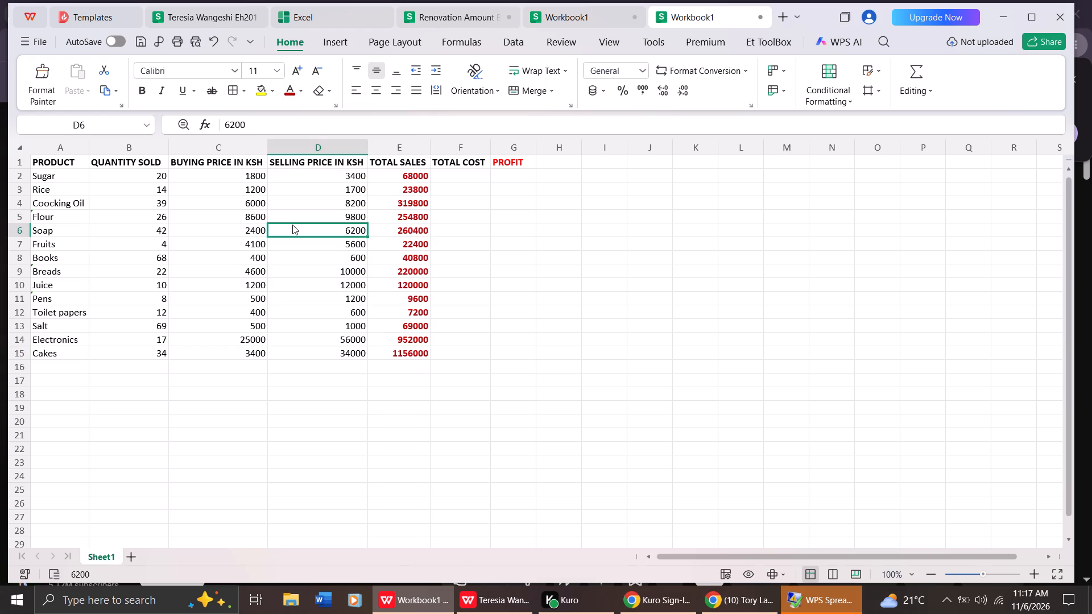
Open the empty Sugar TOTAL COST cell F2 for editing.
click(462, 176)
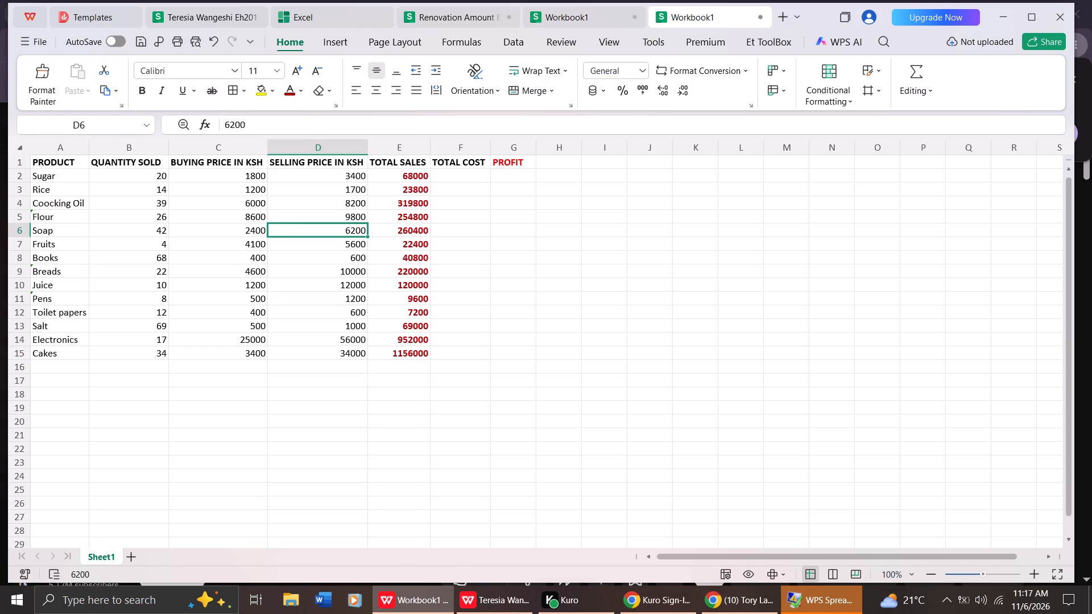
click(462, 176)
double_click(462, 176)
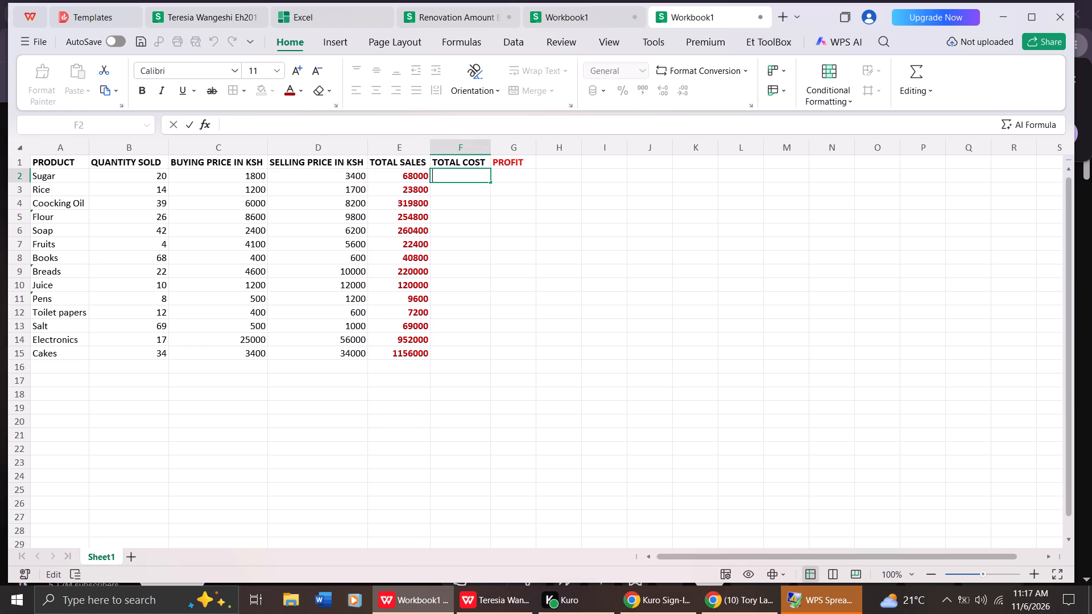
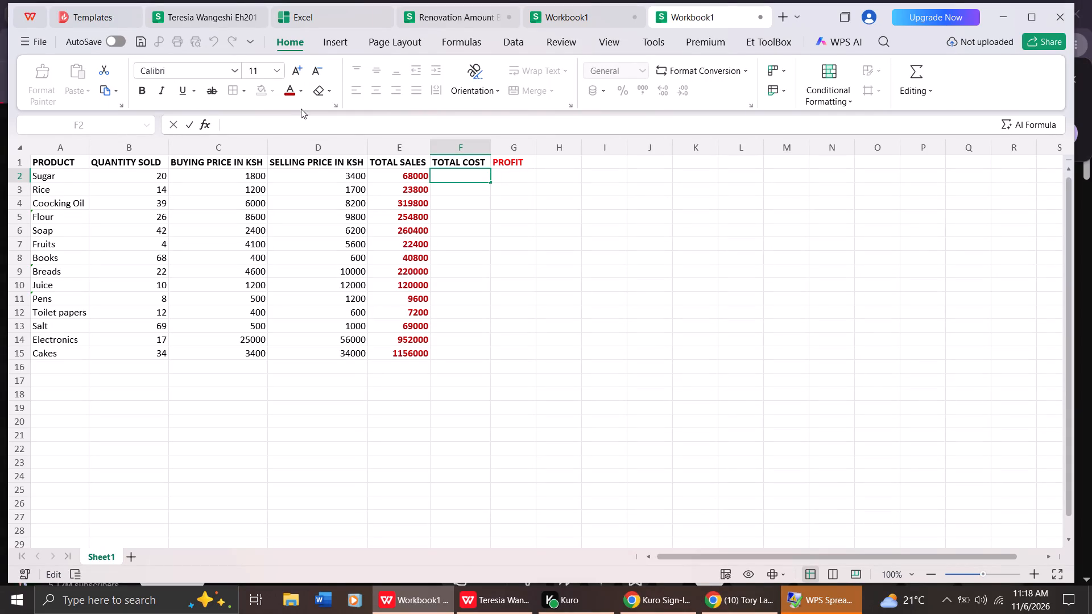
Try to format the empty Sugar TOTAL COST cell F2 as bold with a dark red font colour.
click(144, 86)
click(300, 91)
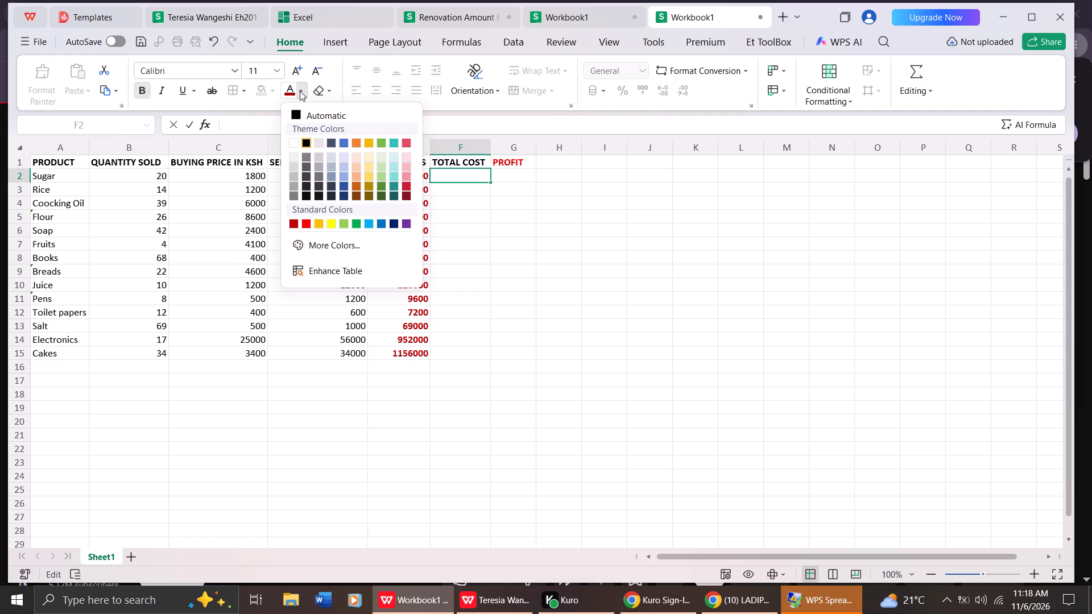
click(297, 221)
Insert a PRODUCT function with the arguments b2 and c2 in the Sugar TOTAL COST cell F2.
click(210, 128)
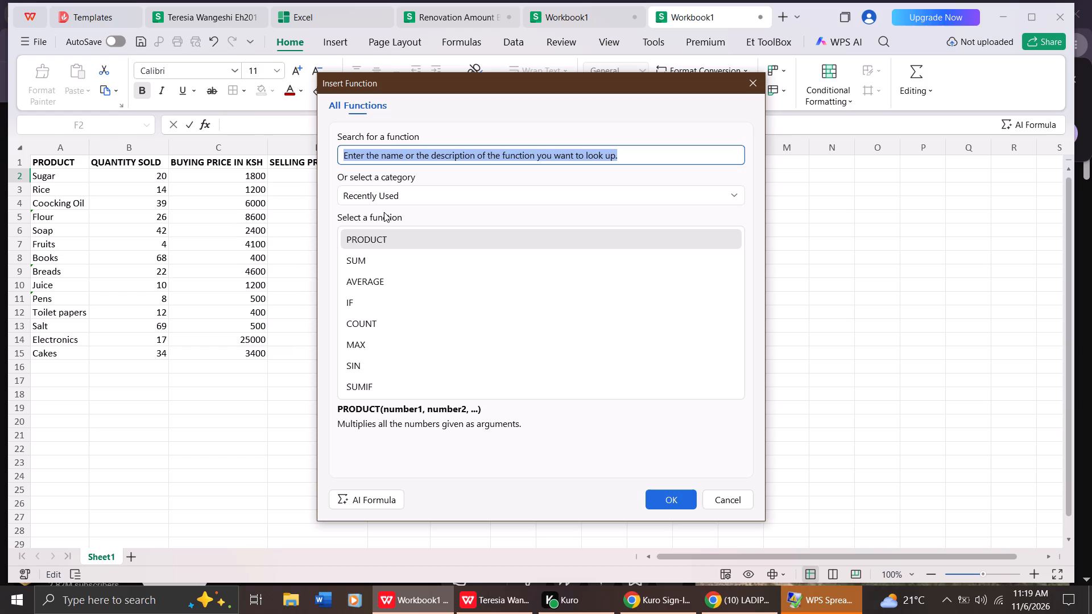
click(395, 239)
double_click(395, 239)
key(b)
key(2)
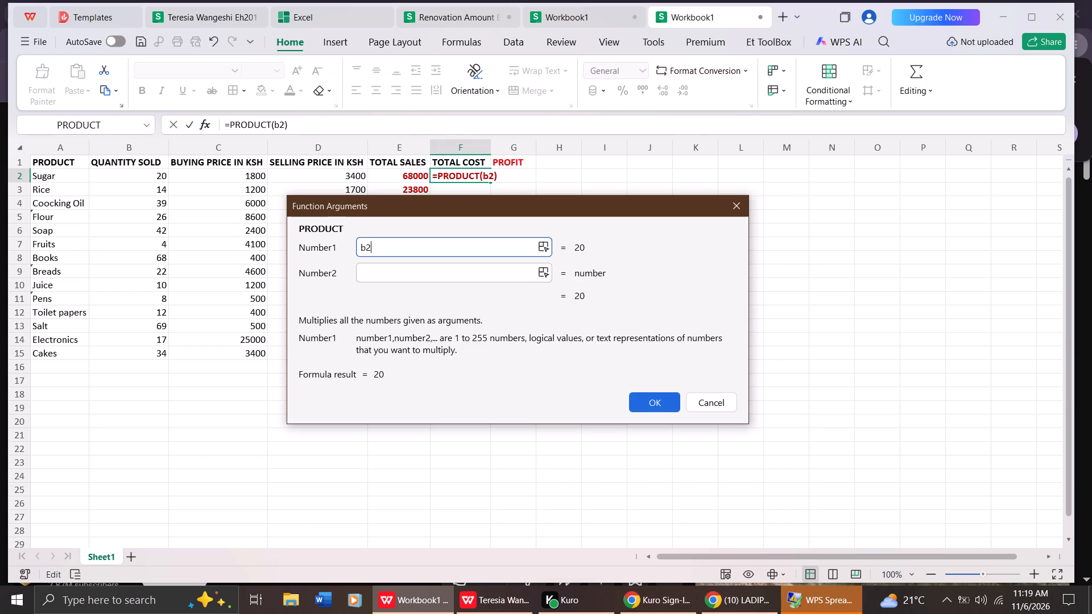
click(396, 272)
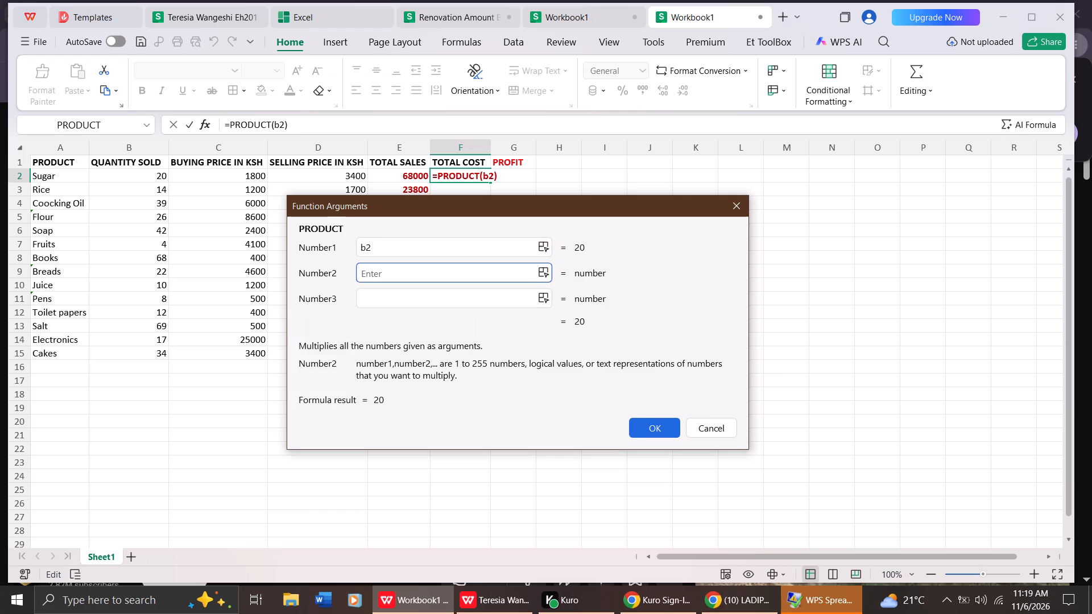
text(c2)
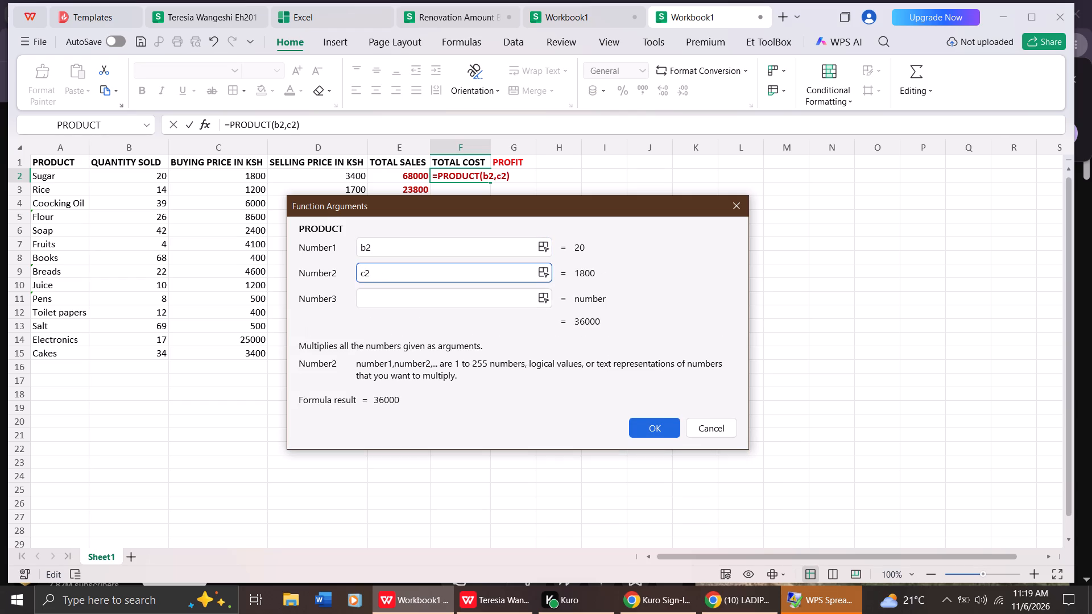
click(661, 424)
Format the calculated Sugar TOTAL COST value in F2 as bold with a dark red font colour.
click(144, 87)
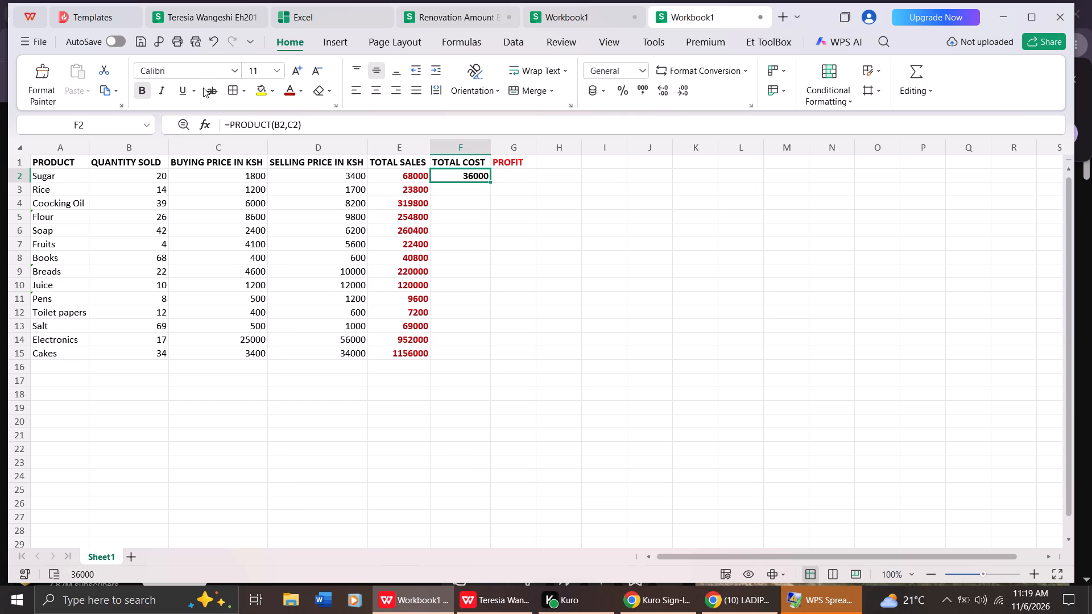
click(299, 97)
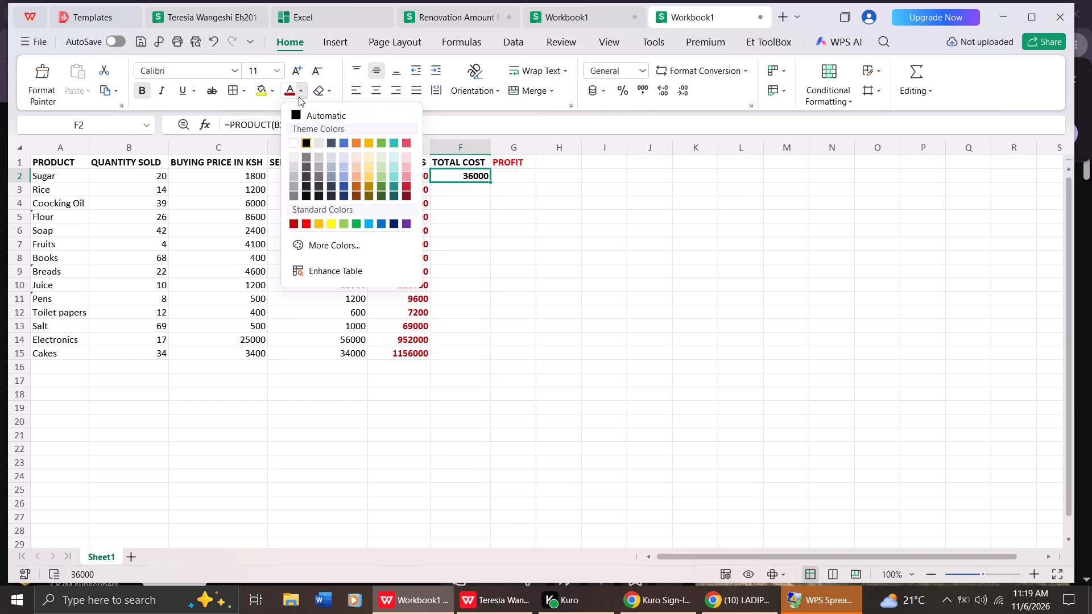
click(293, 222)
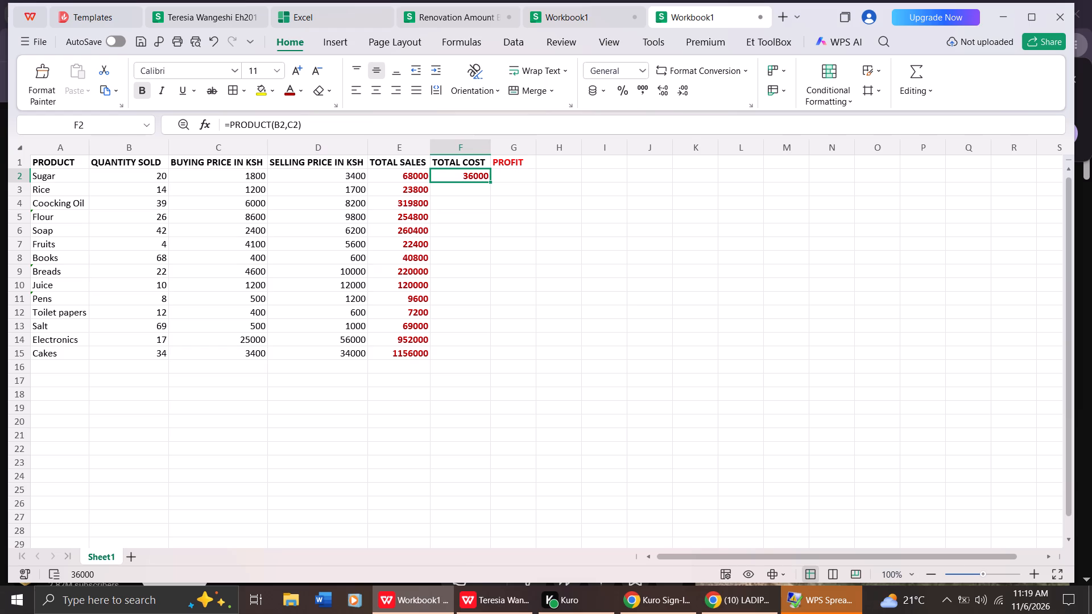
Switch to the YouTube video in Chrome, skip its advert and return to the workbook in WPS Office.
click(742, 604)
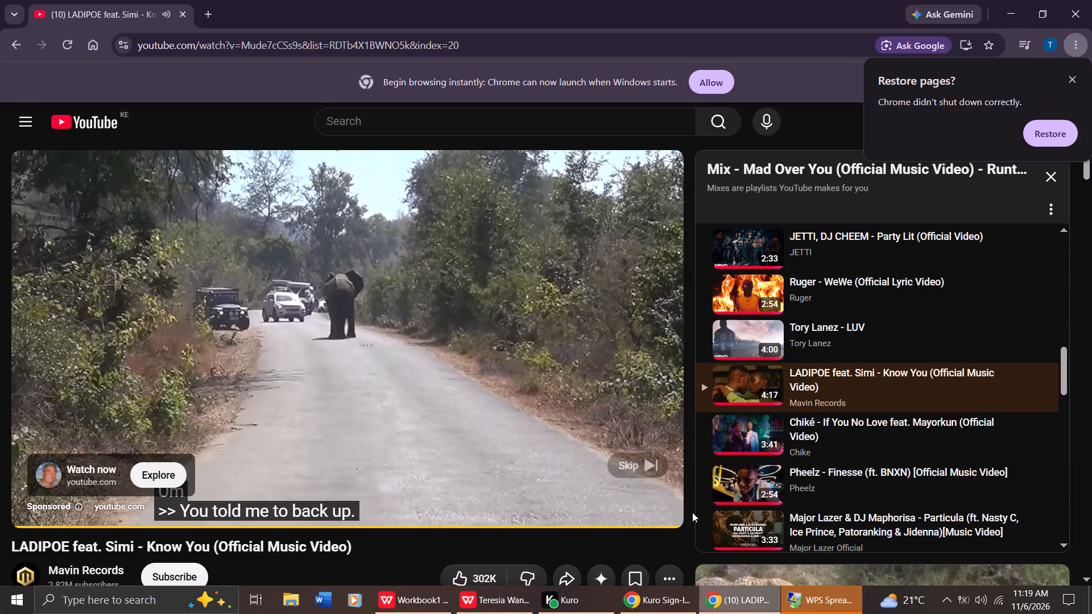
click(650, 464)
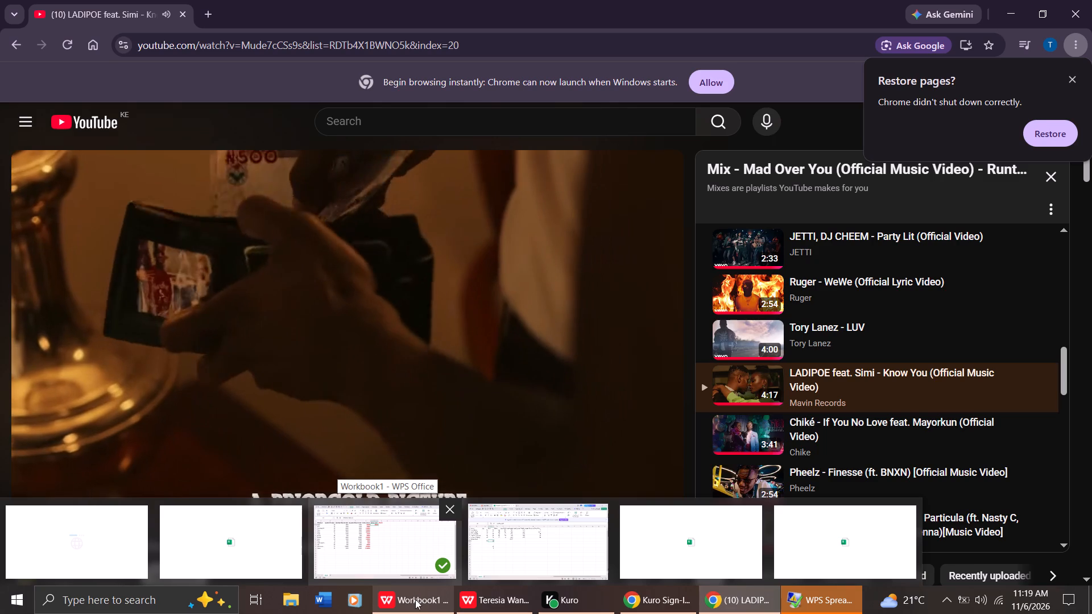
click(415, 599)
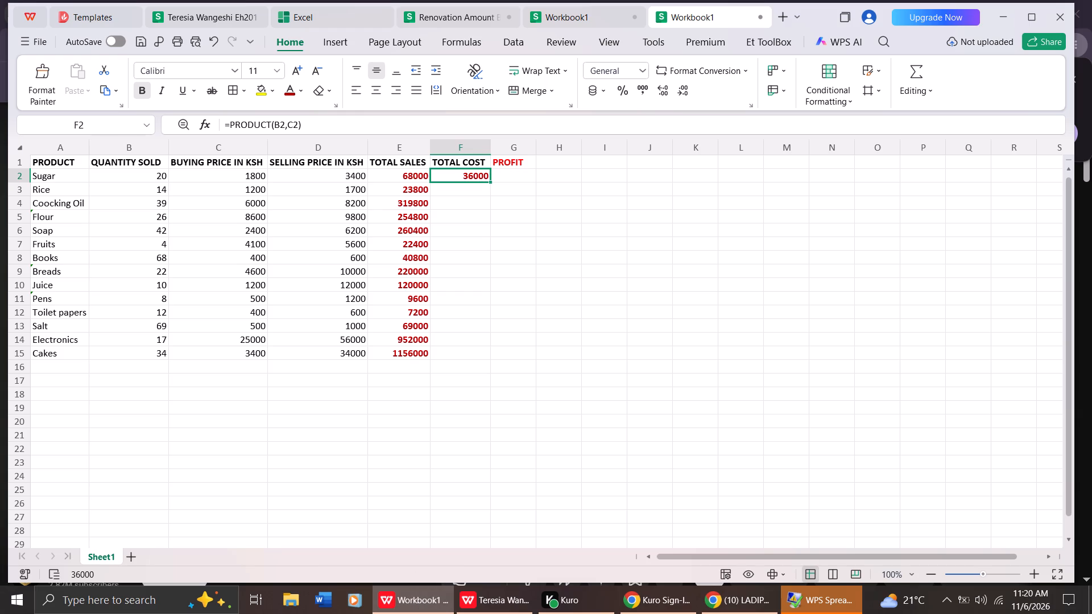
Insert a PRODUCT function with the arguments b3 and c3 in the Rice TOTAL COST cell F3.
click(456, 193)
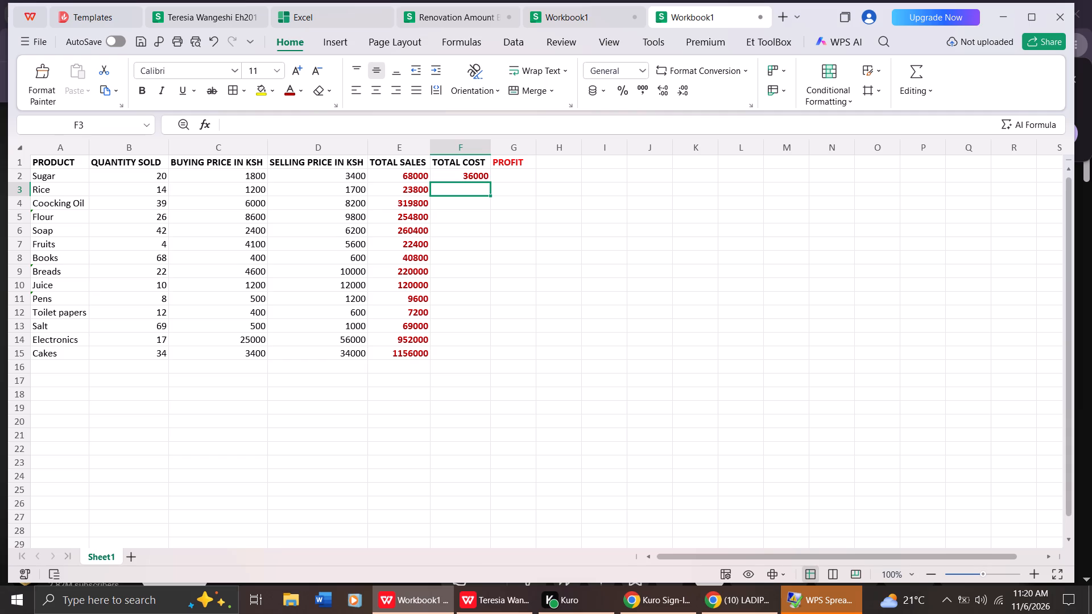
drag(267, 155, 266, 163)
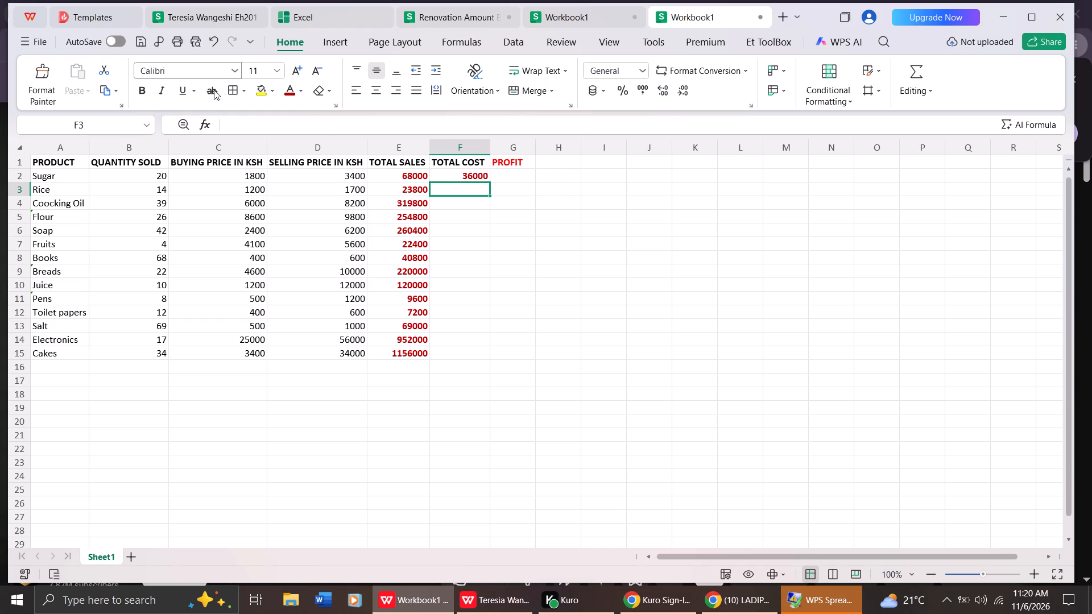
click(206, 131)
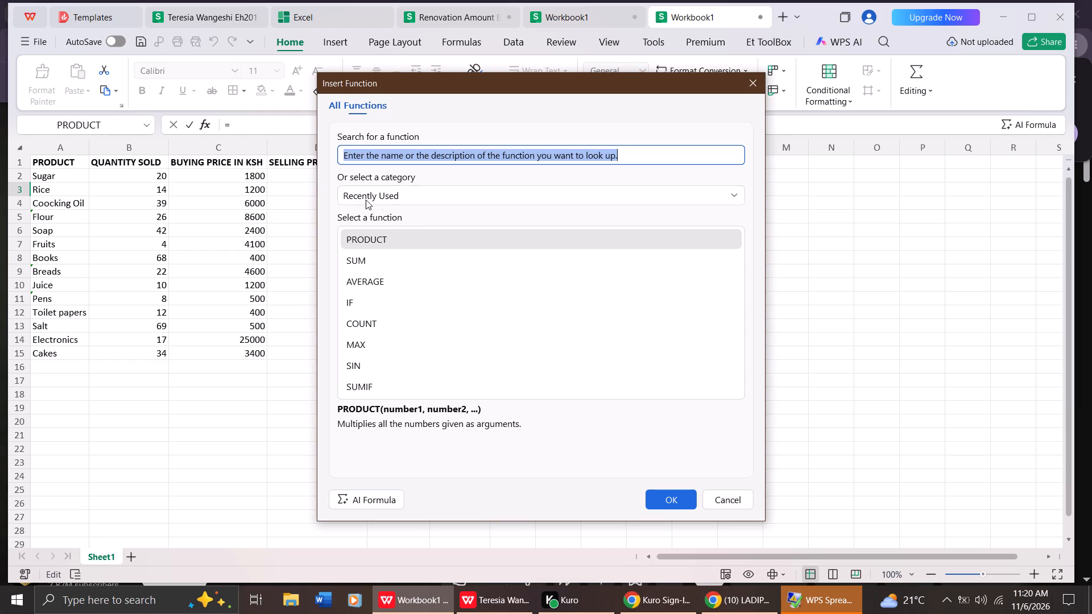
click(420, 238)
double_click(420, 238)
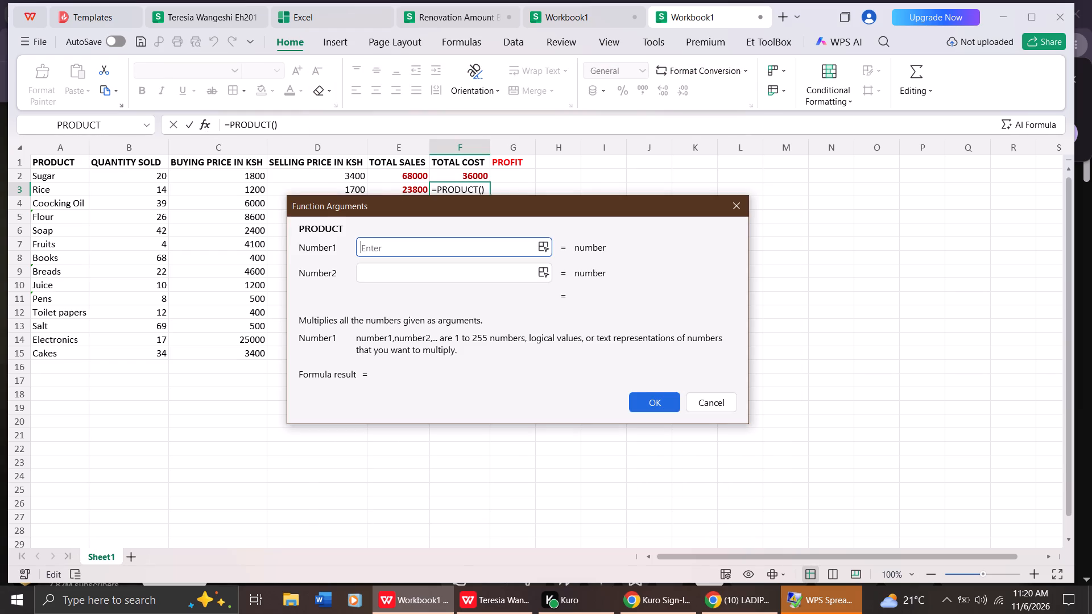
key(b)
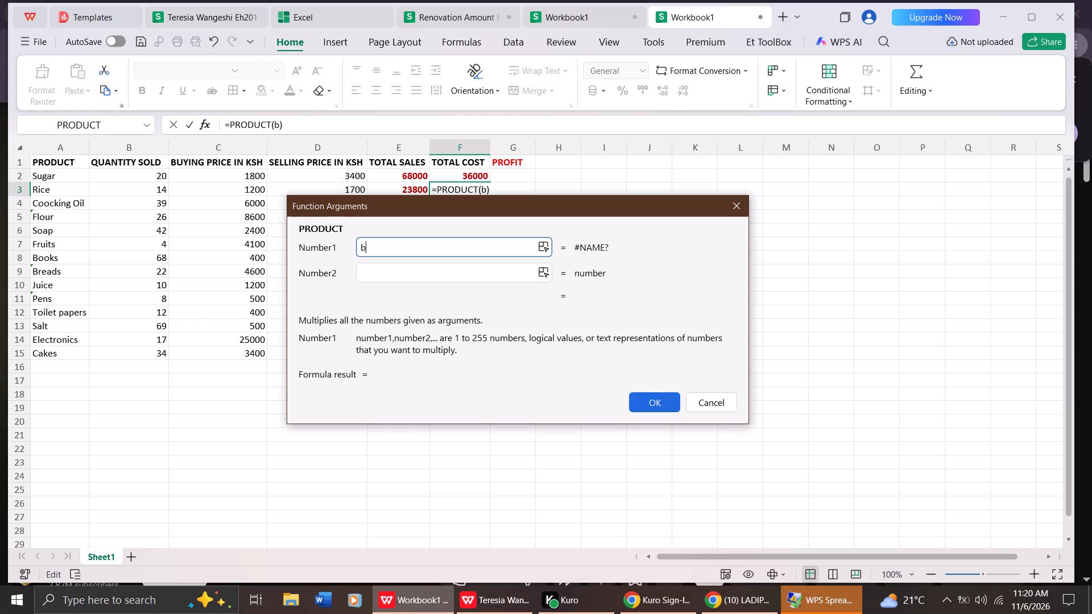
key(3)
click(445, 268)
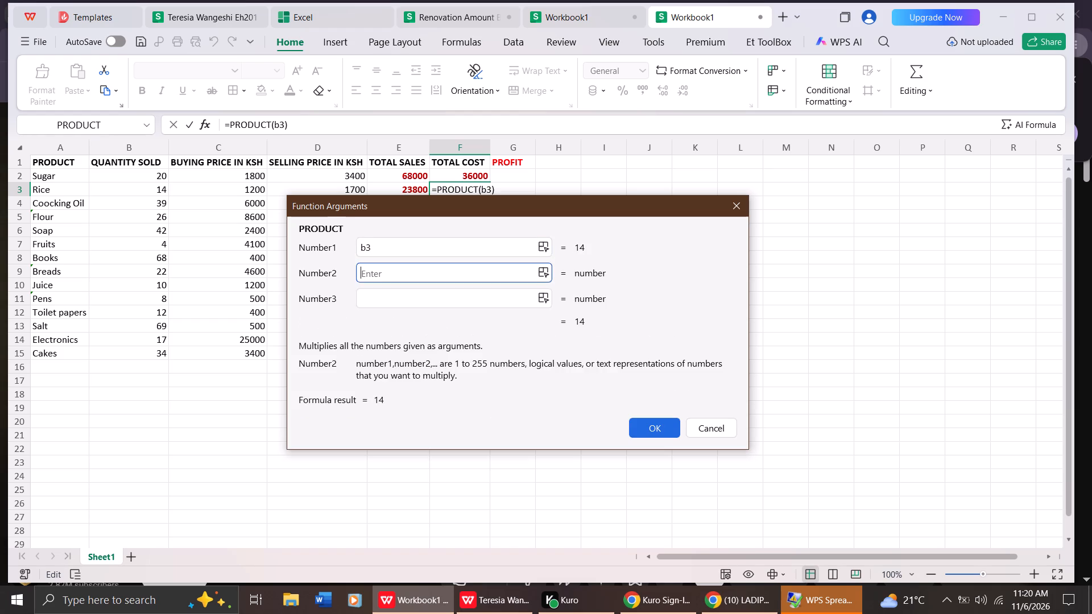
text(c3)
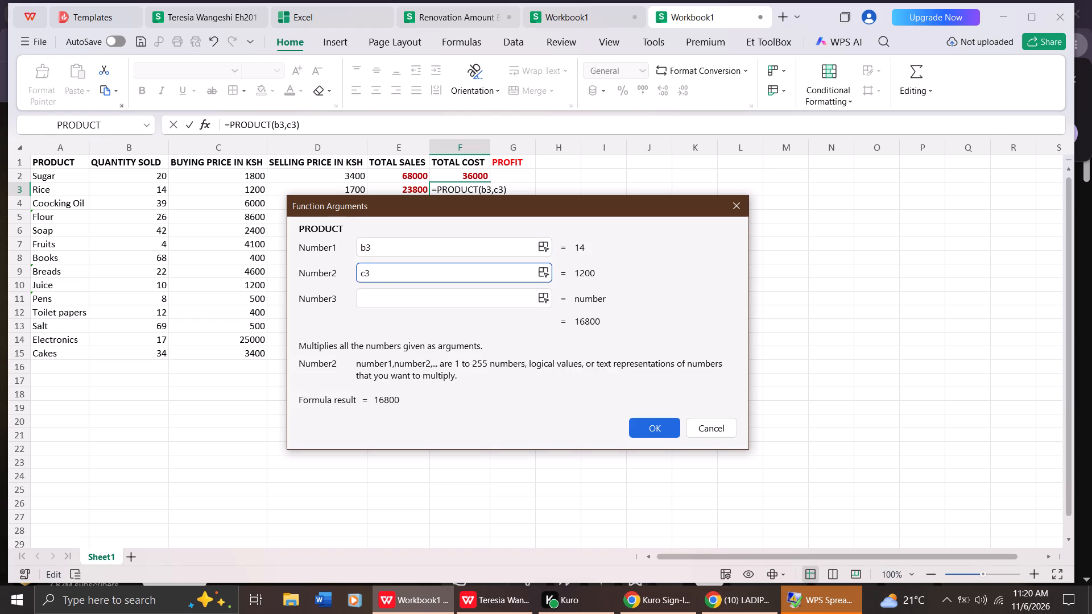
click(644, 426)
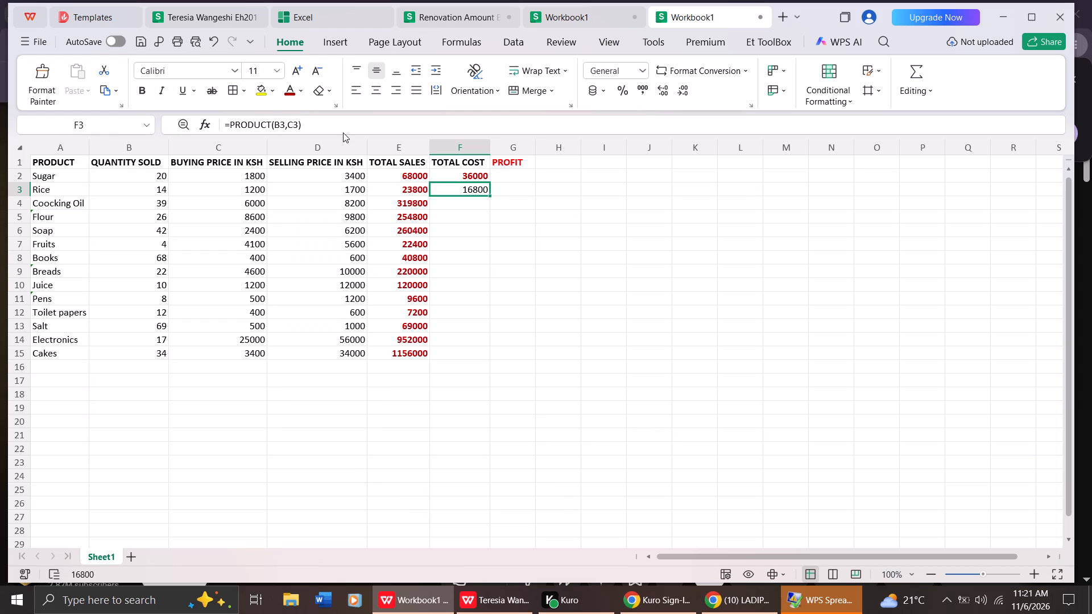
Format the calculated Rice TOTAL COST value in F3 as bold with a dark red font colour.
click(140, 91)
click(300, 88)
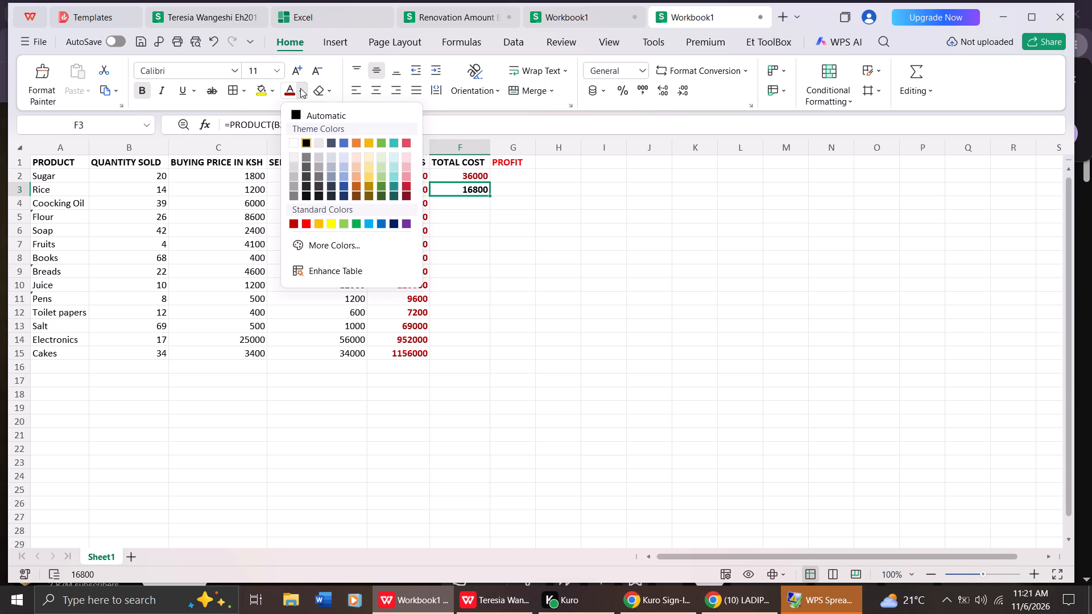
click(291, 225)
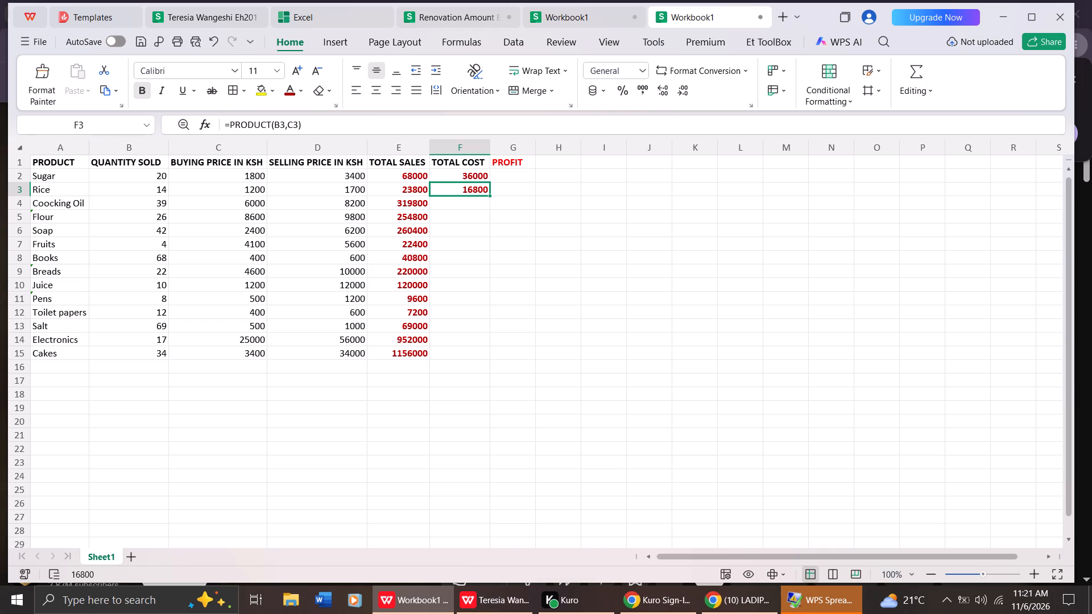
Insert a PRODUCT function with the arguments b4 and c4 in the Coocking Oil TOTAL COST cell F4.
click(448, 205)
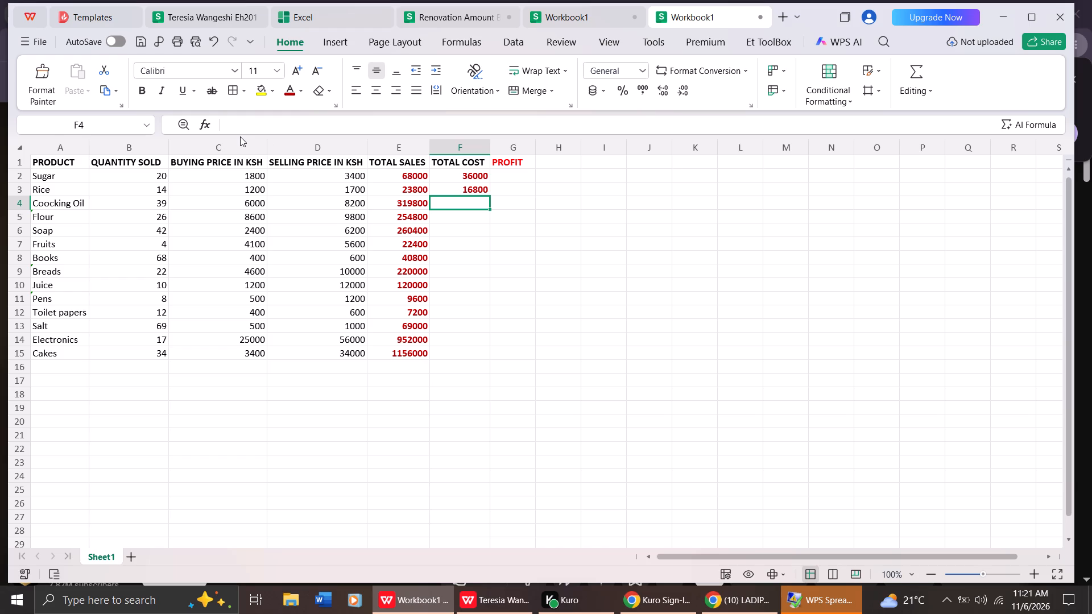
click(204, 125)
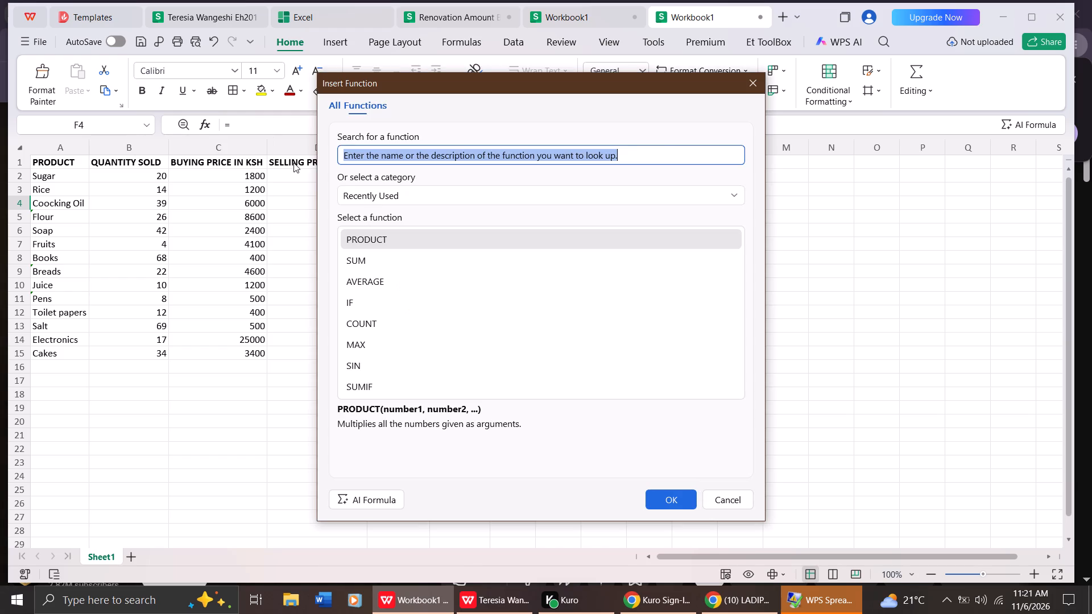
click(364, 238)
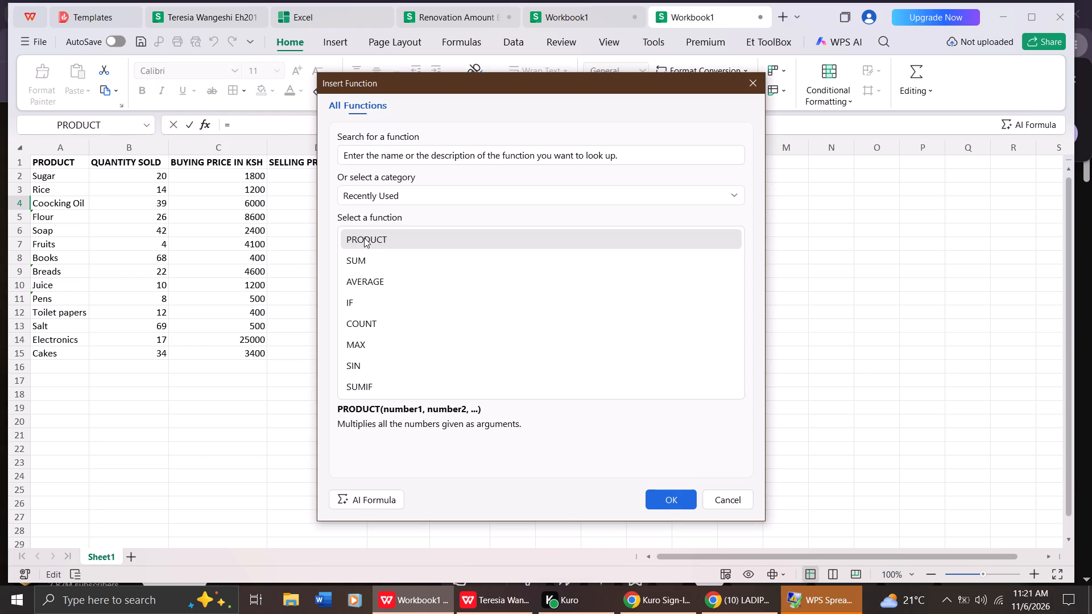
double_click(364, 238)
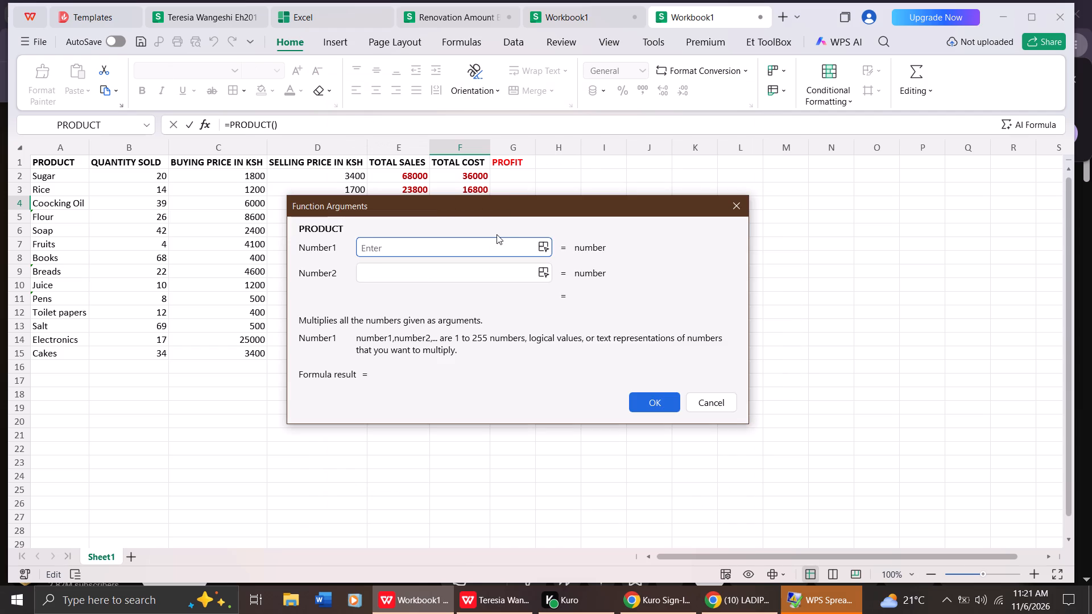
click(493, 243)
key(b)
key(4)
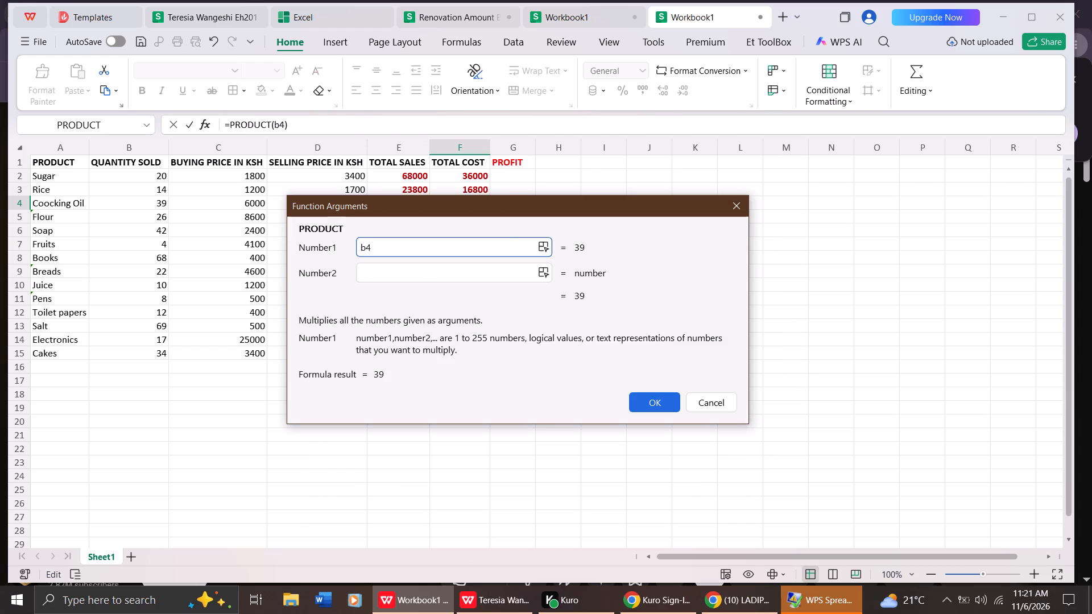
click(489, 271)
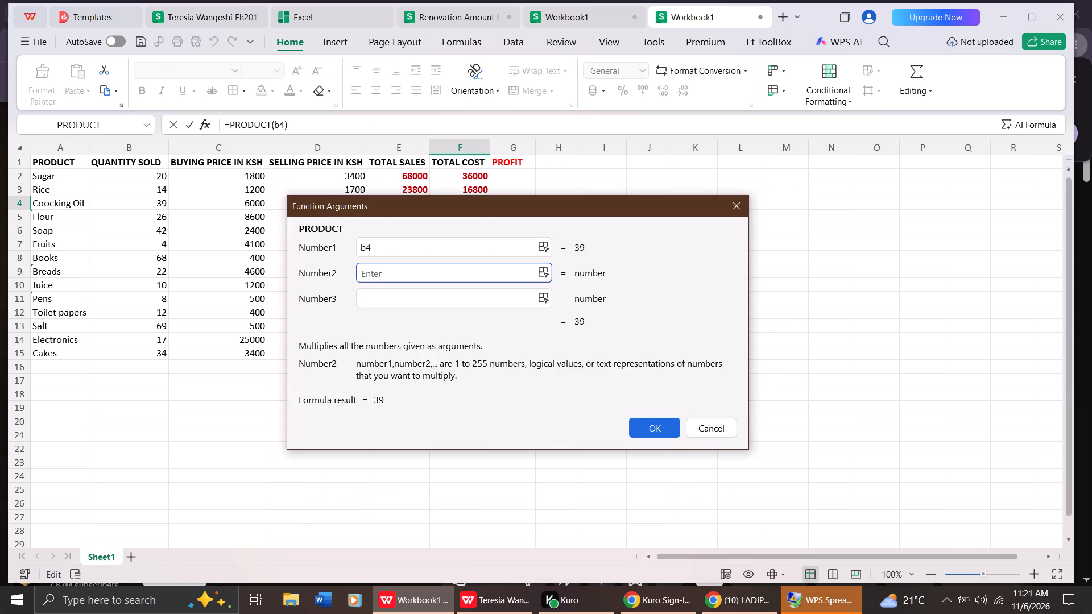
text(c4)
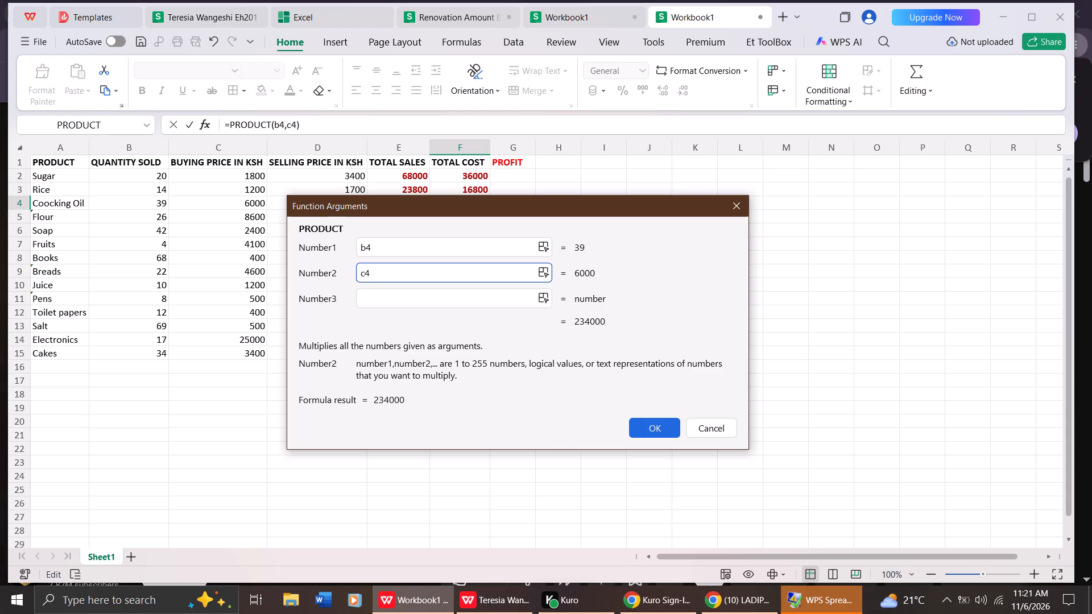
double_click(656, 423)
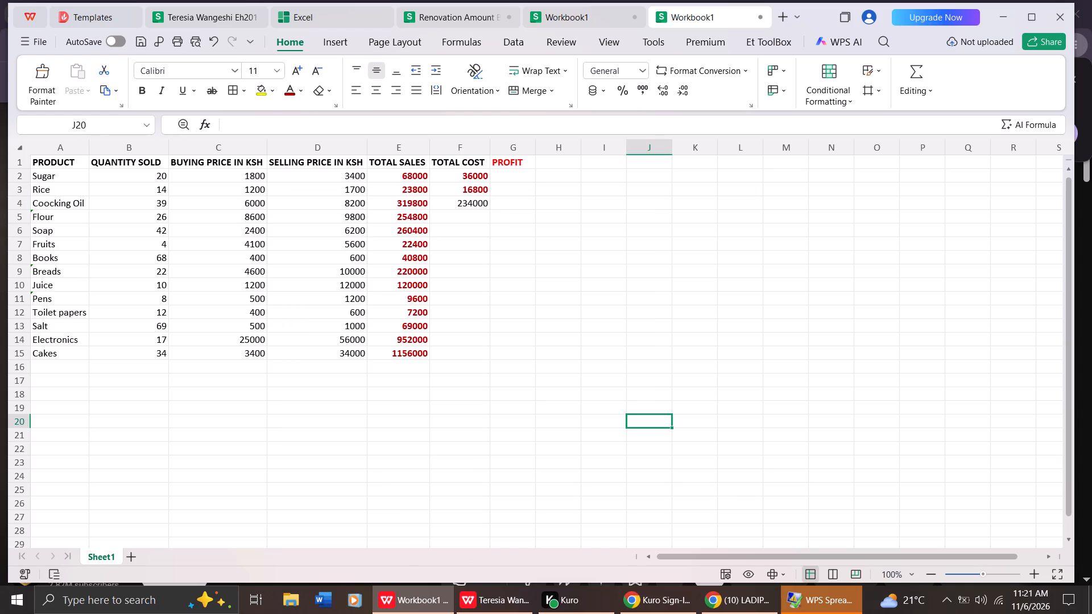
Format the calculated Coocking Oil TOTAL COST value in F4 as bold with a dark red font colour.
click(447, 202)
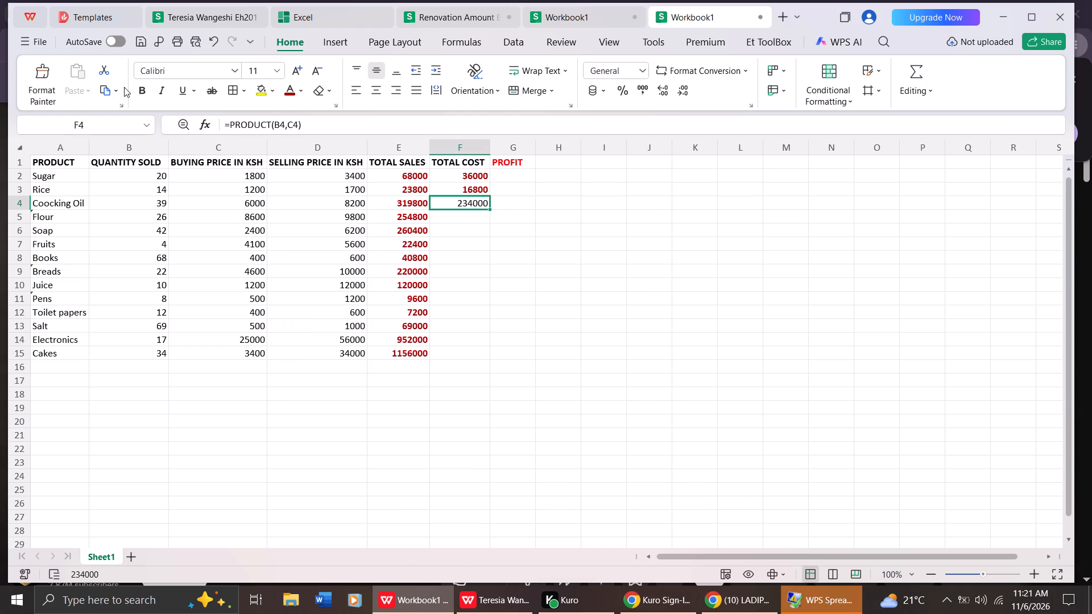
click(139, 93)
click(302, 92)
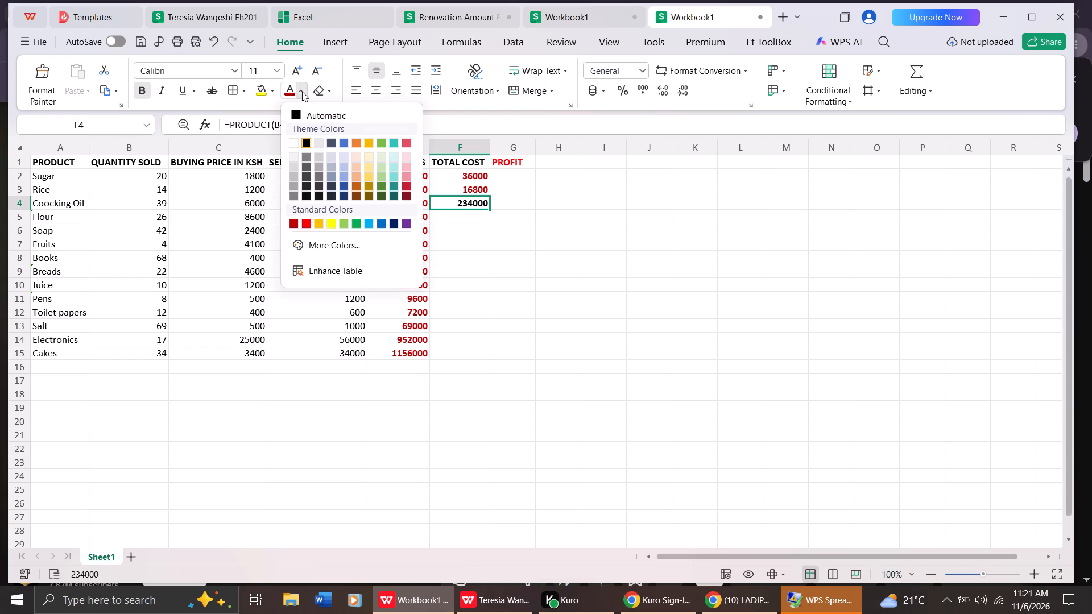
click(293, 226)
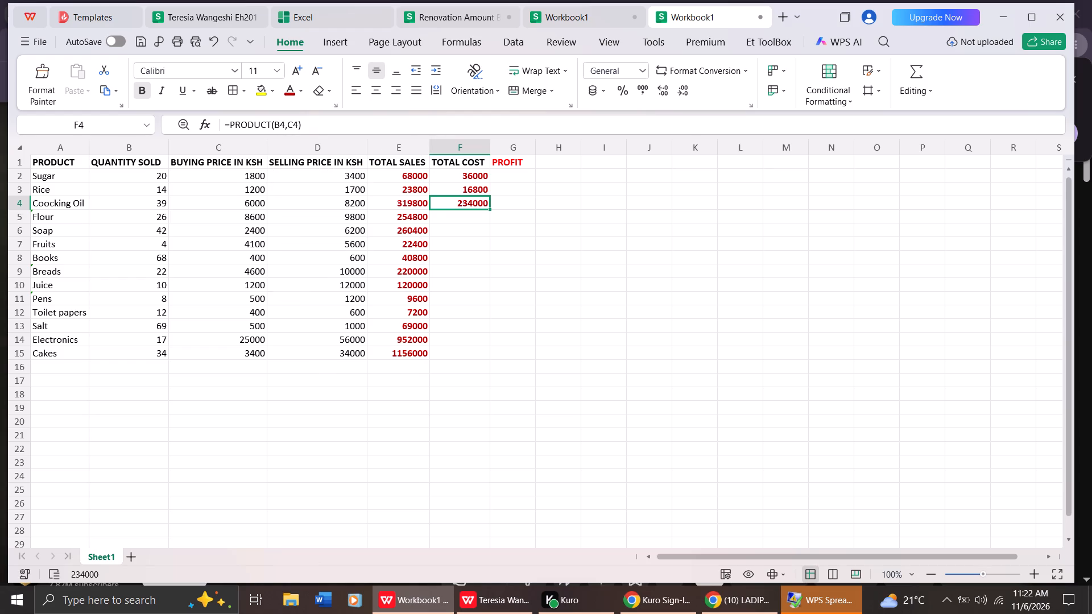
Insert a PRODUCT function with the arguments b5 and c5 in the Flour TOTAL COST cell F5.
click(470, 215)
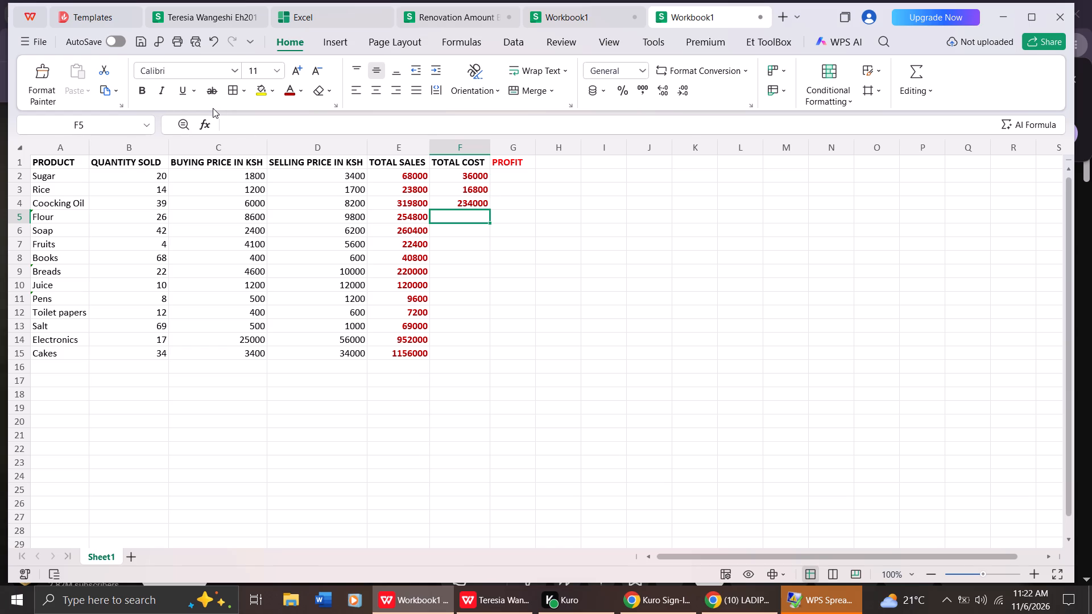
click(207, 127)
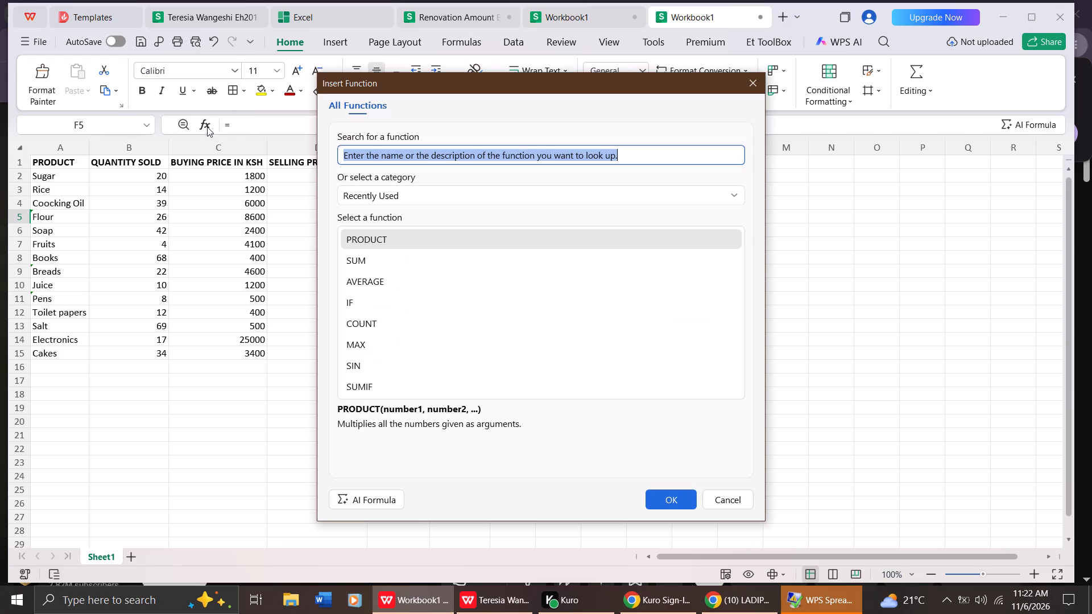
double_click(357, 238)
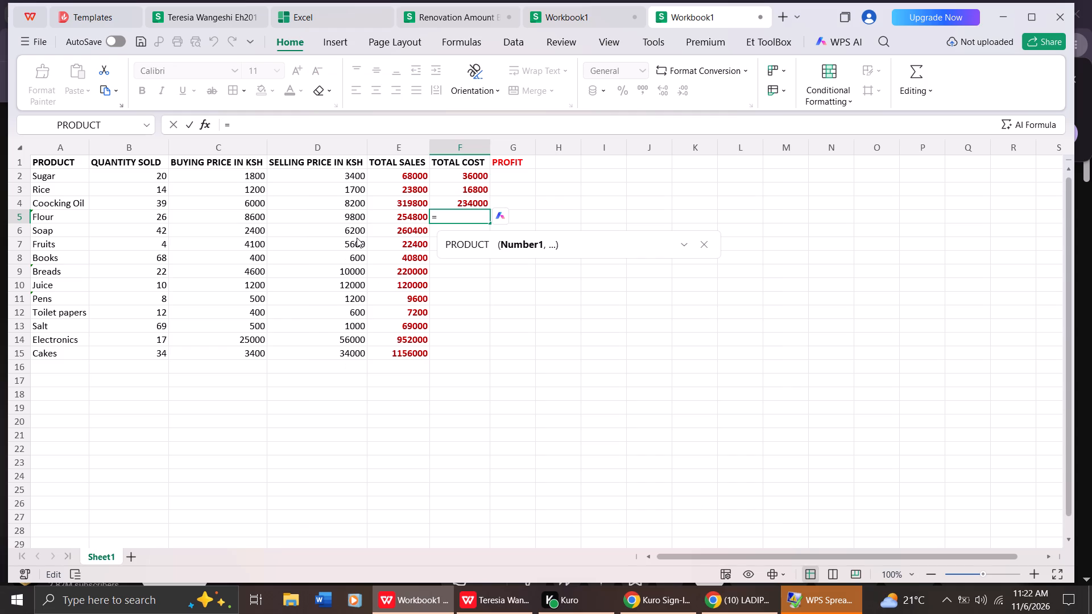
click(378, 246)
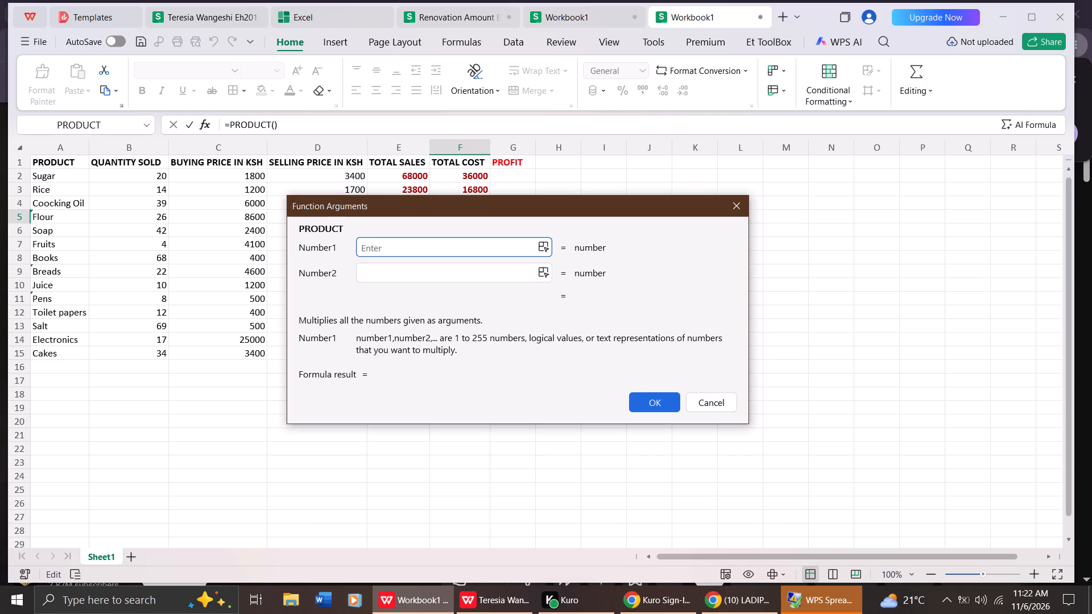
key(b)
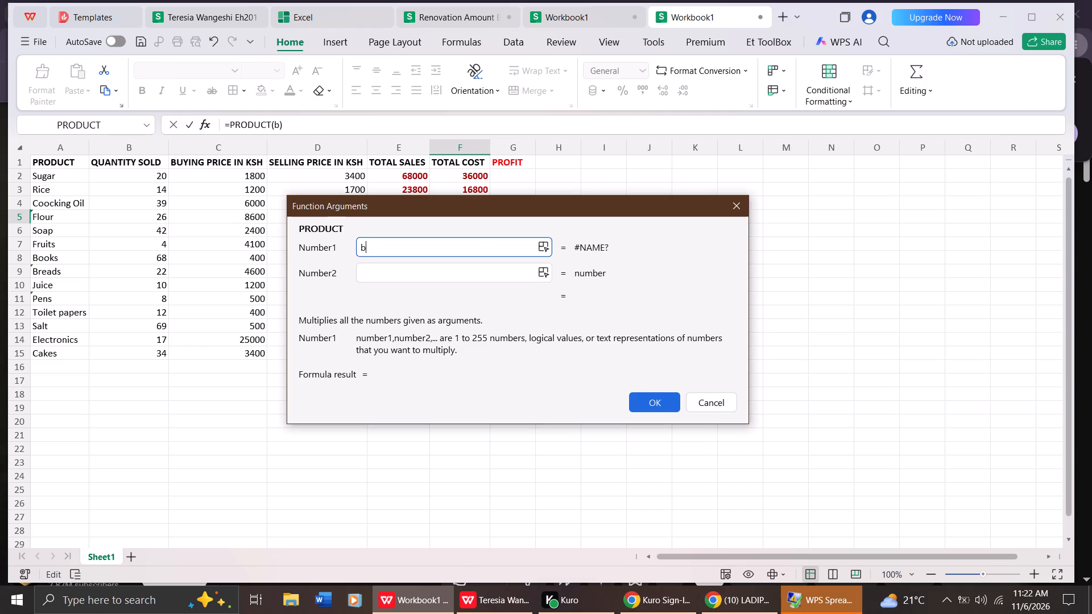
key(5)
click(377, 273)
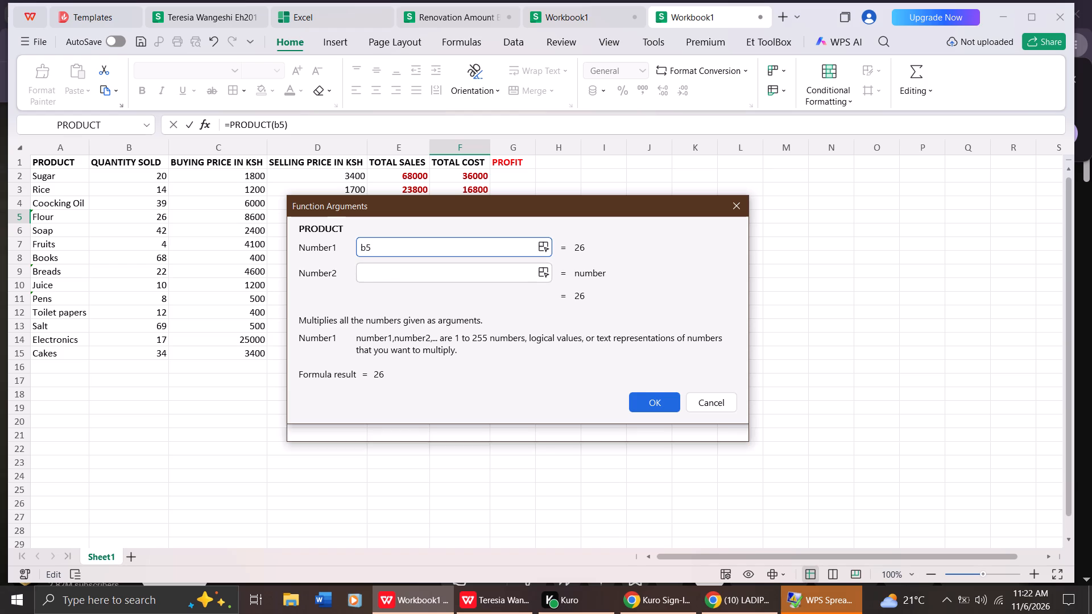
text(c5)
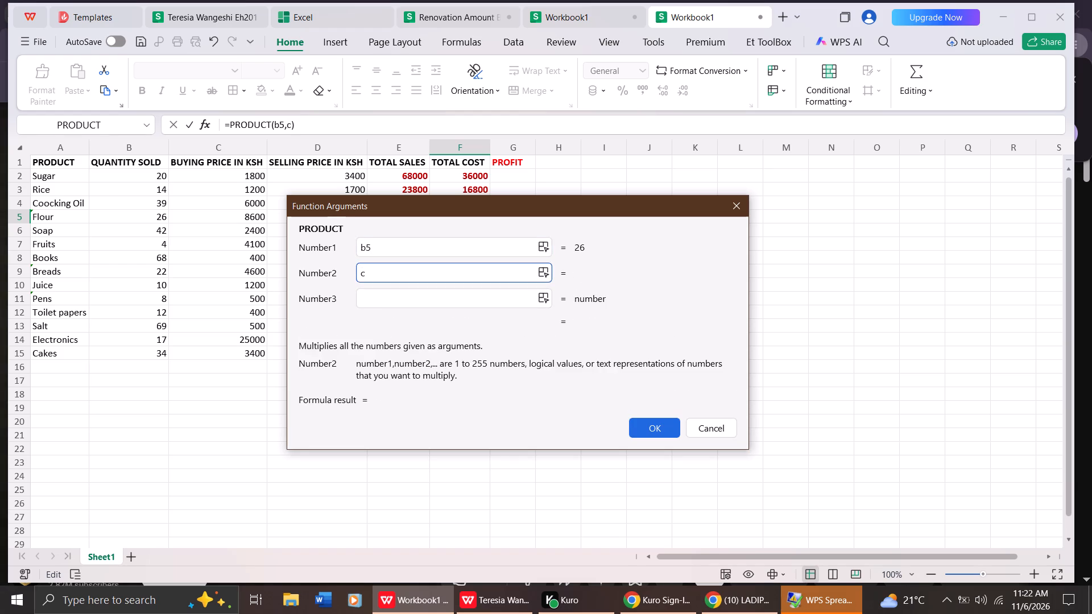
double_click(668, 432)
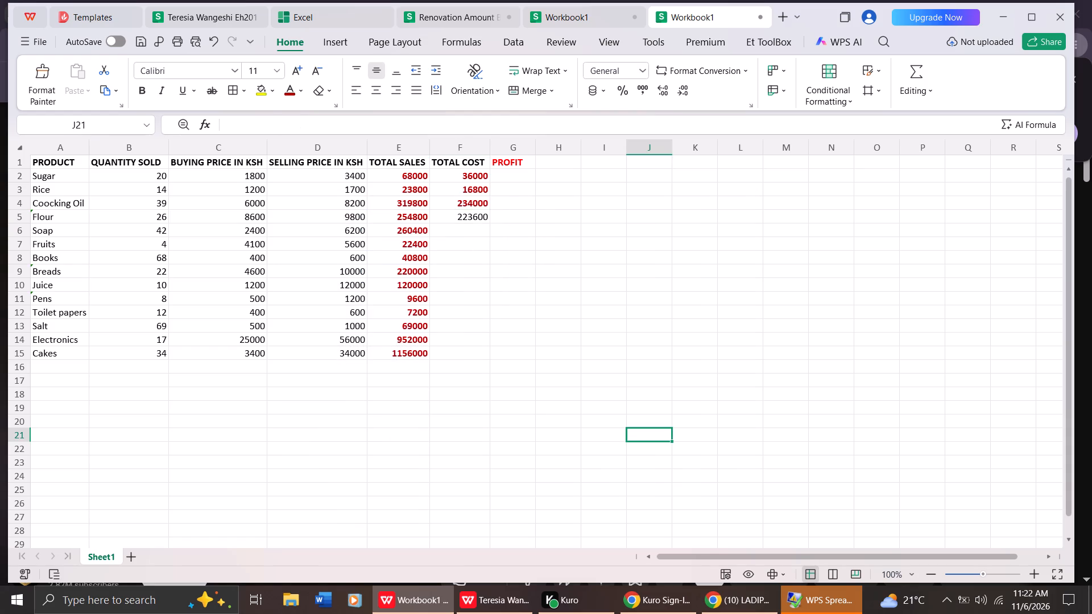
Format the calculated Flour TOTAL COST value in F5 as bold with a dark red font colour.
click(453, 220)
click(147, 86)
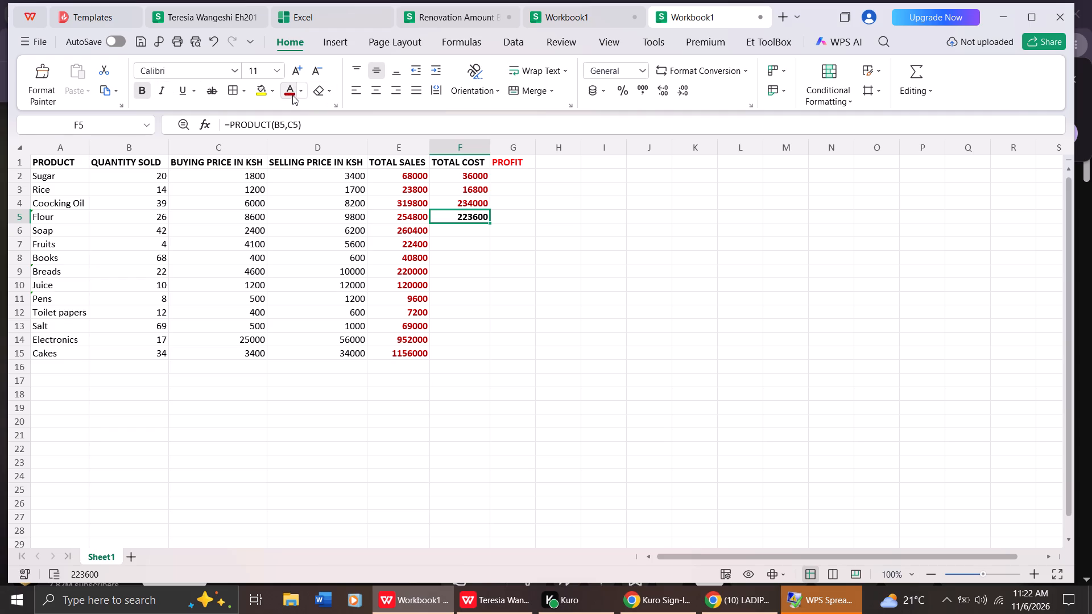
click(300, 91)
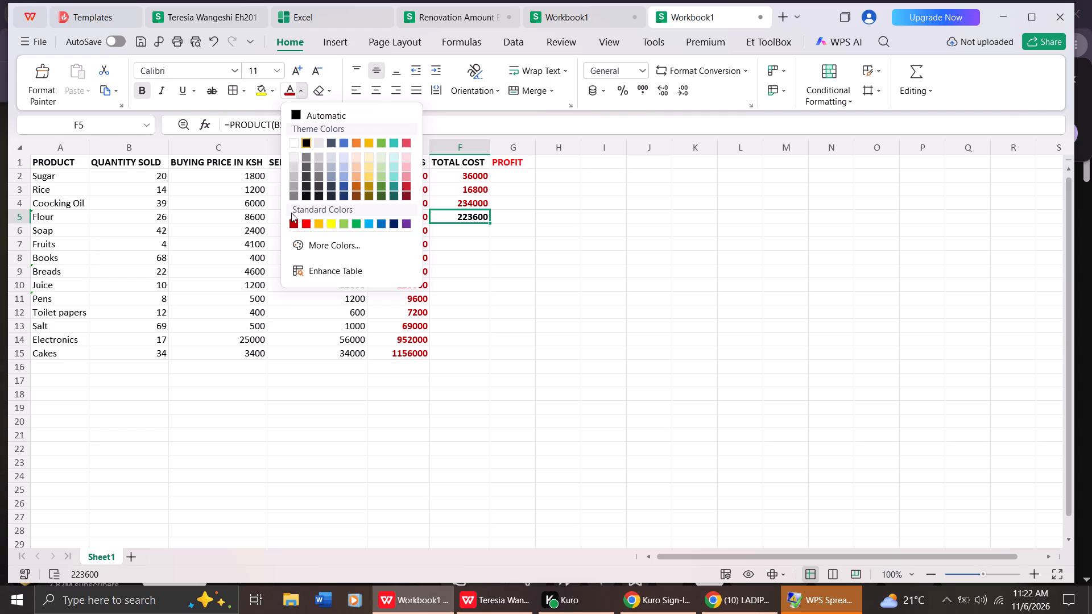
click(291, 221)
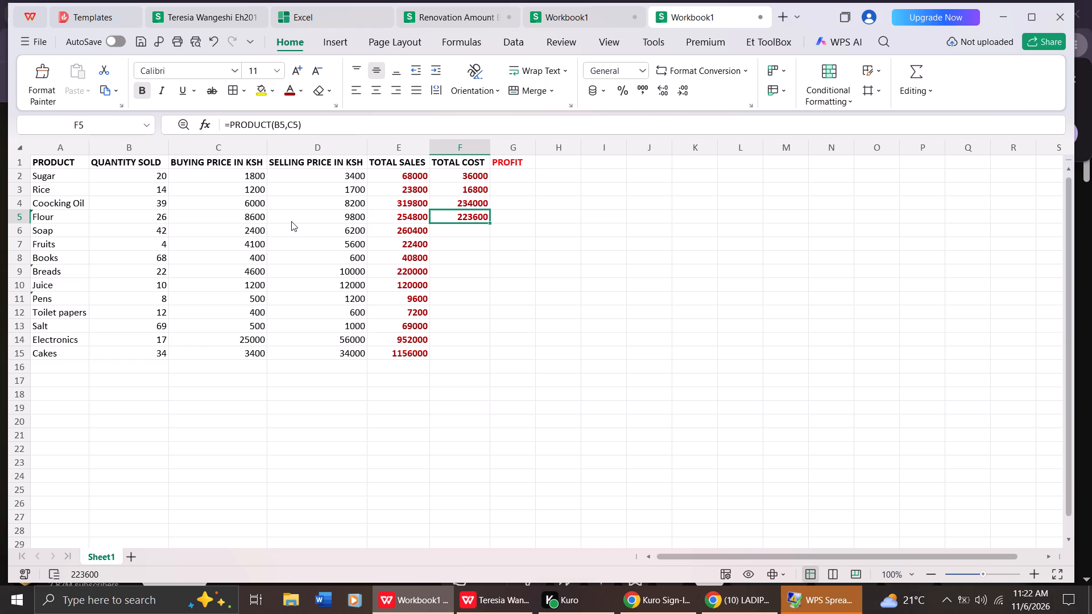
Insert a PRODUCT function with the arguments b6 and c6 in the Soap TOTAL COST cell F6.
click(451, 237)
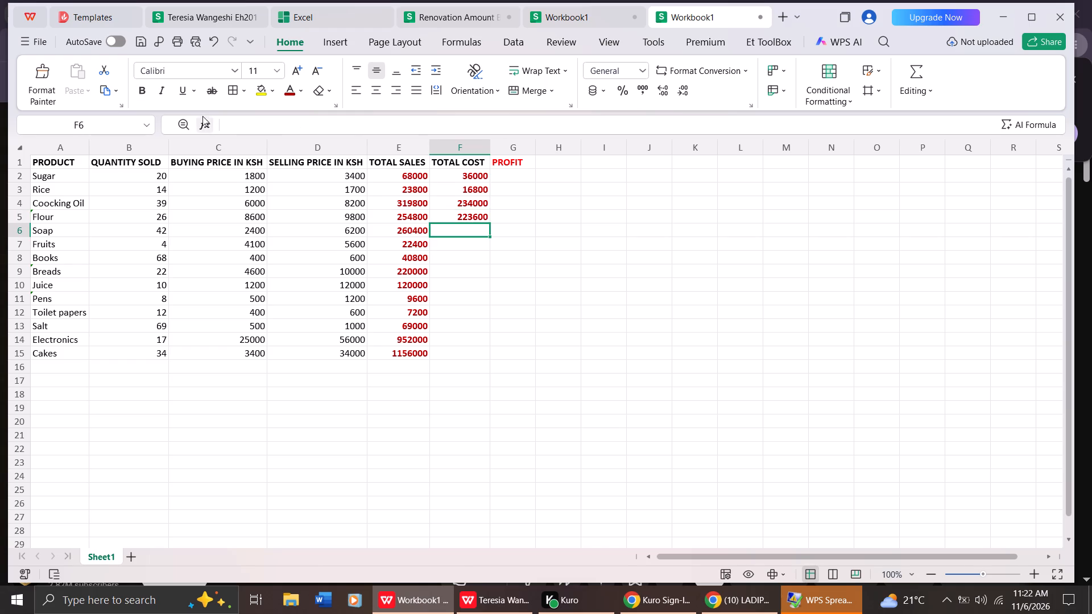
click(199, 115)
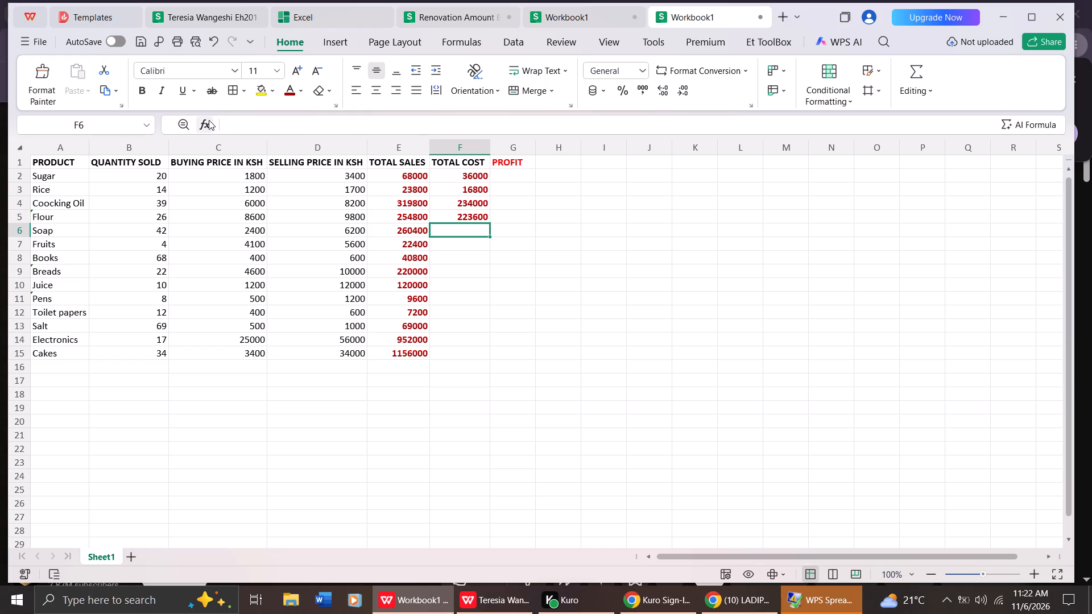
click(209, 120)
click(209, 120)
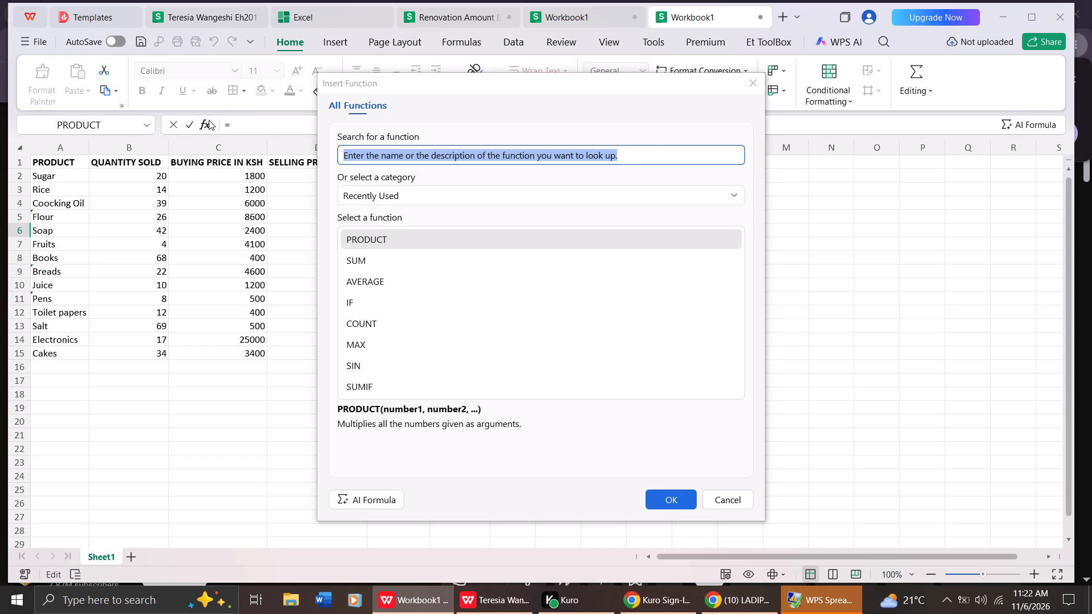
click(390, 233)
click(390, 233)
click(390, 233)
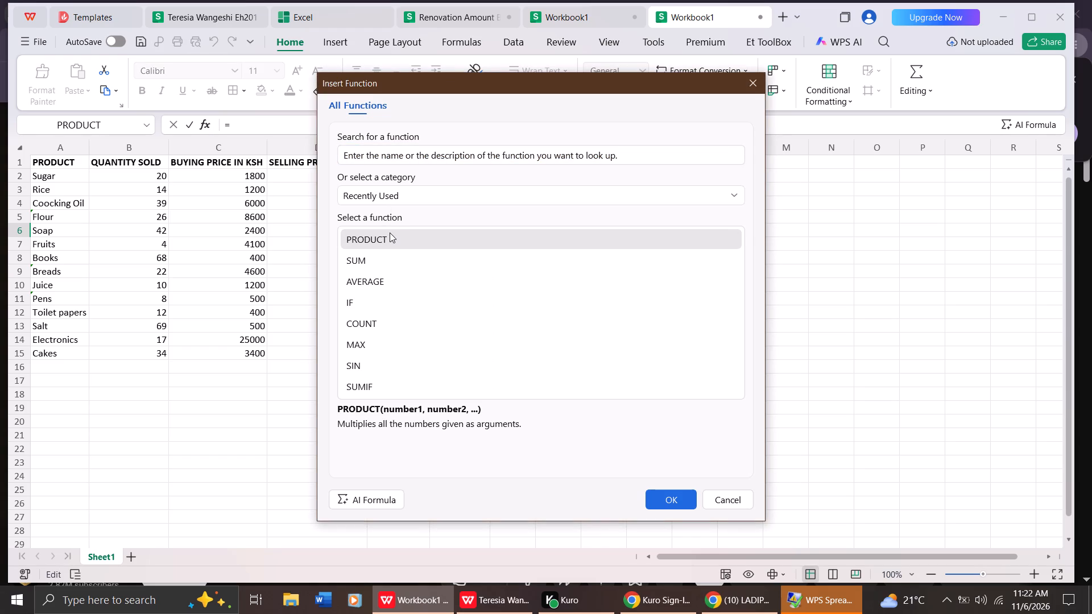
double_click(388, 237)
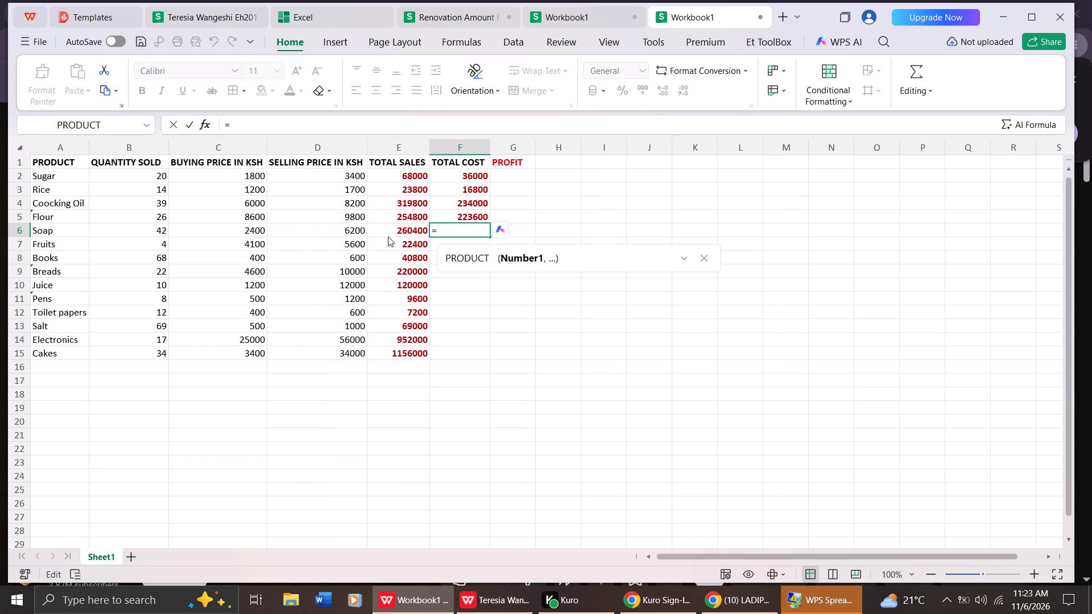
click(429, 248)
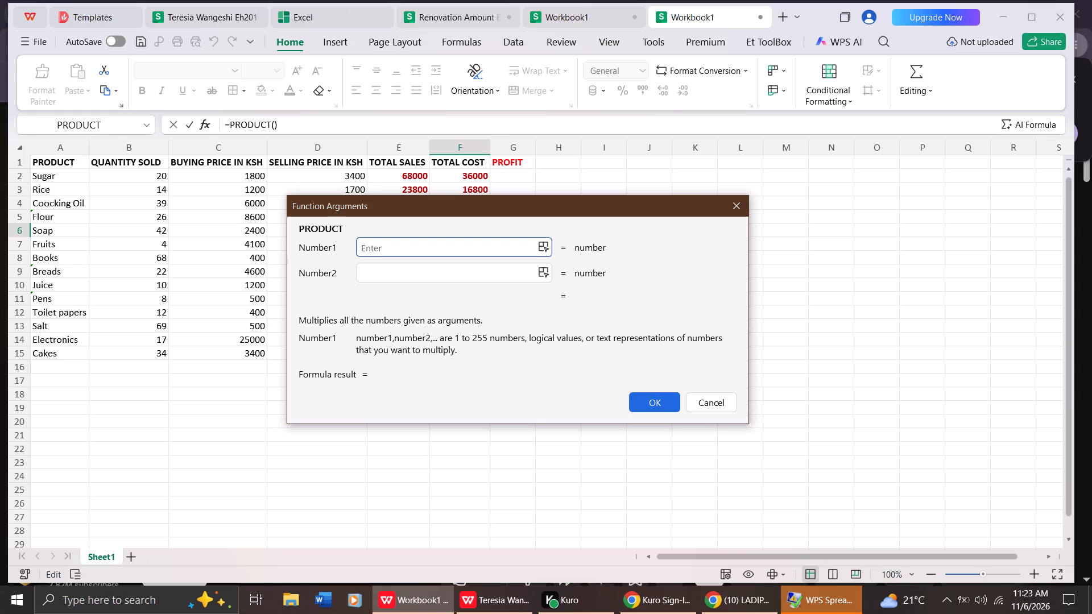
text(b6)
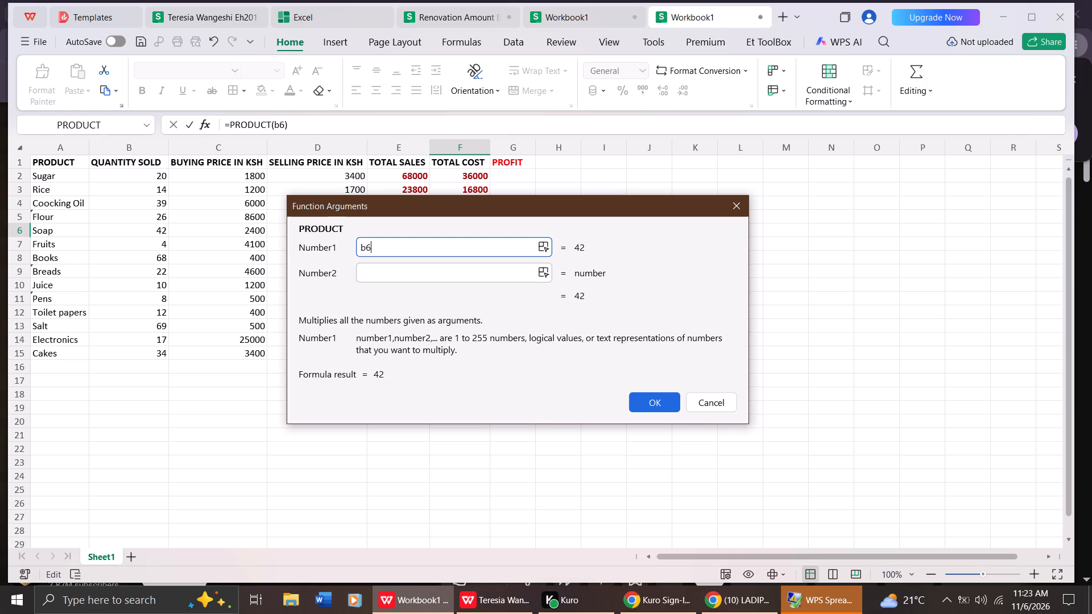
click(431, 271)
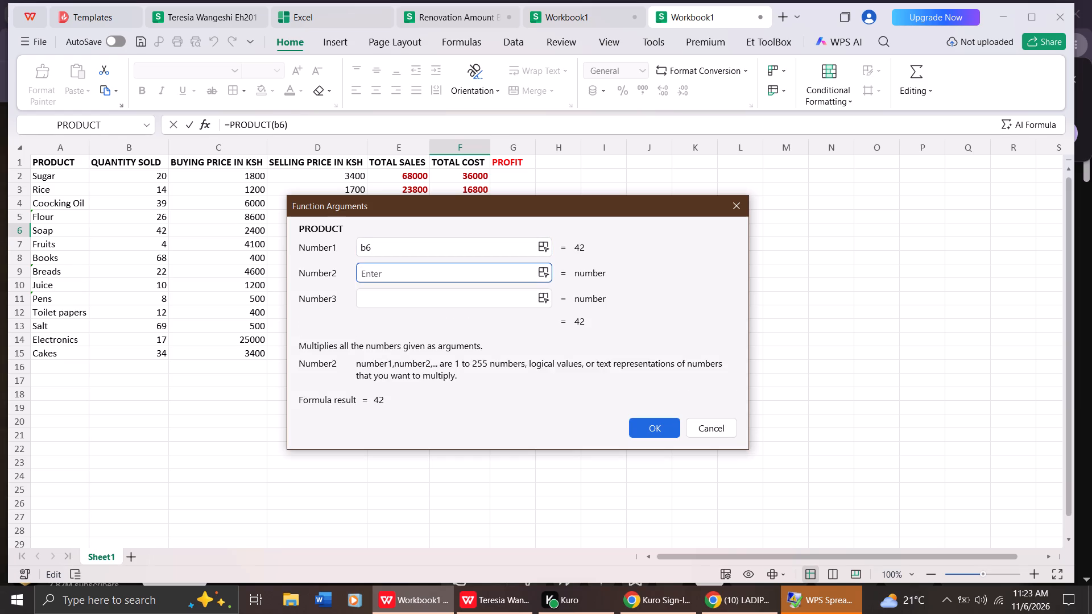
key(c)
key(6)
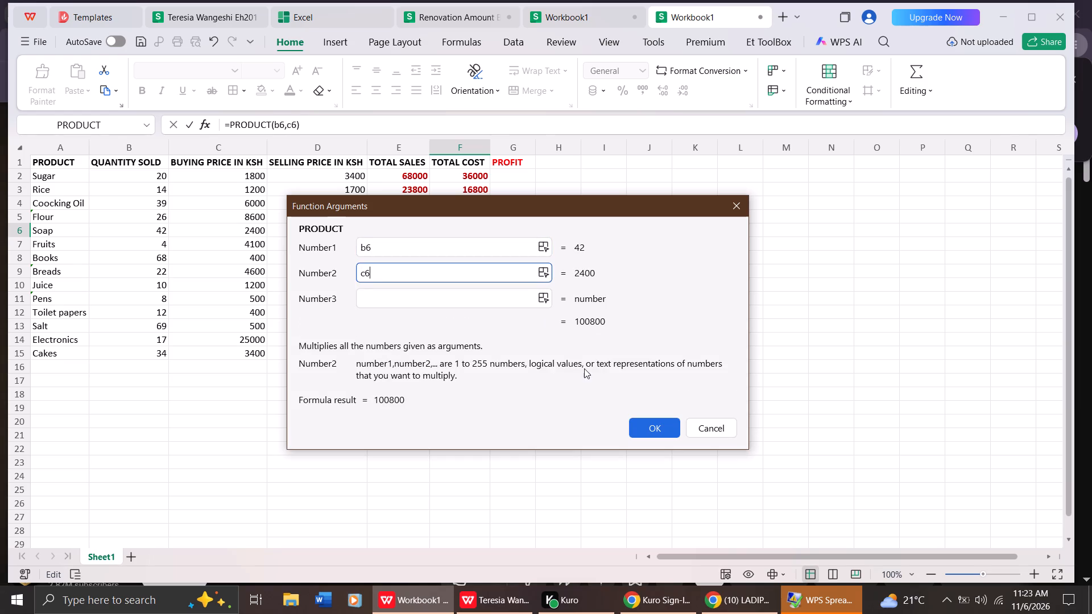
click(650, 425)
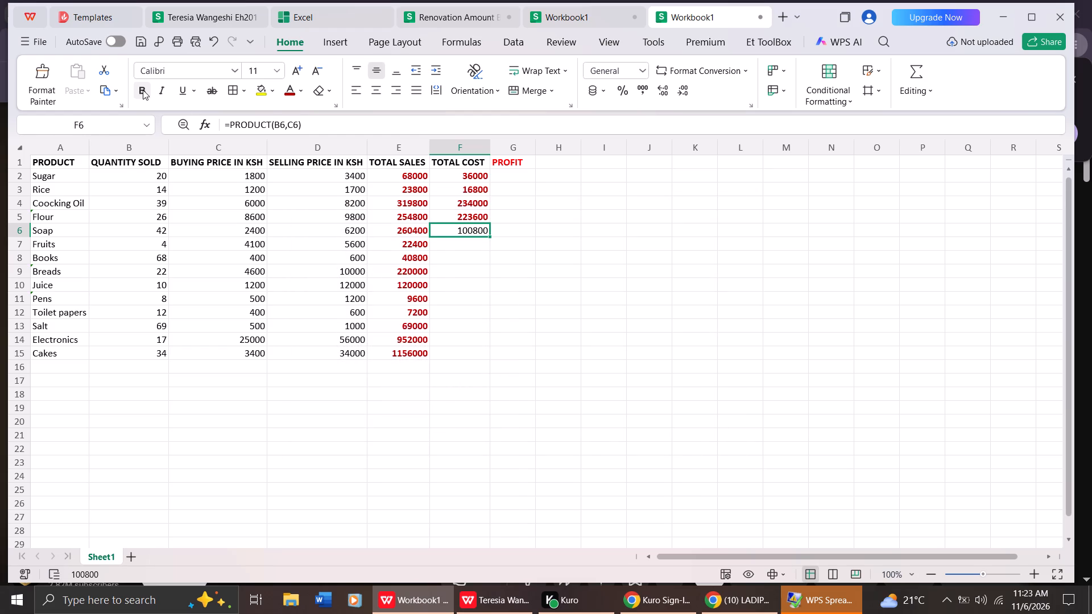
Format the calculated Soap TOTAL COST value in F6 as bold with a dark red font colour.
click(143, 90)
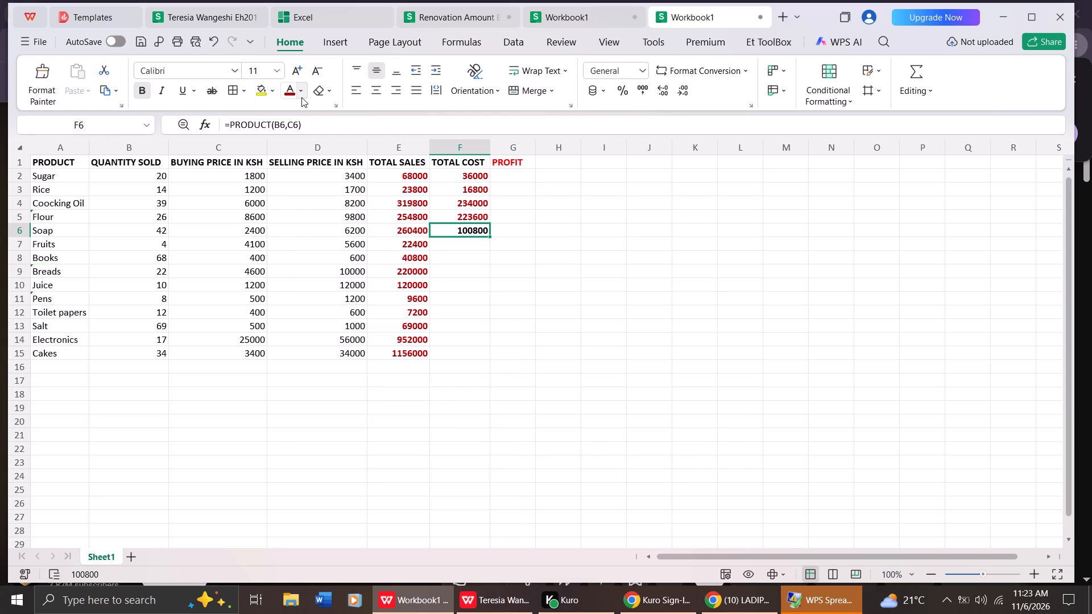
click(301, 97)
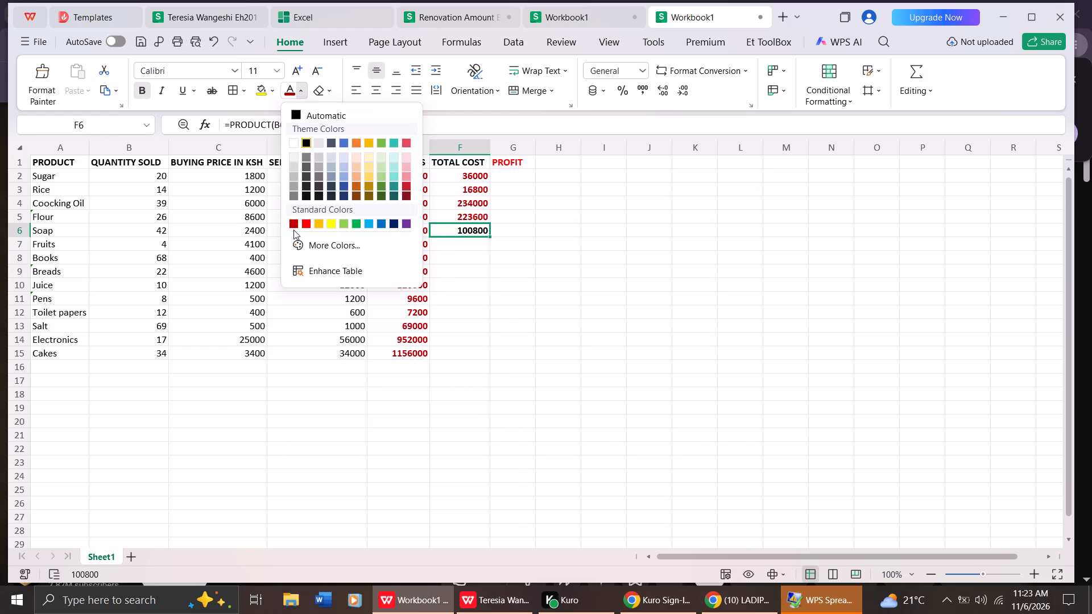
click(293, 225)
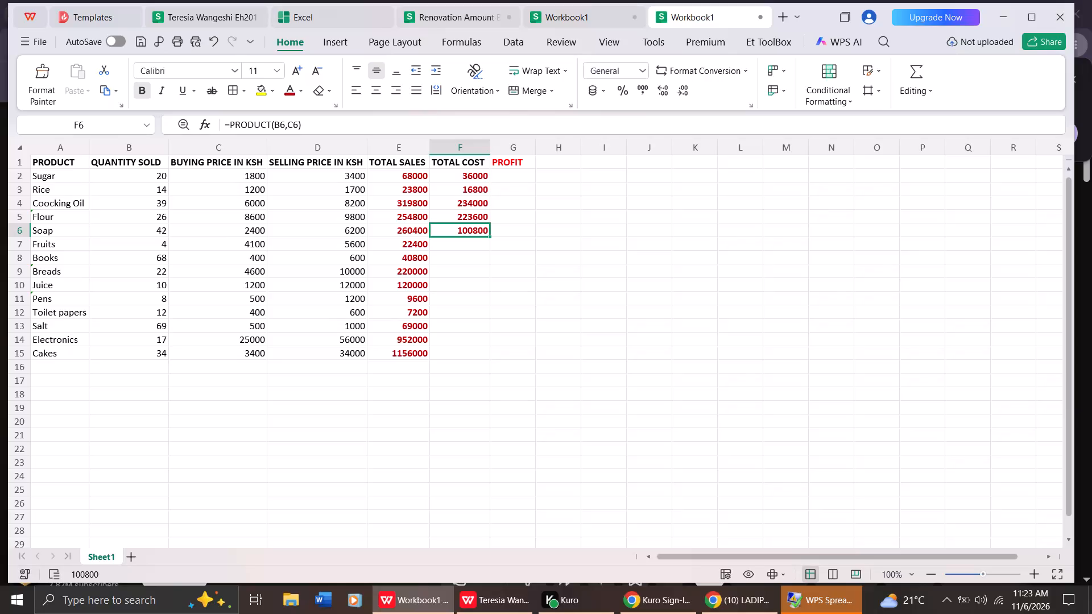
Select the Fruits TOTAL COST cell F7.
click(441, 249)
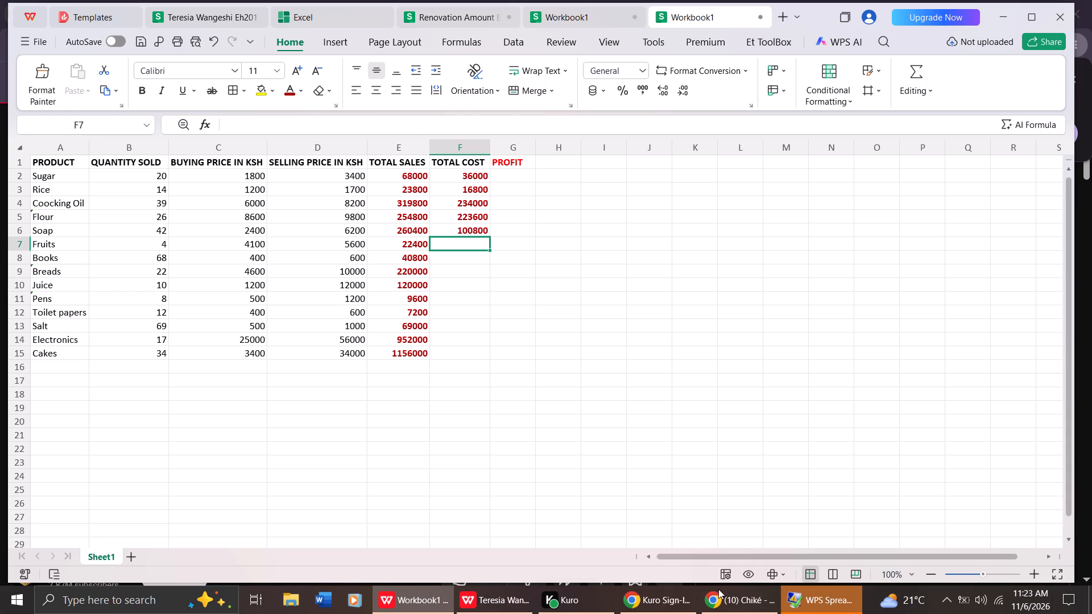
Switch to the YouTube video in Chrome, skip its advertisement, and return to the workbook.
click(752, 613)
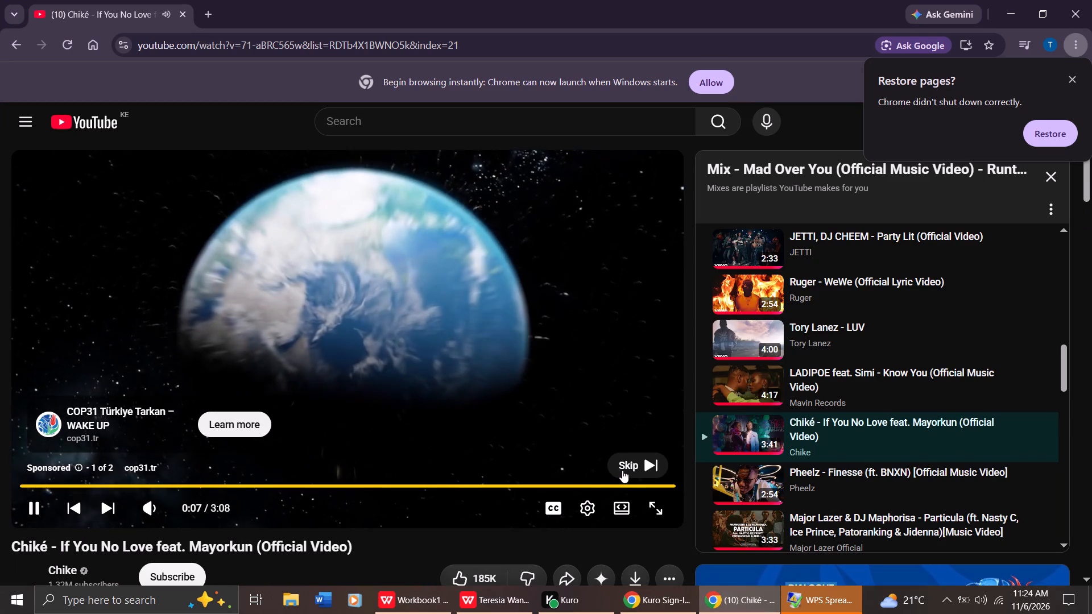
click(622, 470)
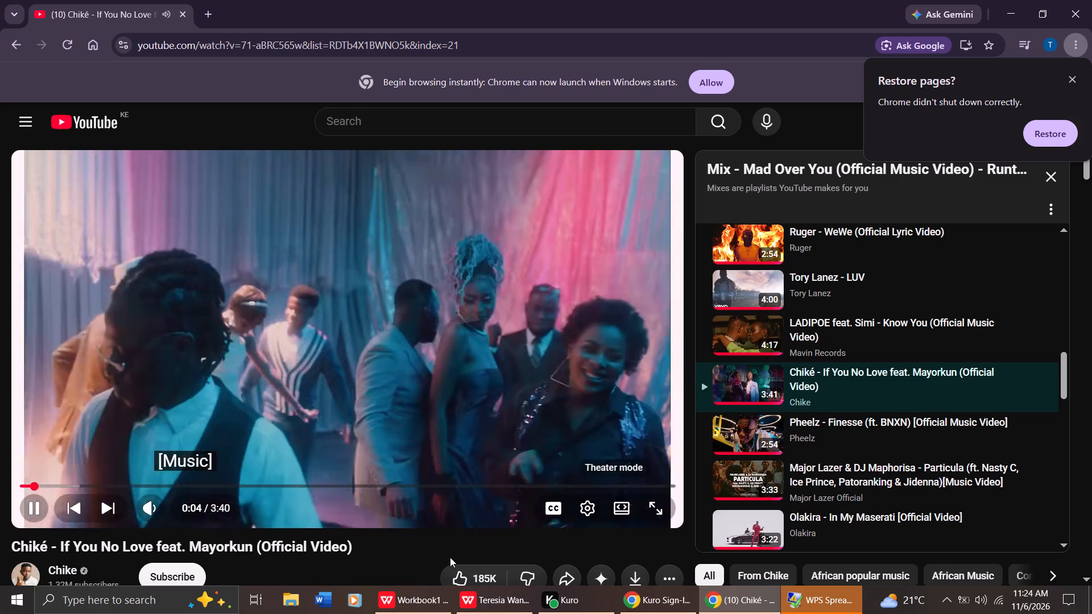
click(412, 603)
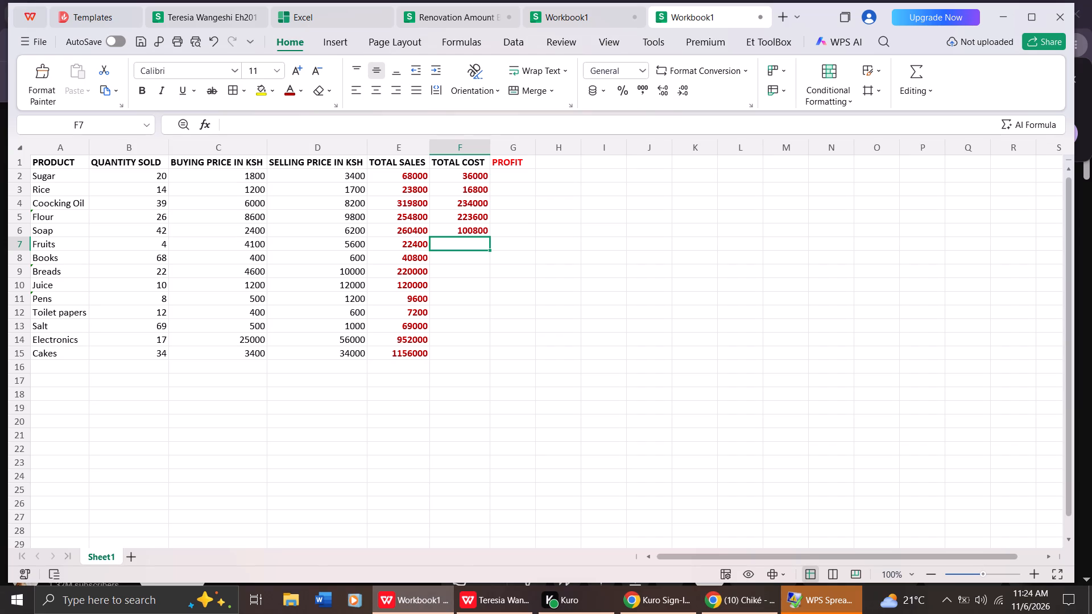
Insert a PRODUCT function with the arguments b7 and c7 in the Fruits TOTAL COST cell F7.
double_click(206, 131)
click(393, 243)
click(393, 243)
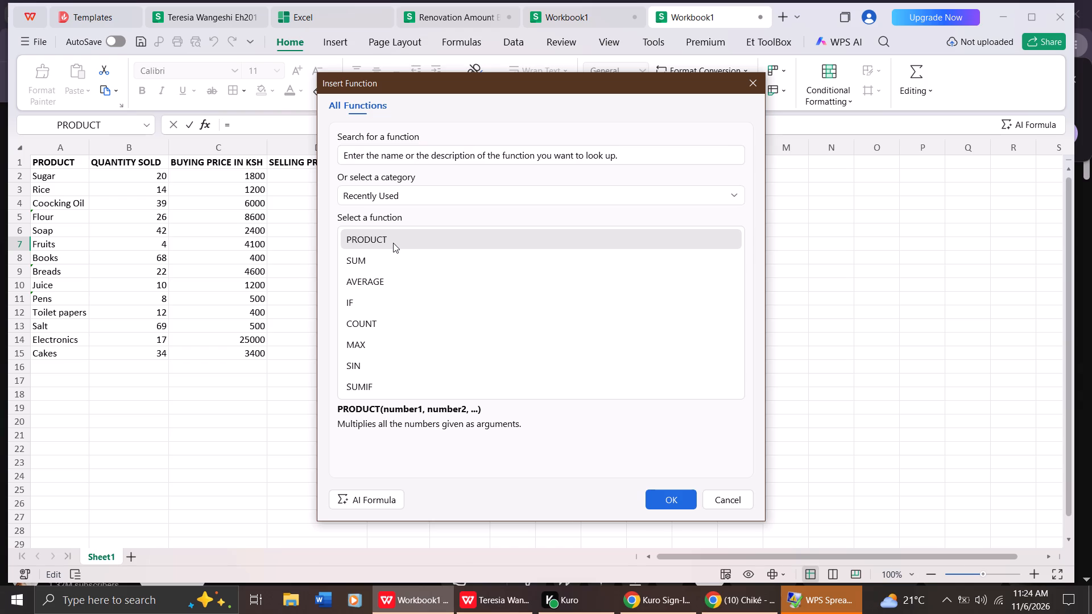
double_click(373, 240)
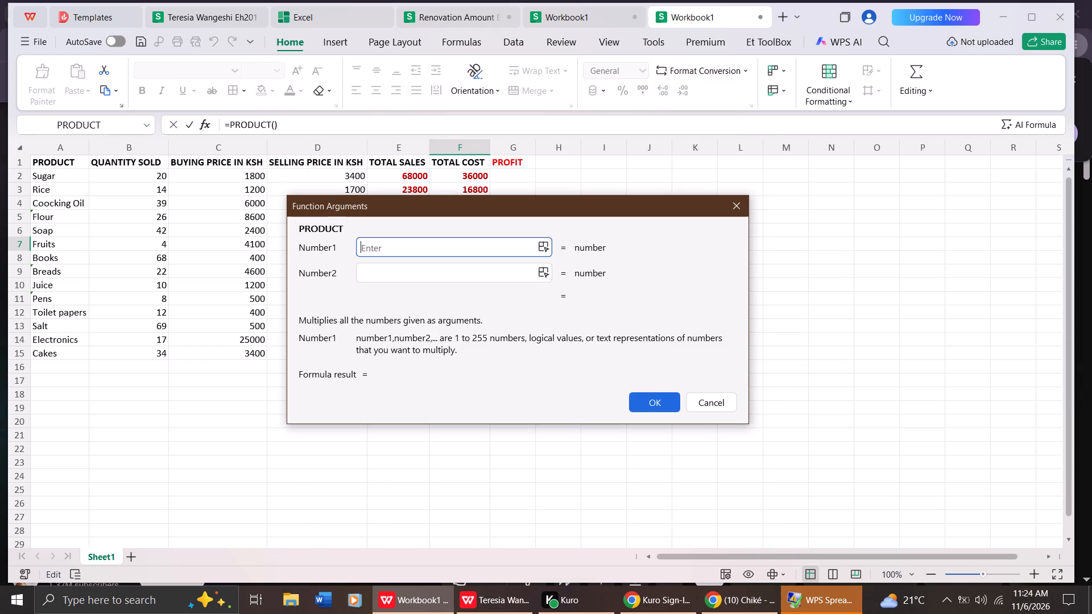
text(b7)
click(379, 268)
text(c7)
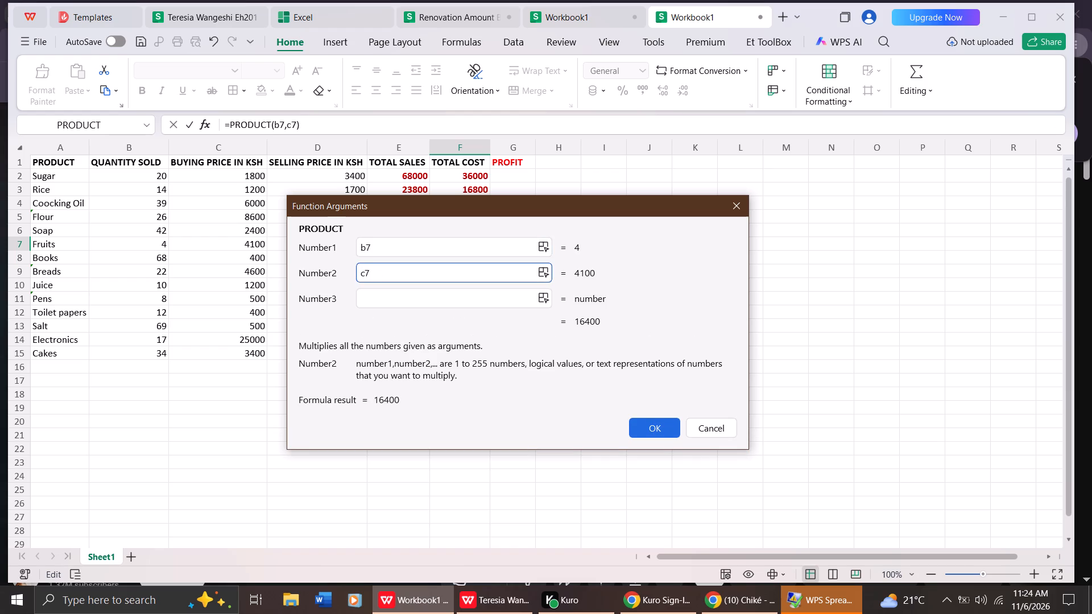
click(648, 422)
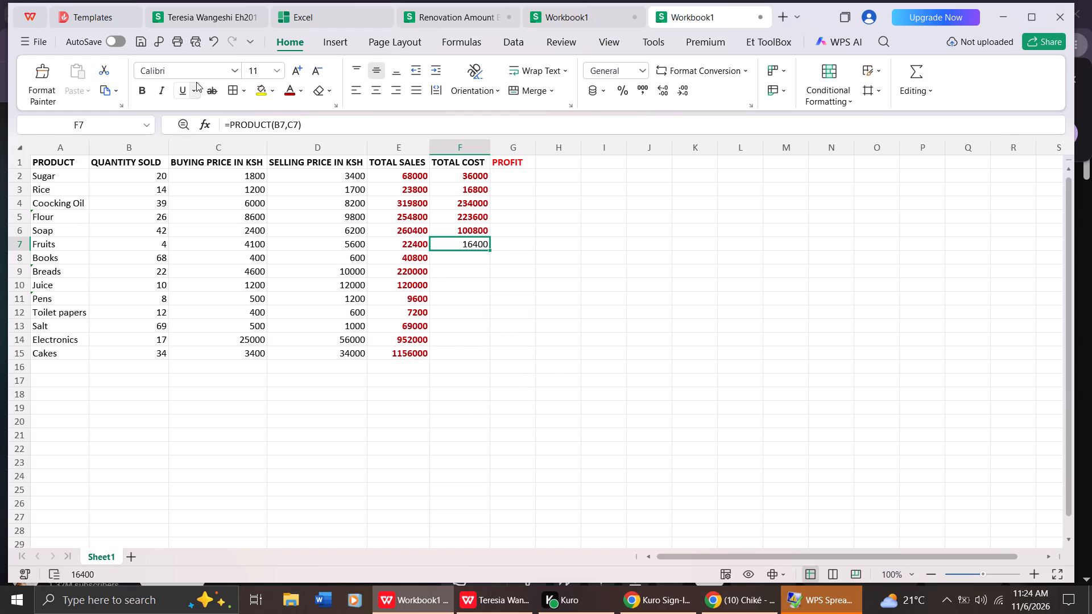
Format the calculated Fruits TOTAL COST value in F7 as bold with a dark red font colour.
click(142, 86)
click(301, 93)
click(295, 223)
Insert a PRODUCT function with the arguments b8 and c8 in the Books TOTAL COST cell F8.
click(448, 258)
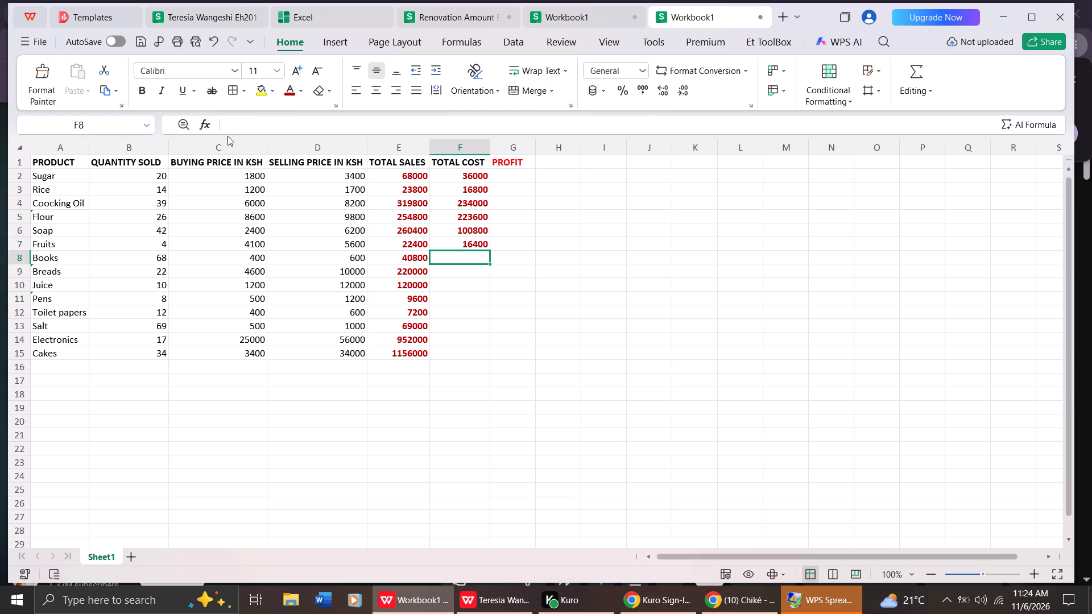
double_click(209, 120)
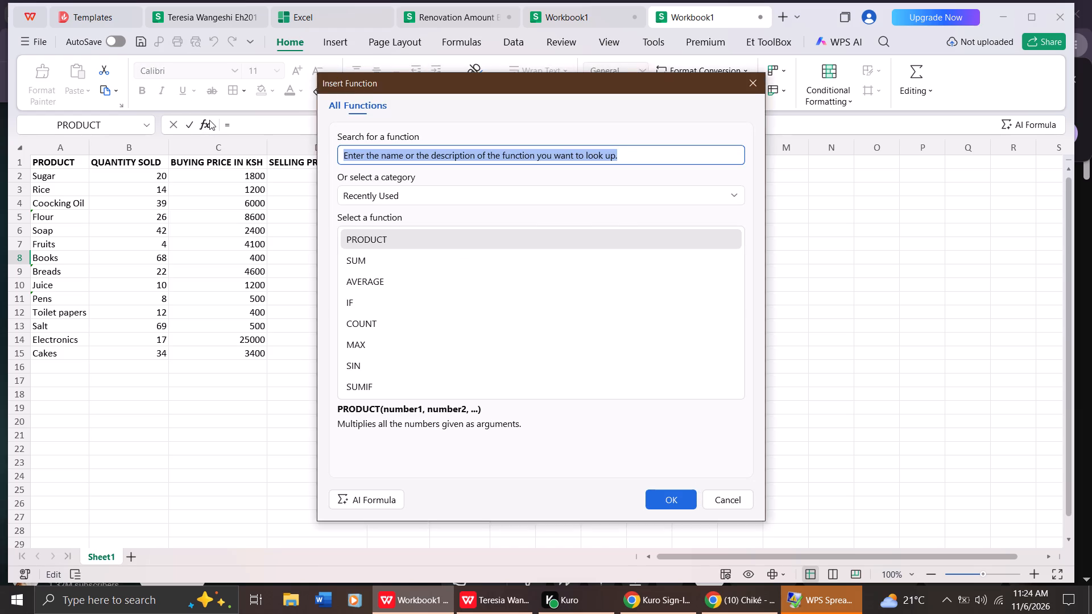
double_click(403, 242)
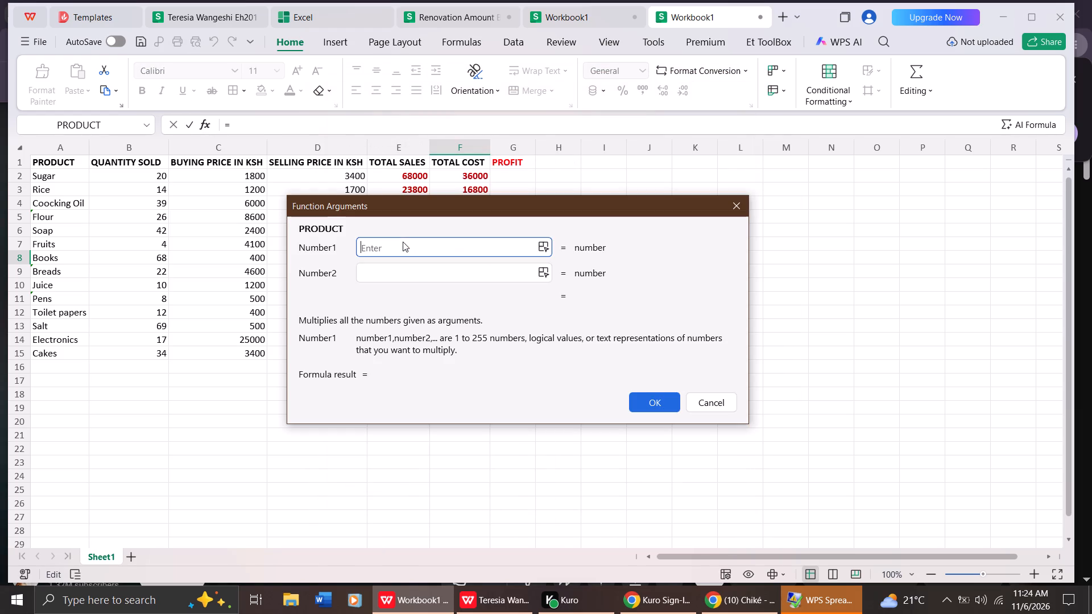
key(b)
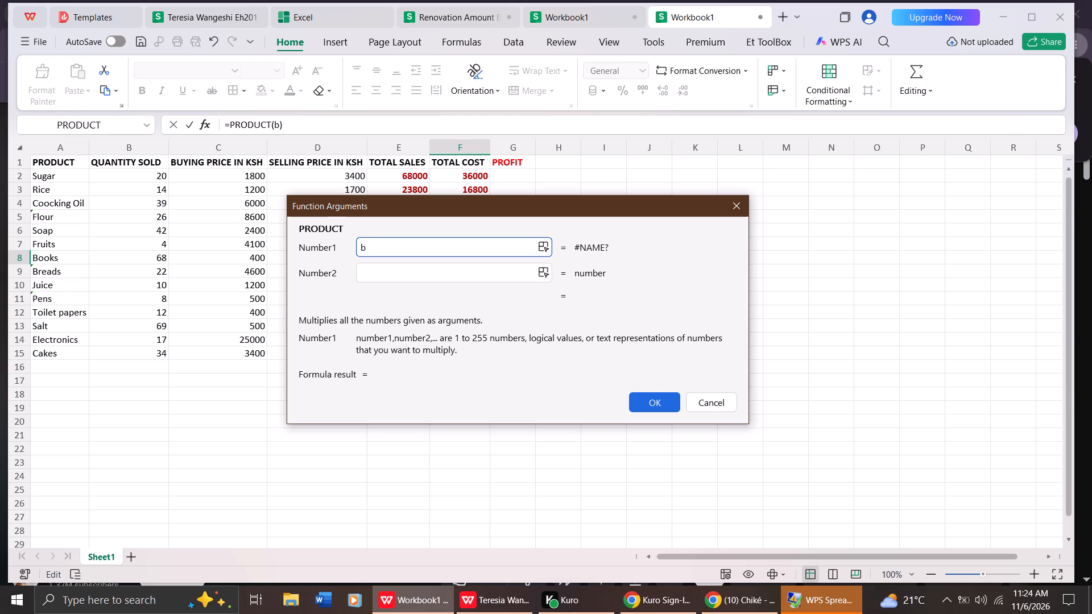
key(8)
click(399, 269)
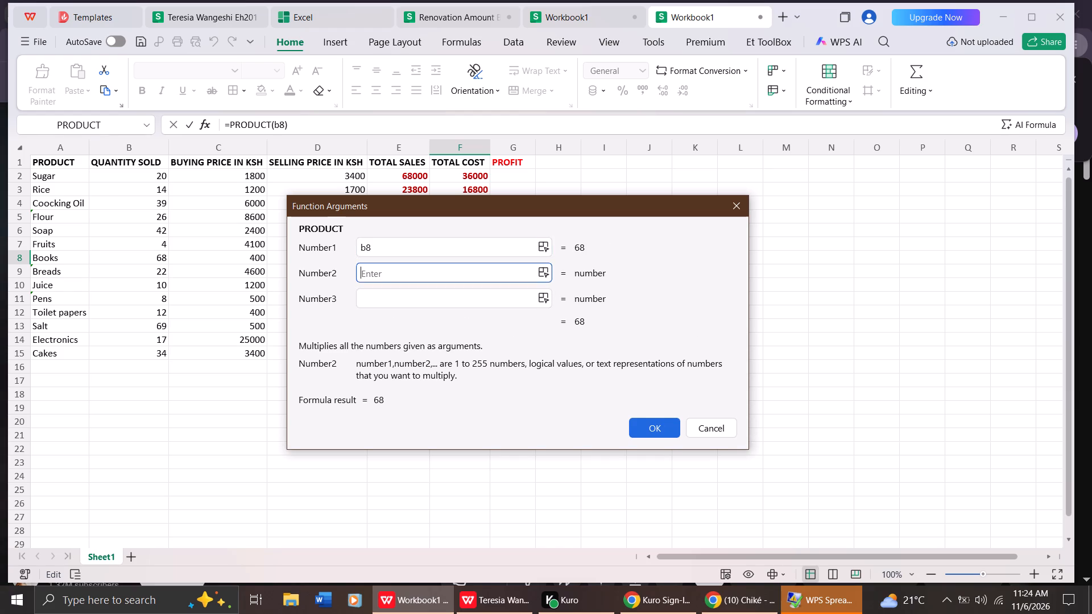
key(c)
key(8)
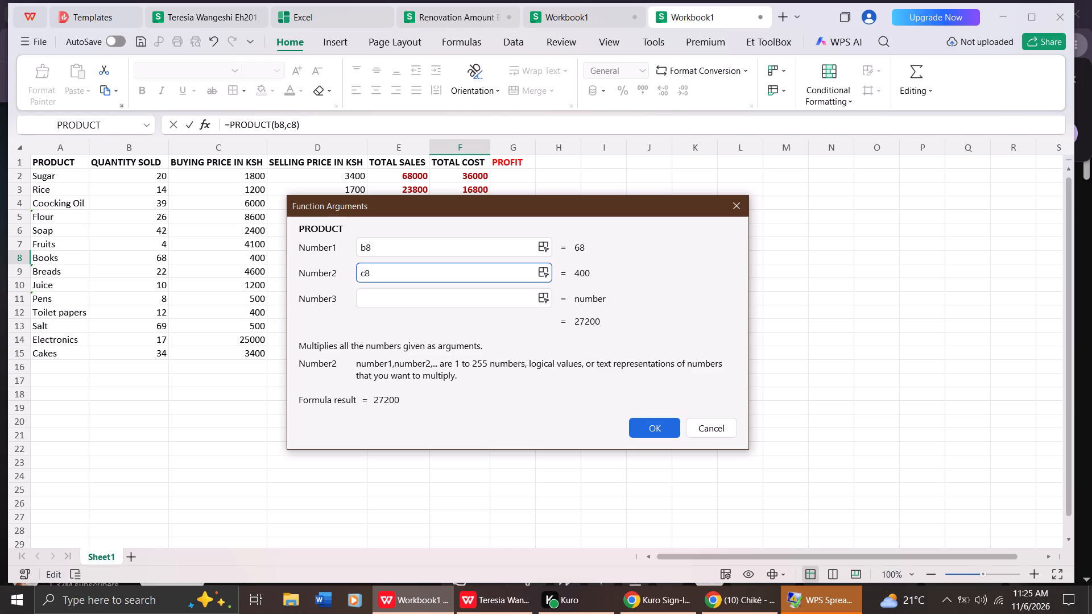
click(647, 426)
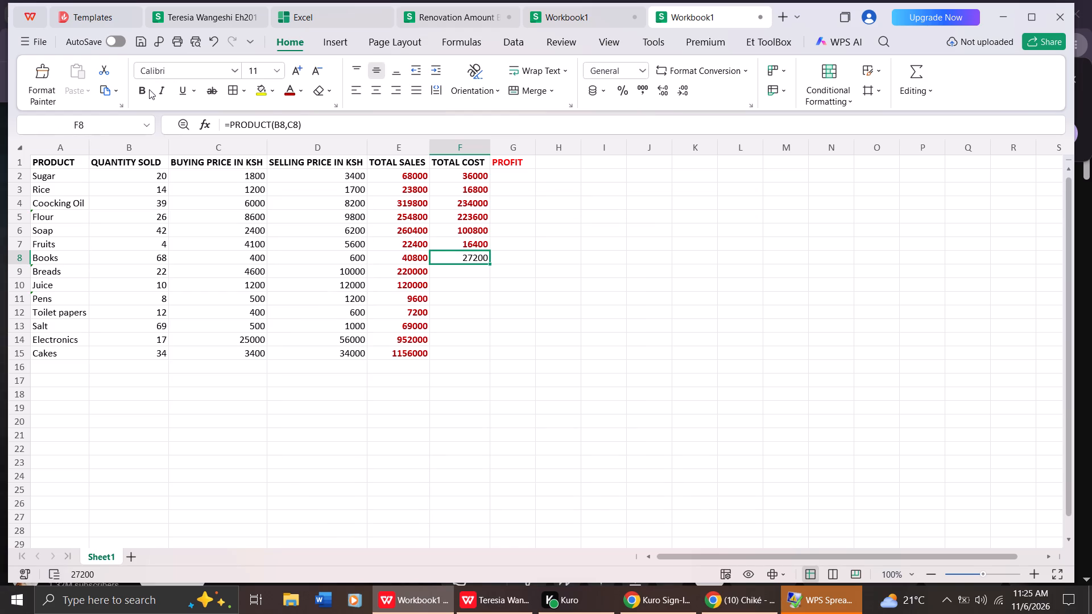
Format the calculated Books TOTAL COST value in F8 as bold with a dark red font colour.
click(147, 89)
click(301, 94)
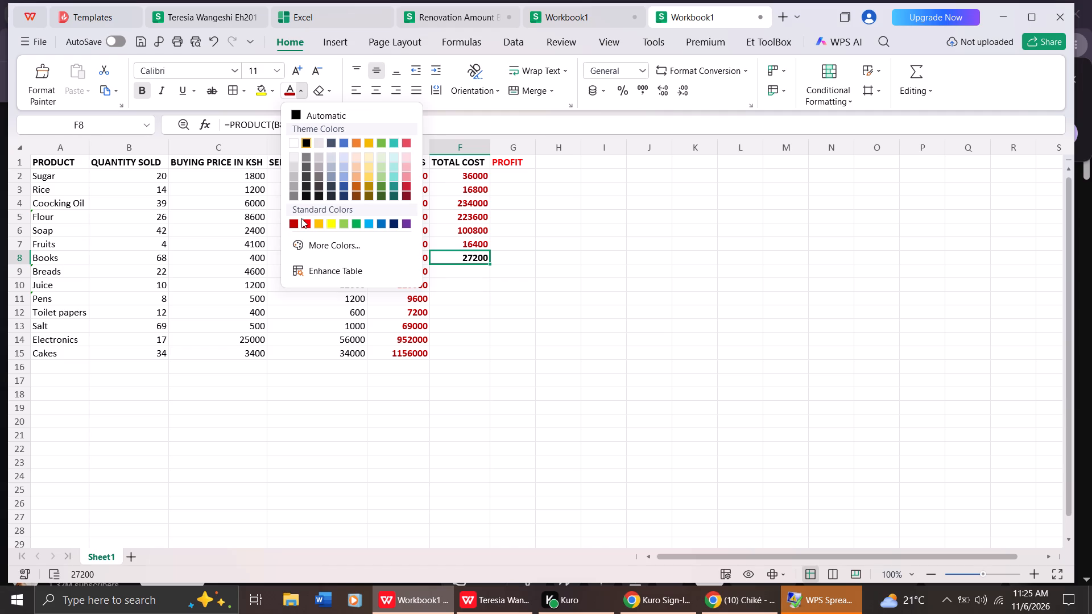
click(295, 222)
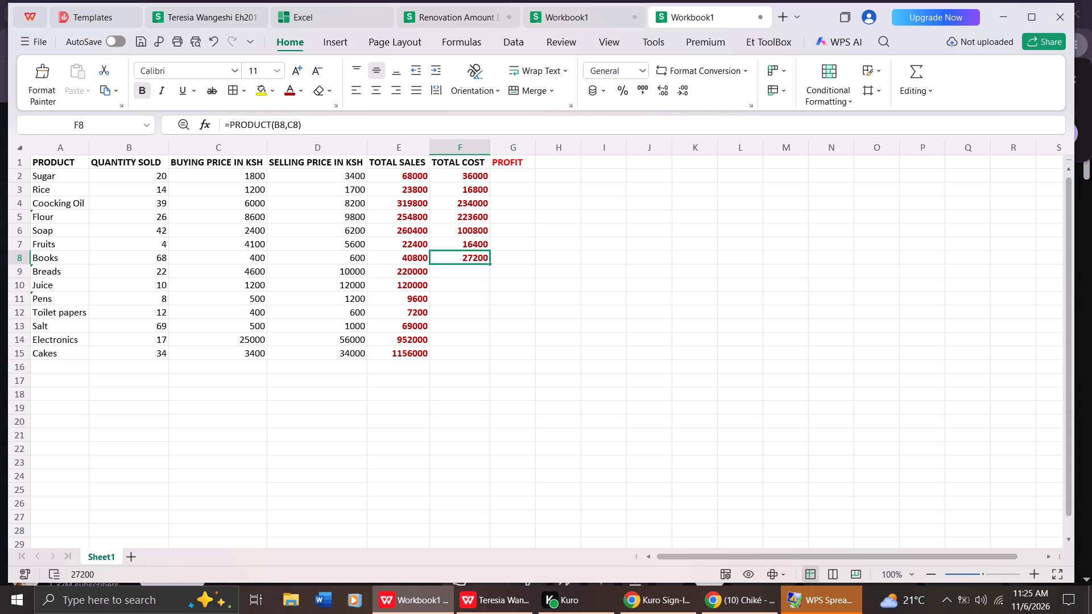
Make the Breads TOTAL COST cell F9 bold and insert a PRODUCT function there with the arguments b9 and c9.
click(457, 273)
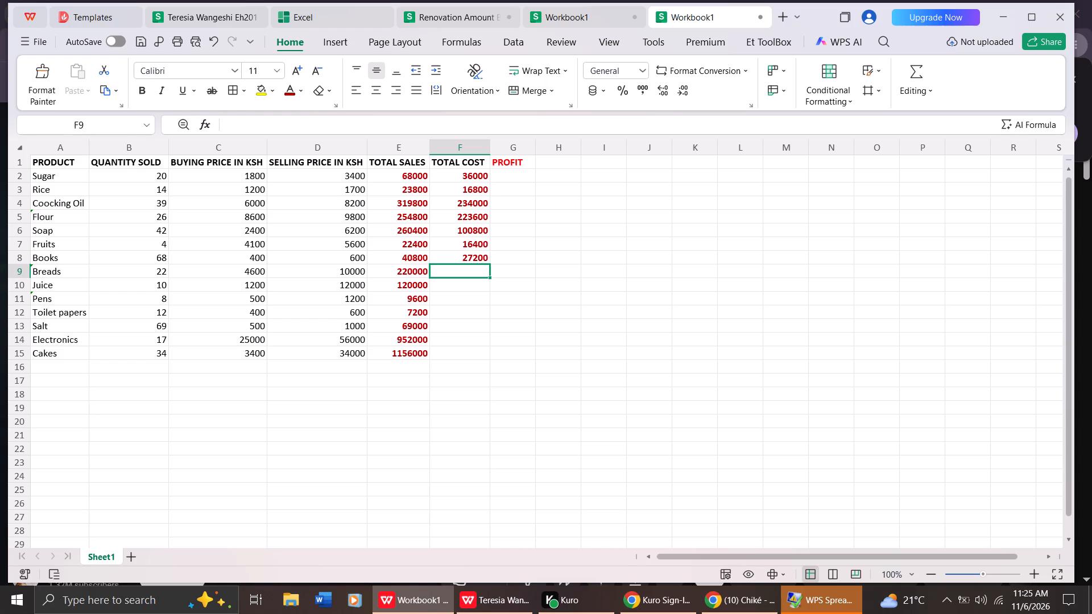
click(140, 88)
click(195, 121)
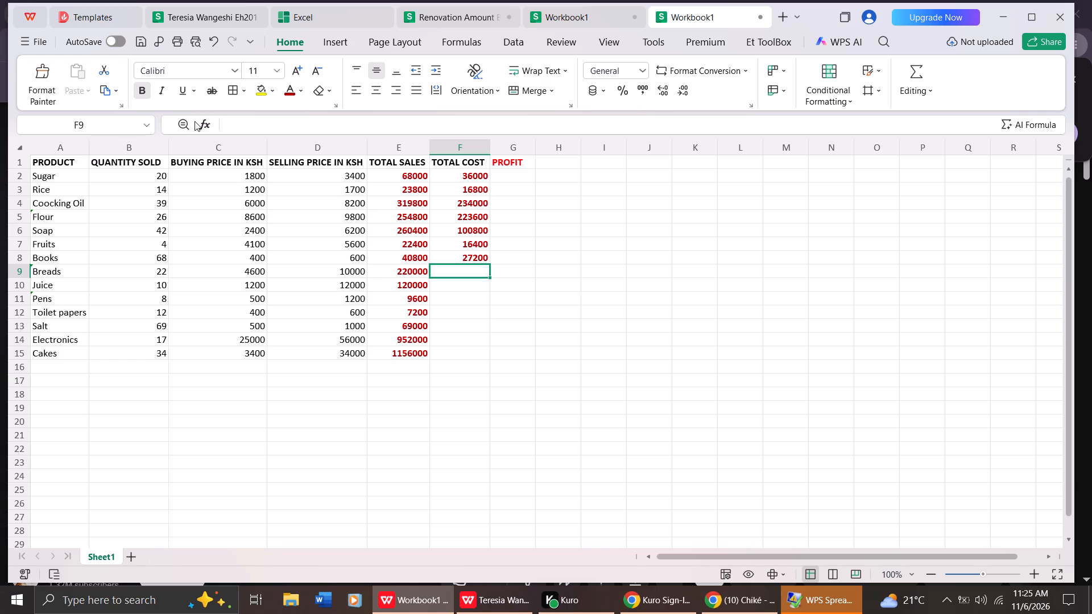
click(199, 123)
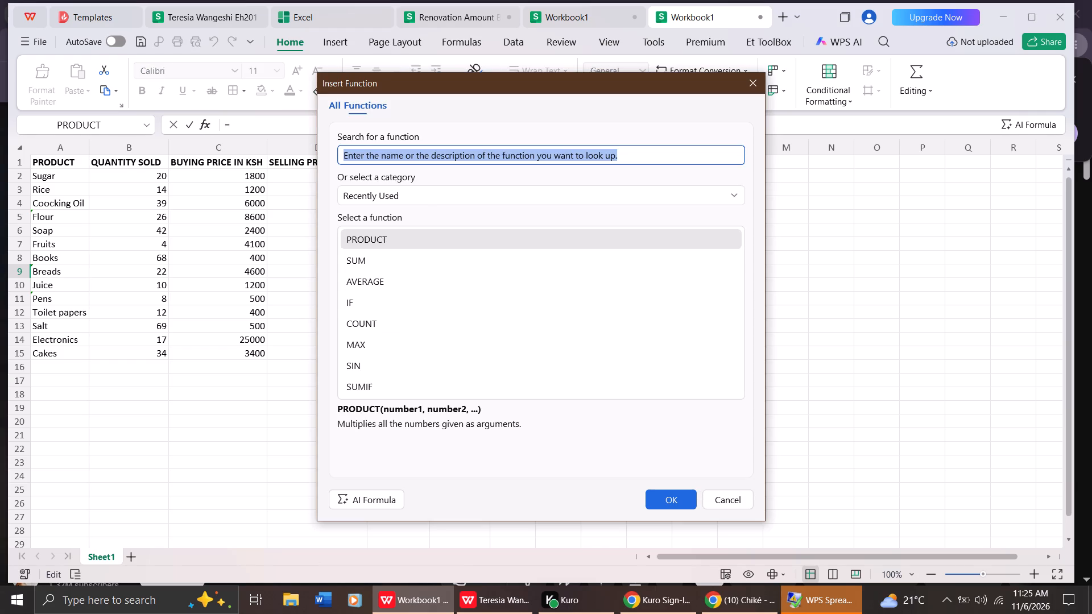
click(411, 234)
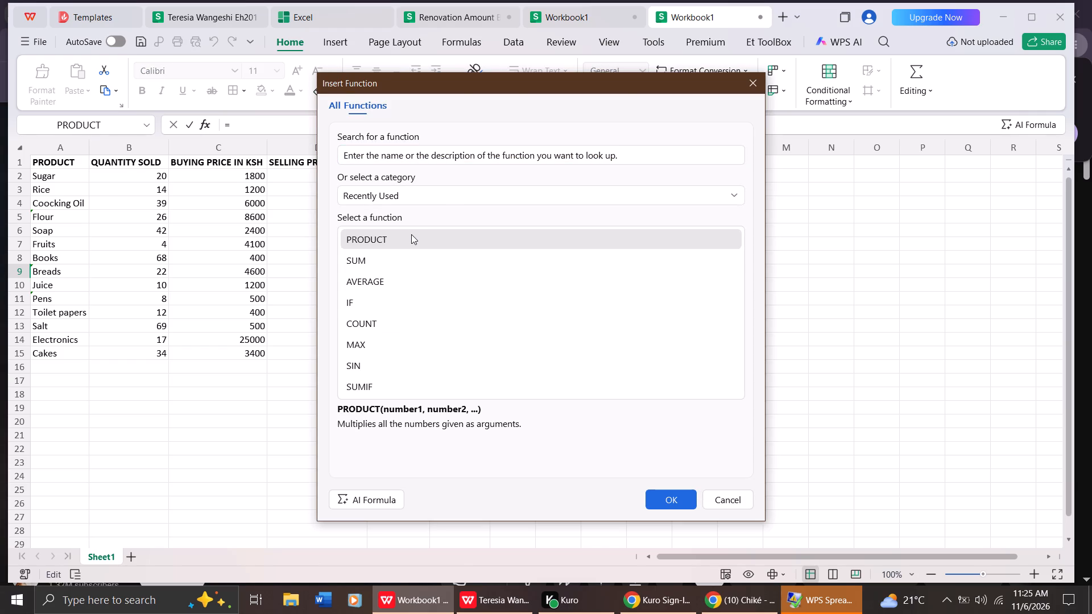
double_click(411, 234)
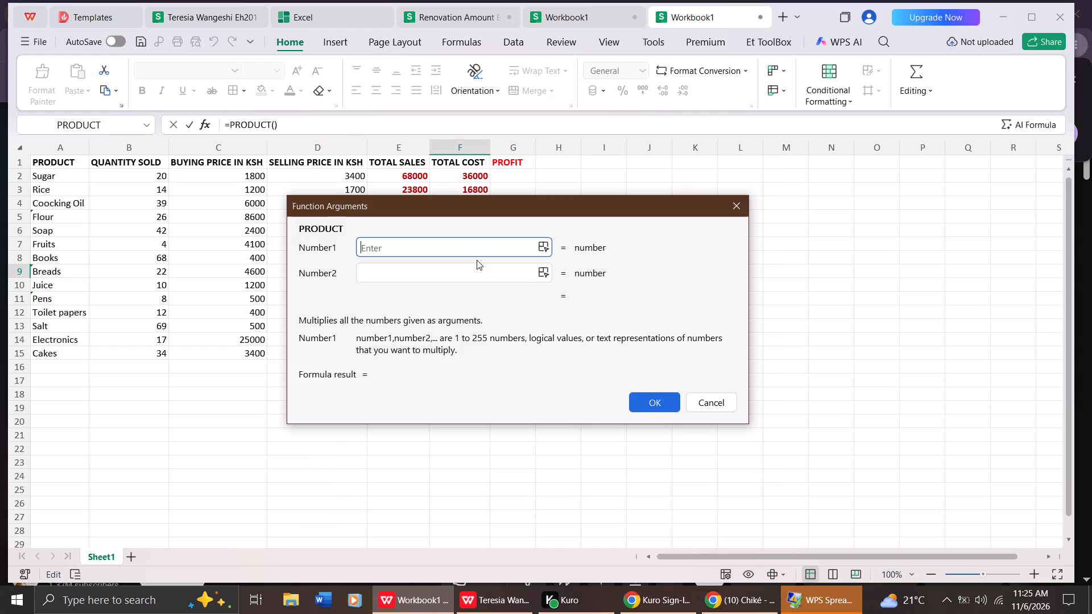
click(464, 241)
key(b)
key(9)
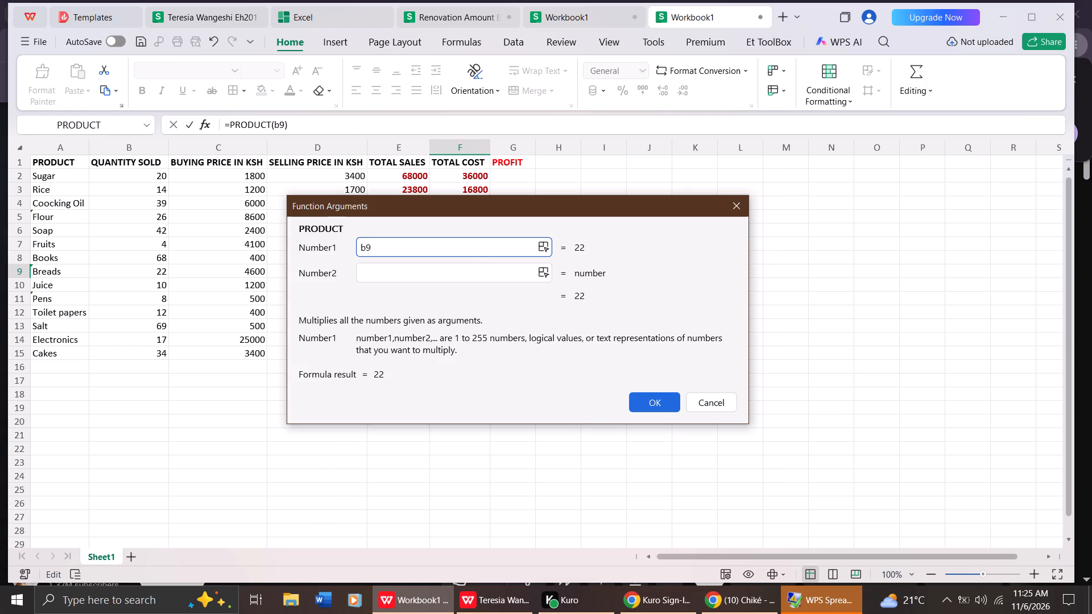
click(459, 274)
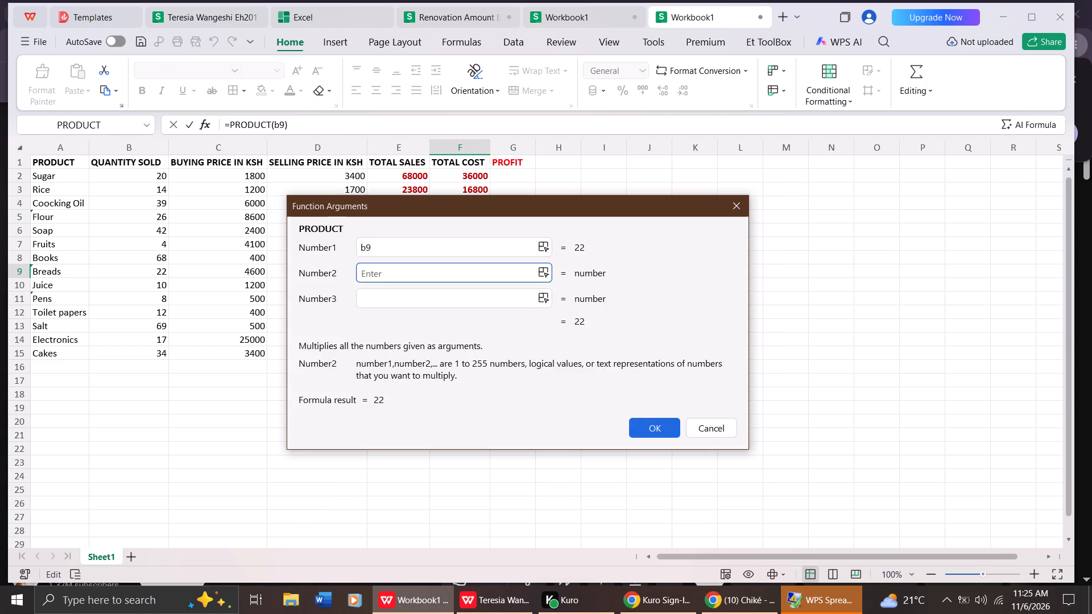
key(c)
key(9)
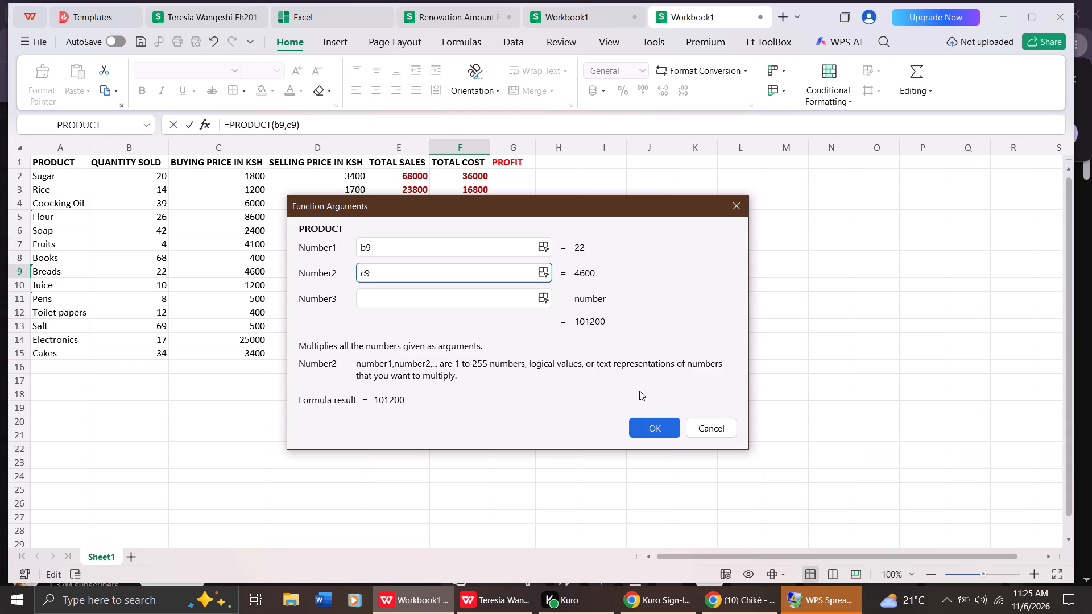
click(655, 429)
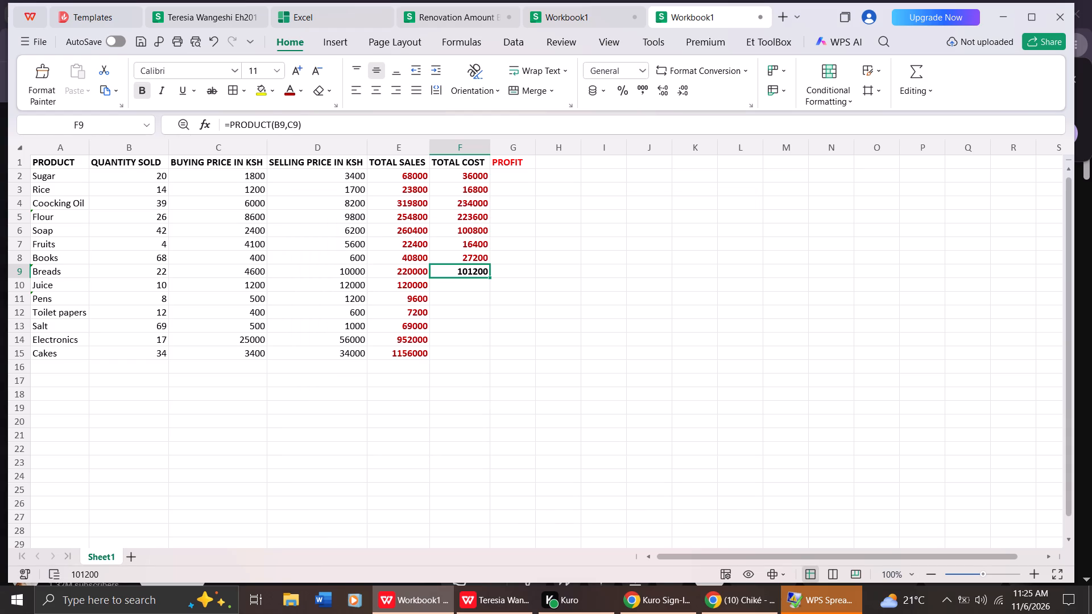
Apply the dark red font colour to the Breads TOTAL COST value in F9.
click(303, 94)
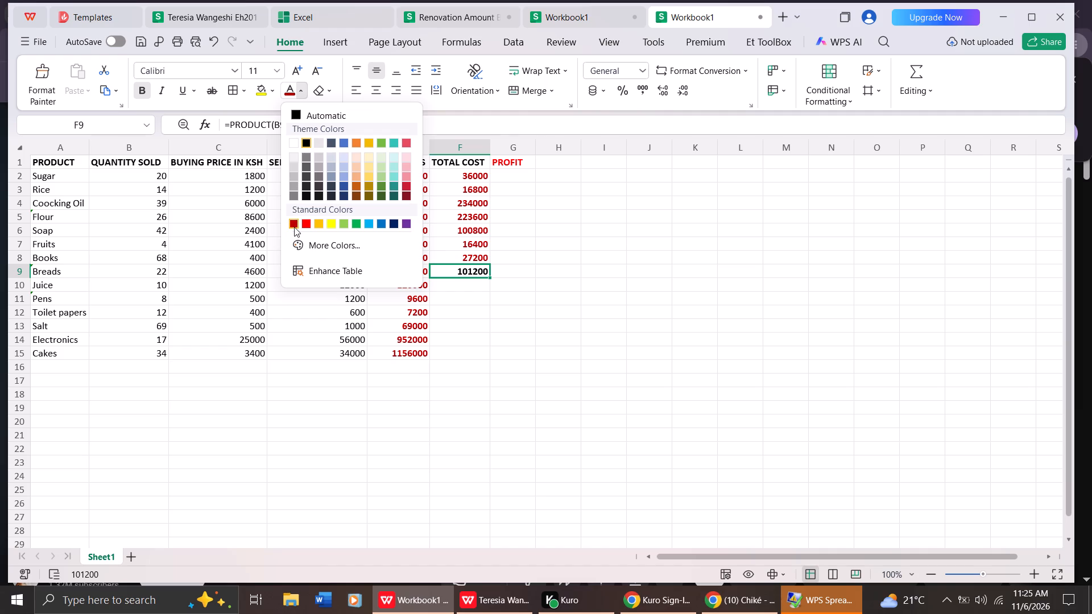
click(294, 227)
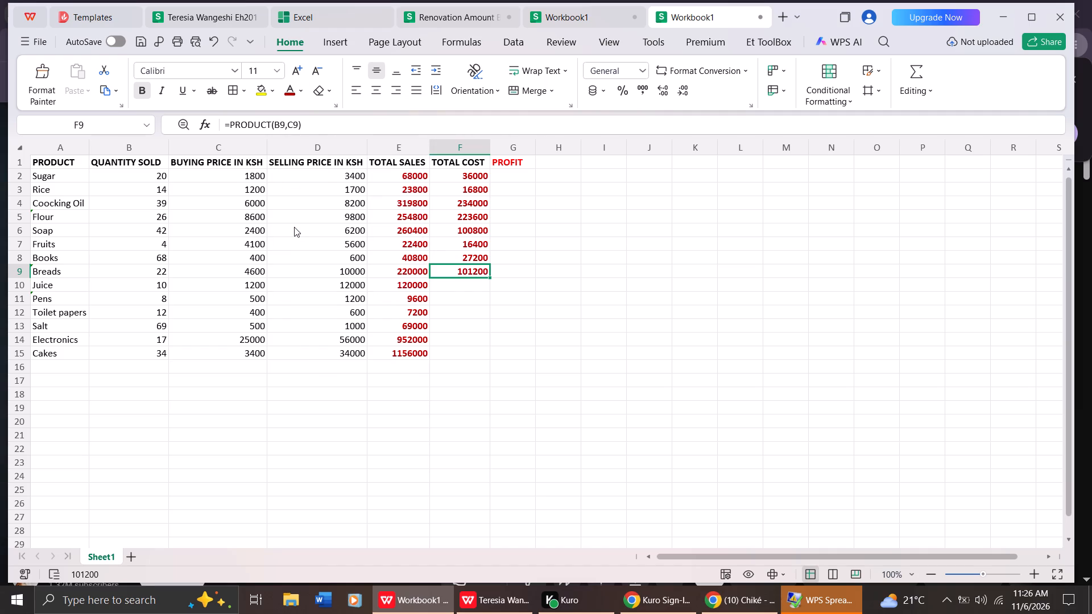
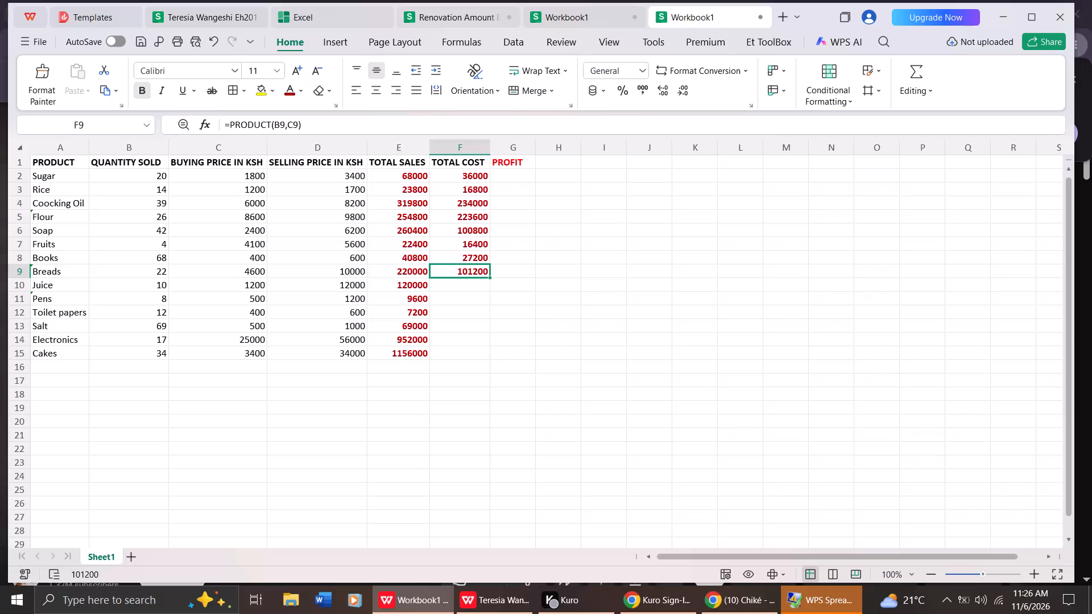
Insert a PRODUCT function with the arguments b10 and c10 in the Juice TOTAL COST cell F10.
click(435, 289)
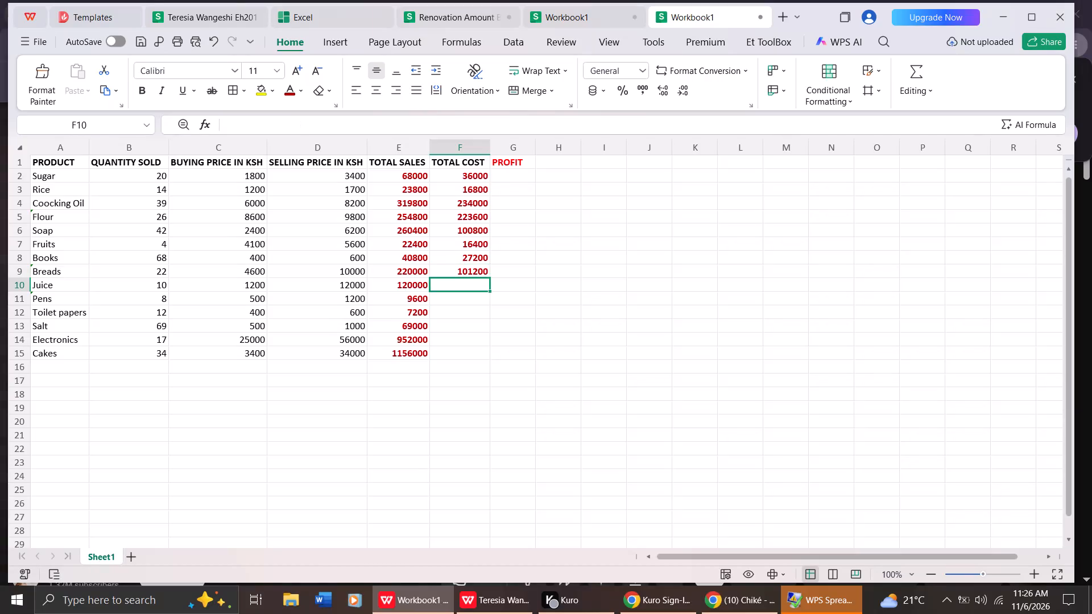
click(204, 131)
click(204, 131)
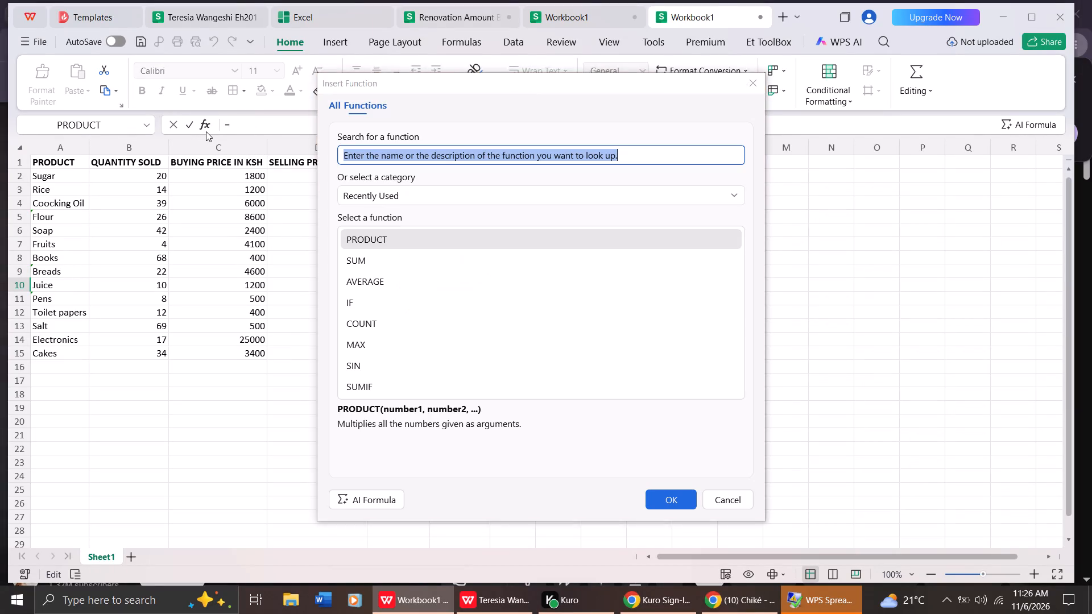
double_click(390, 243)
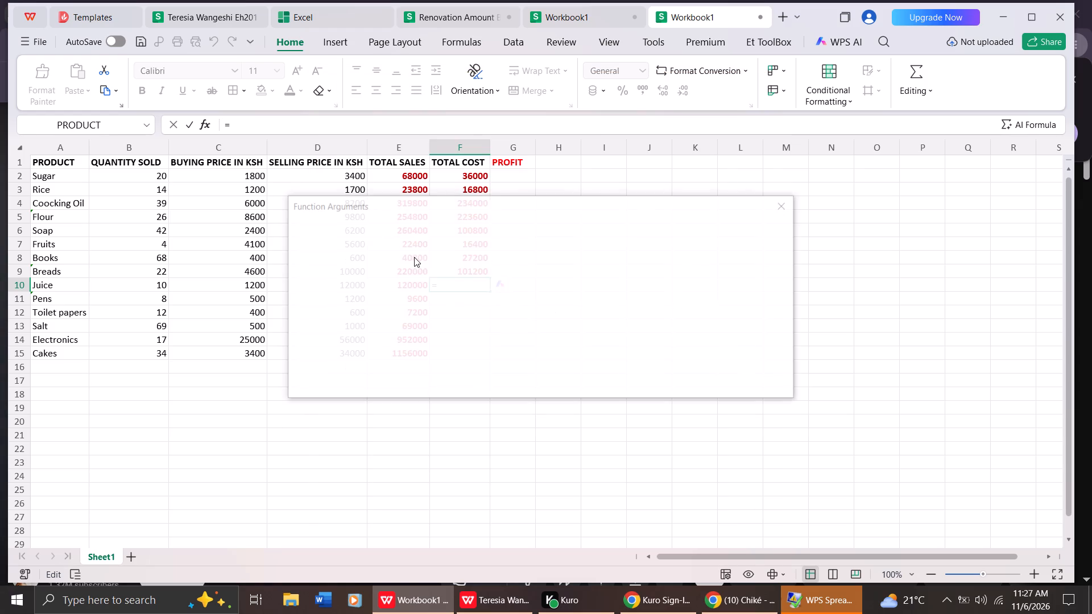
click(439, 247)
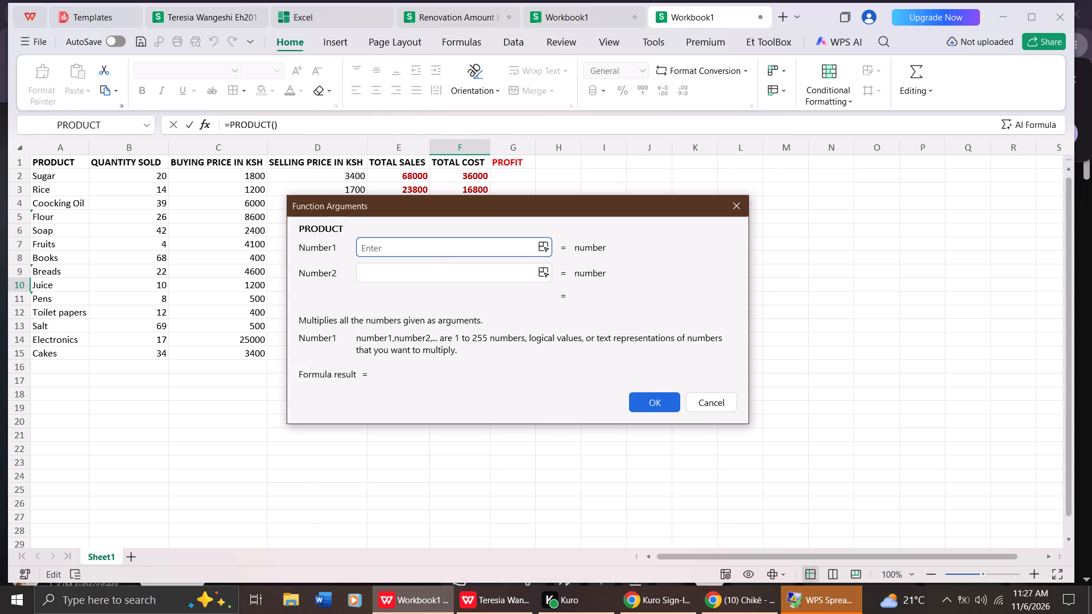
key(b)
key(1)
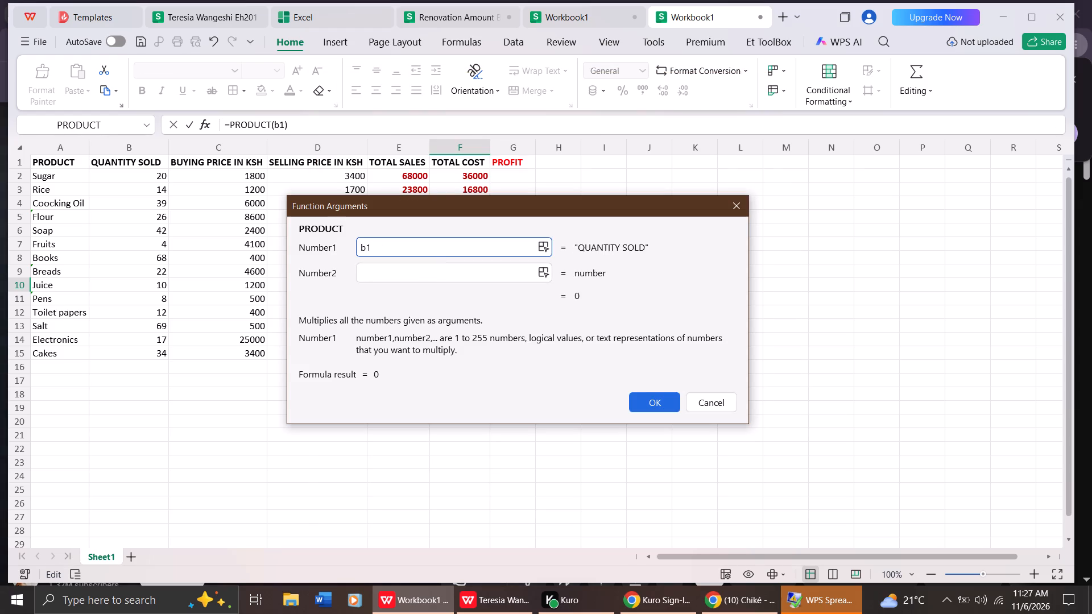
key(0)
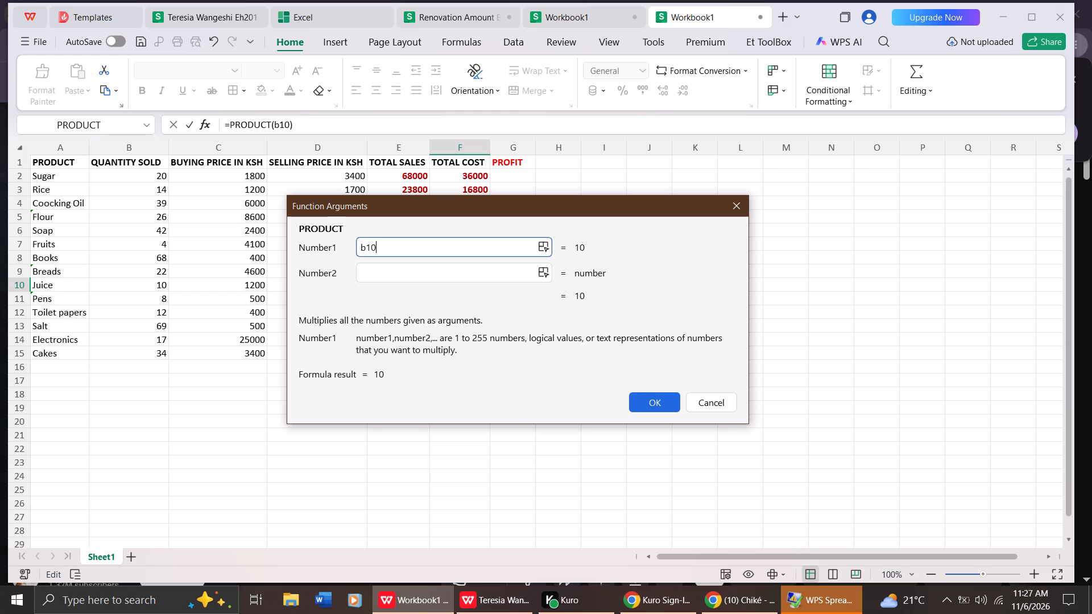
click(416, 268)
text(c1)
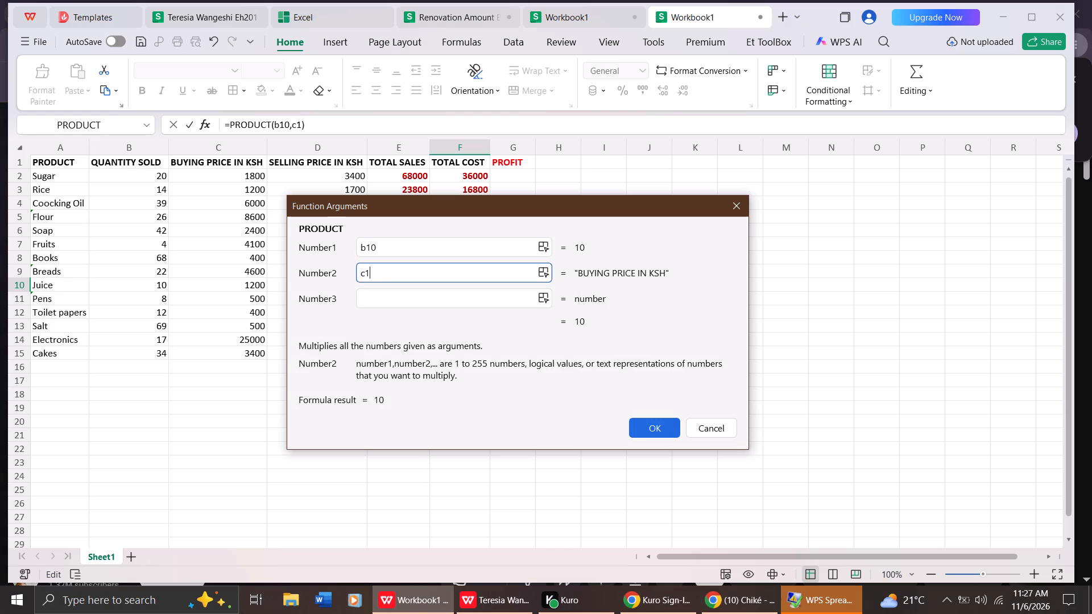
key(0)
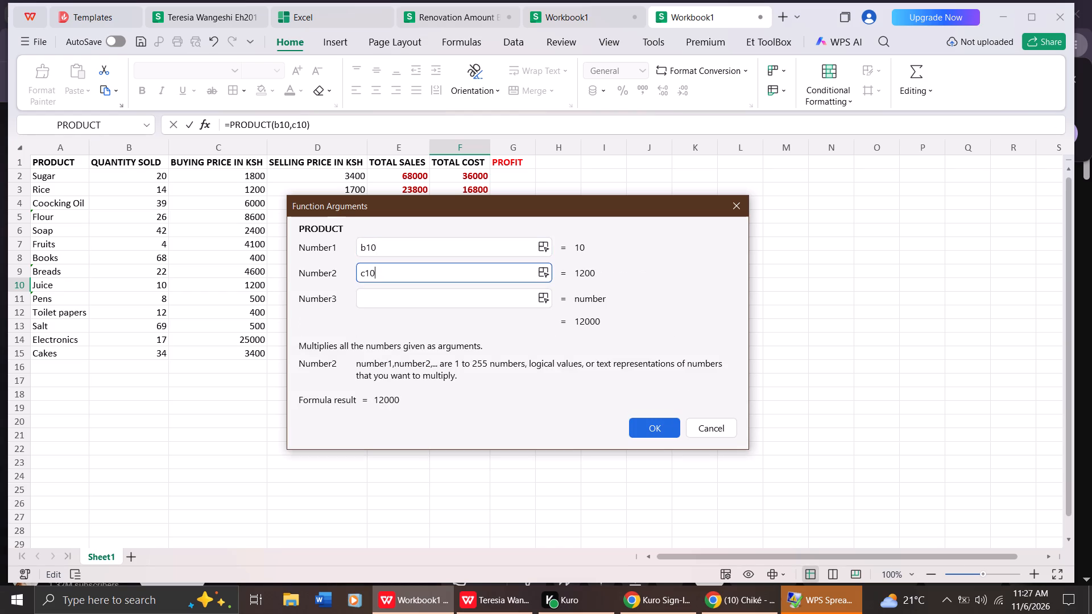
click(632, 422)
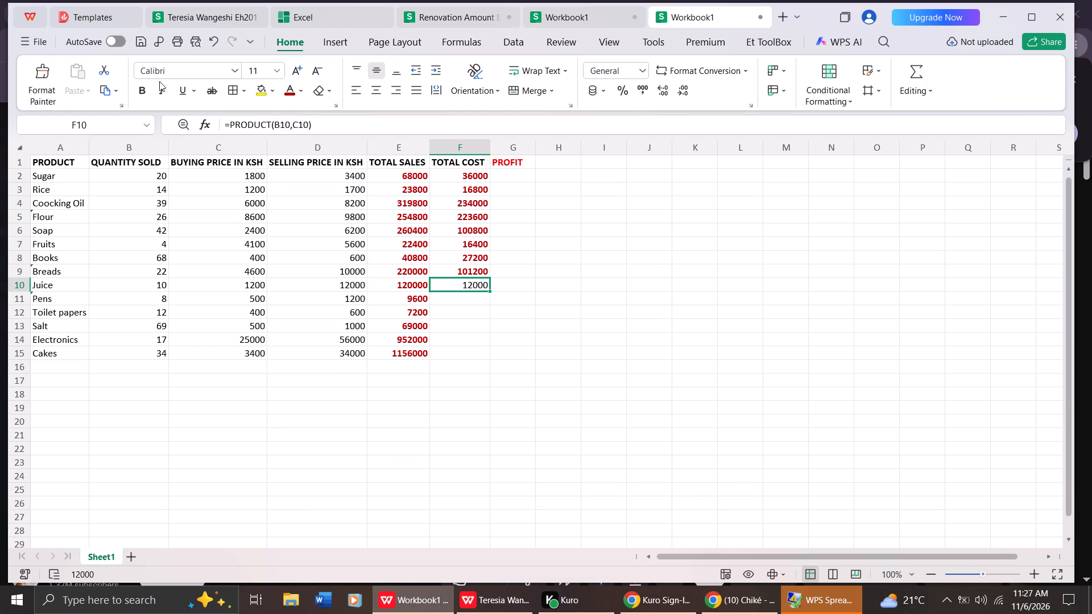
Format the calculated Juice TOTAL COST value in F10 as bold with a dark red font colour.
click(146, 84)
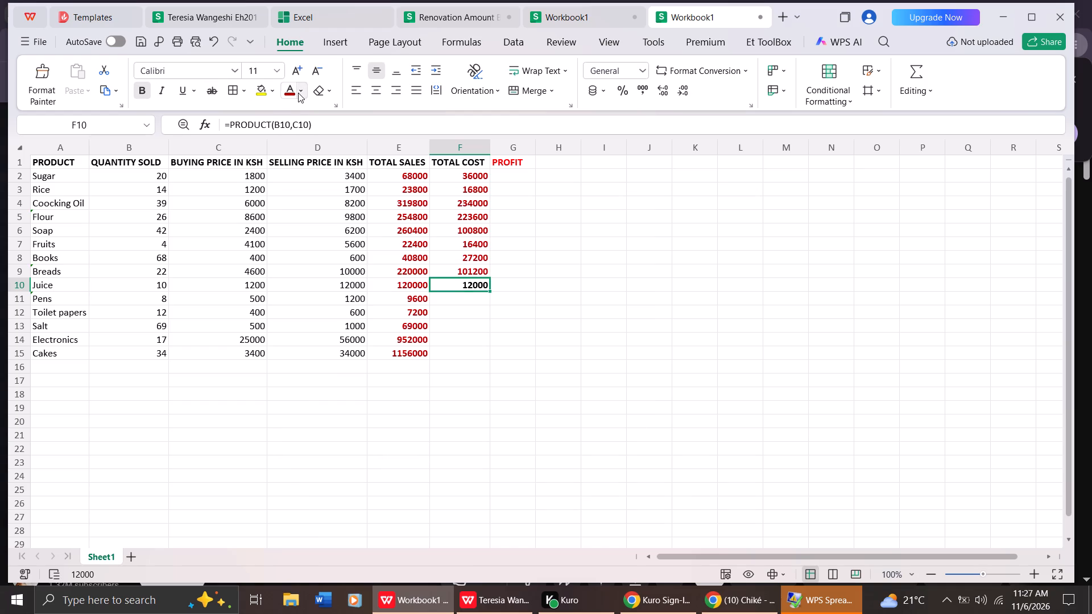
click(298, 93)
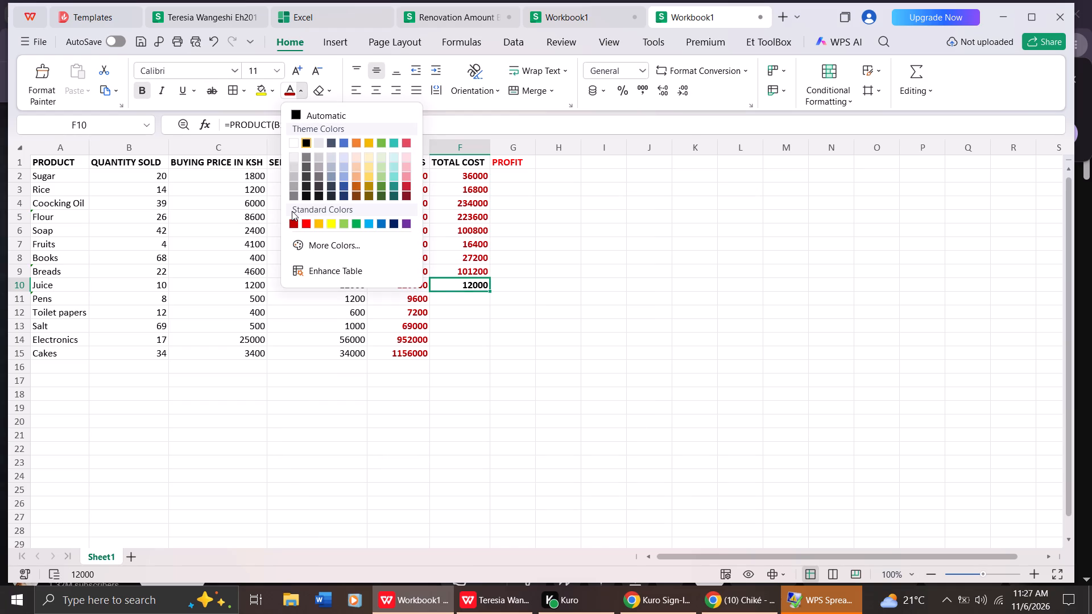
click(295, 218)
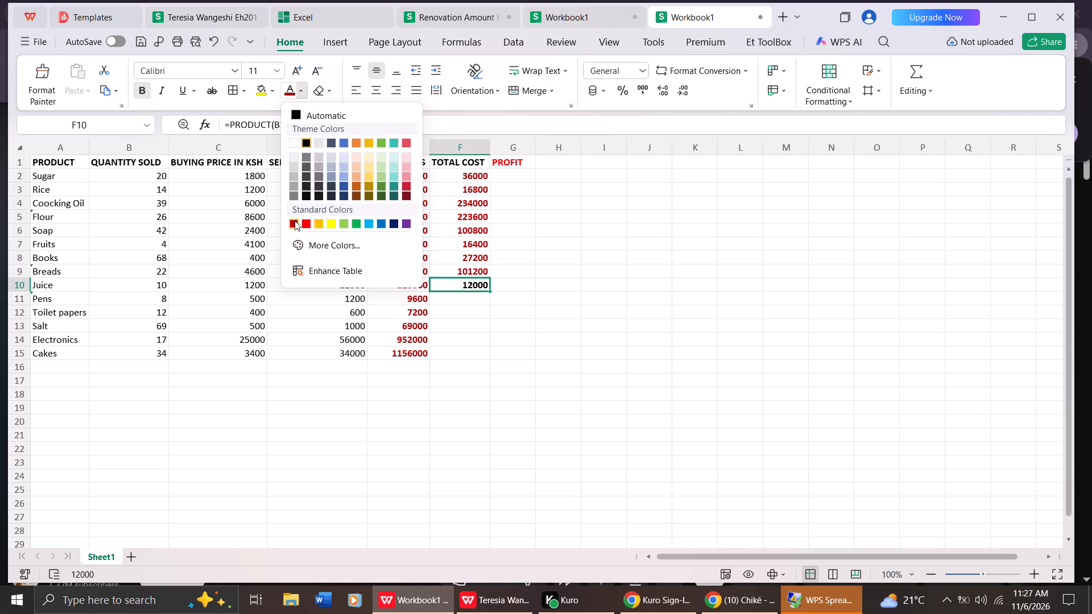
click(293, 223)
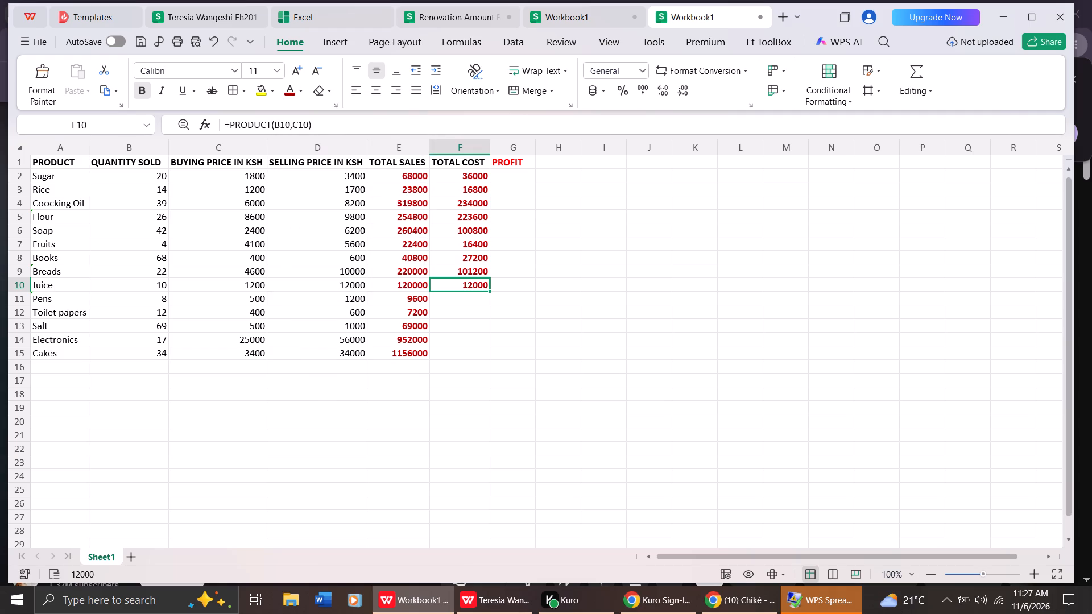
Insert a PRODUCT function with the arguments b11 and c11 in the Pens TOTAL COST cell F11.
click(451, 299)
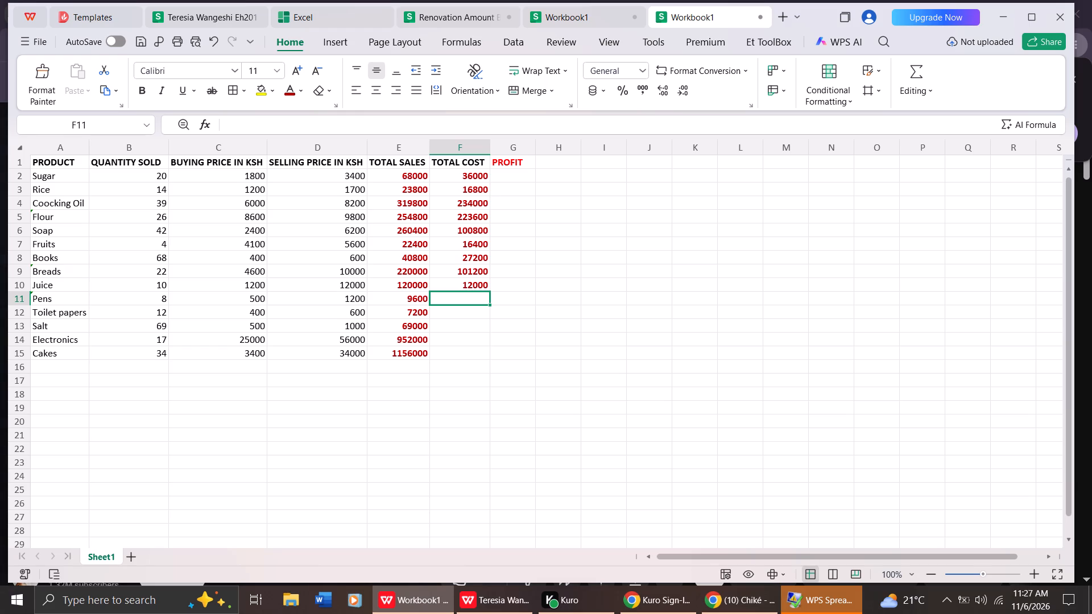
triple_click(207, 125)
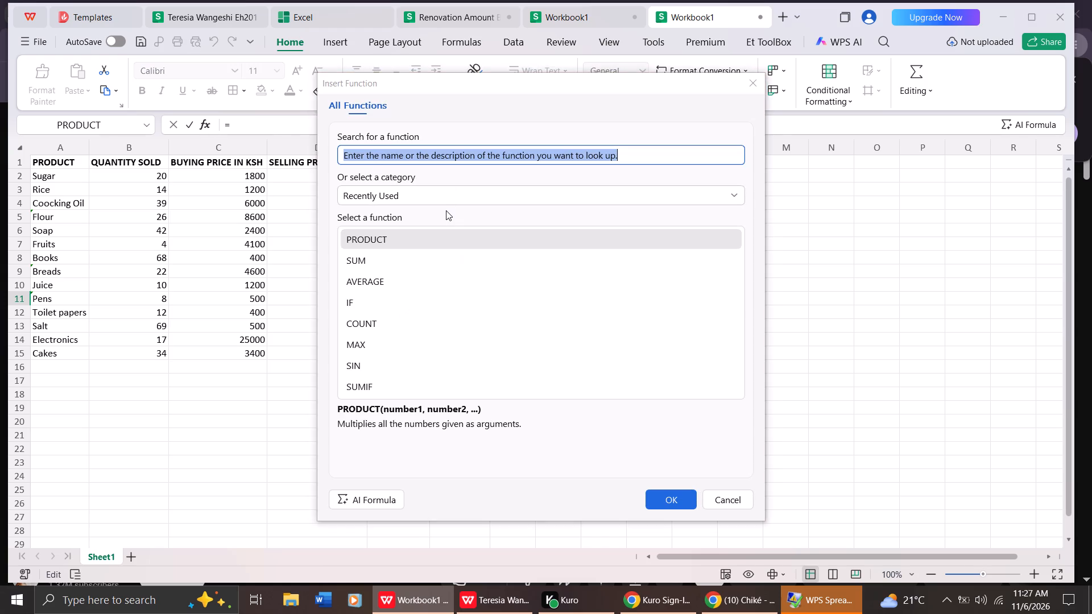
triple_click(440, 238)
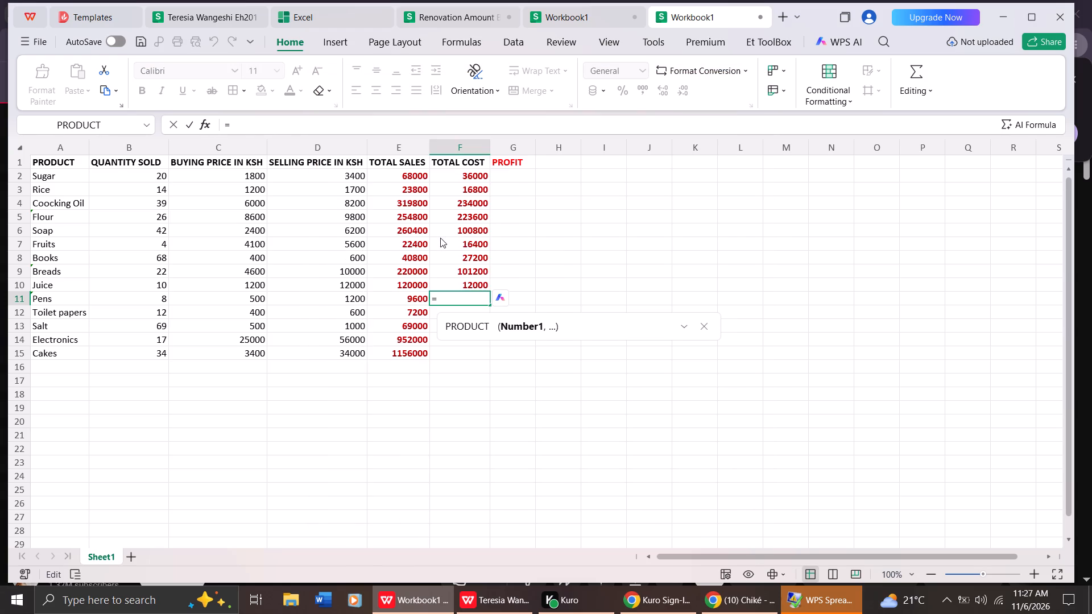
click(440, 238)
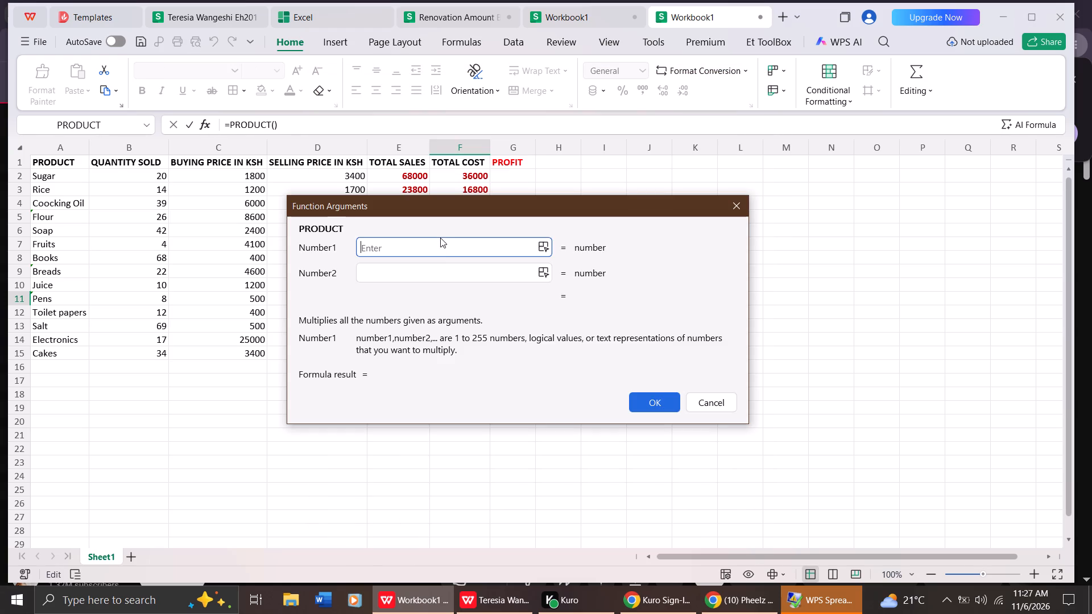
key(b)
text(11)
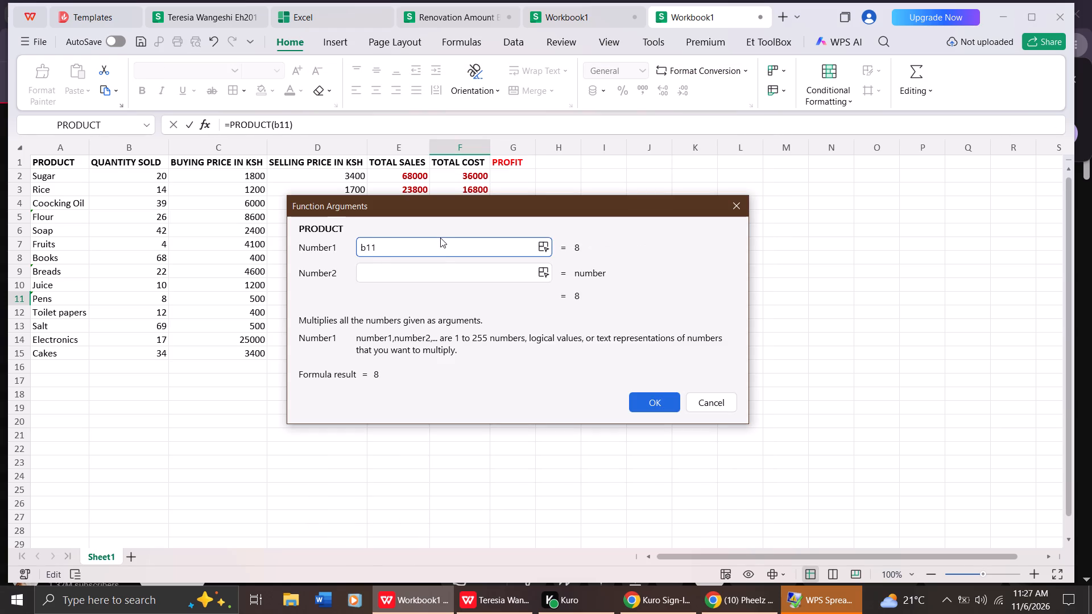
click(440, 273)
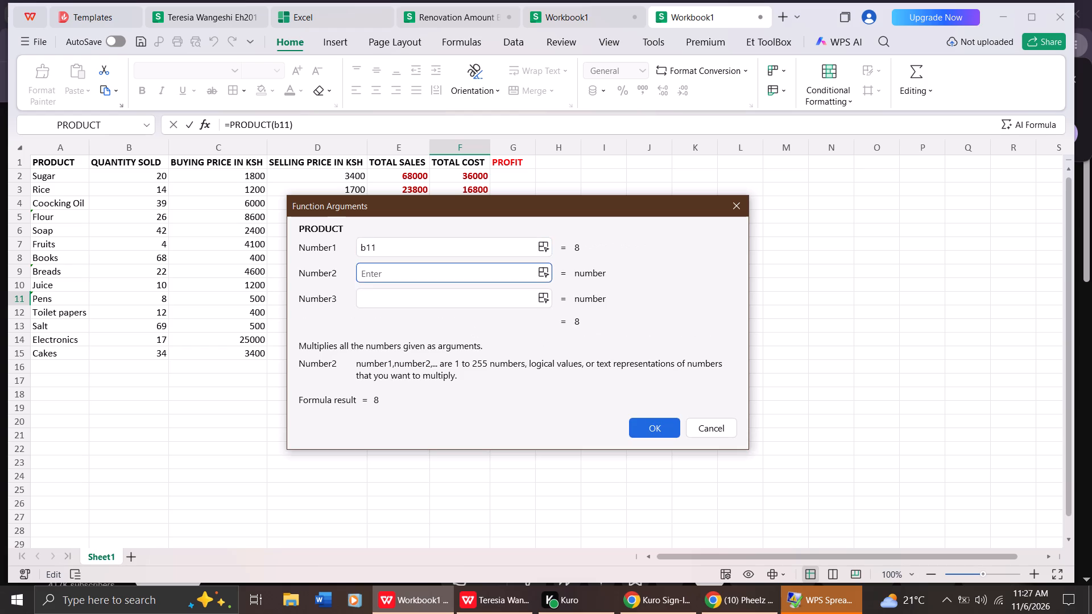
text(c11)
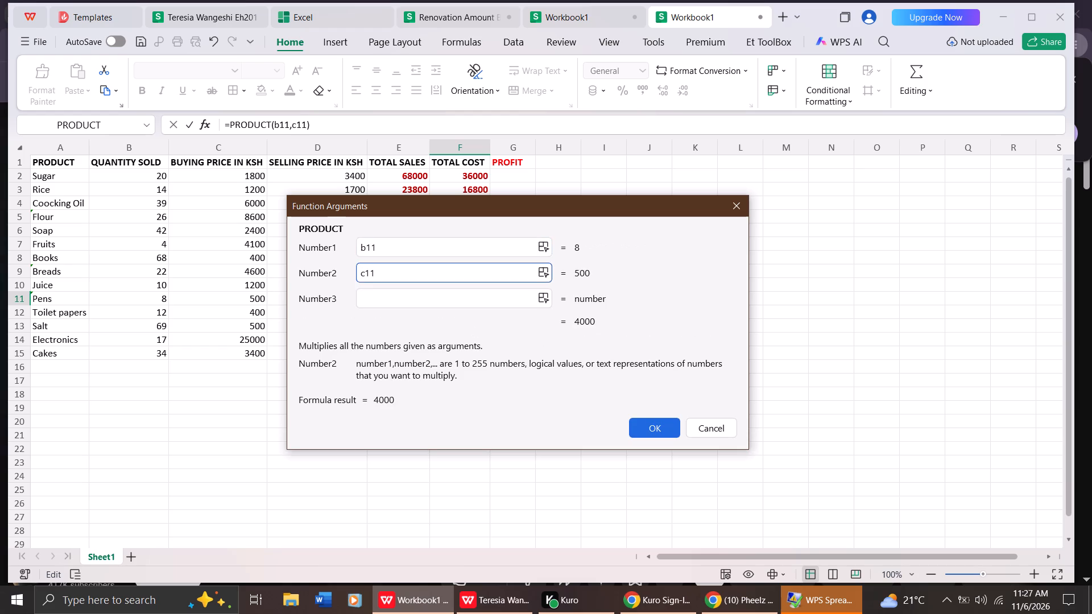
click(656, 424)
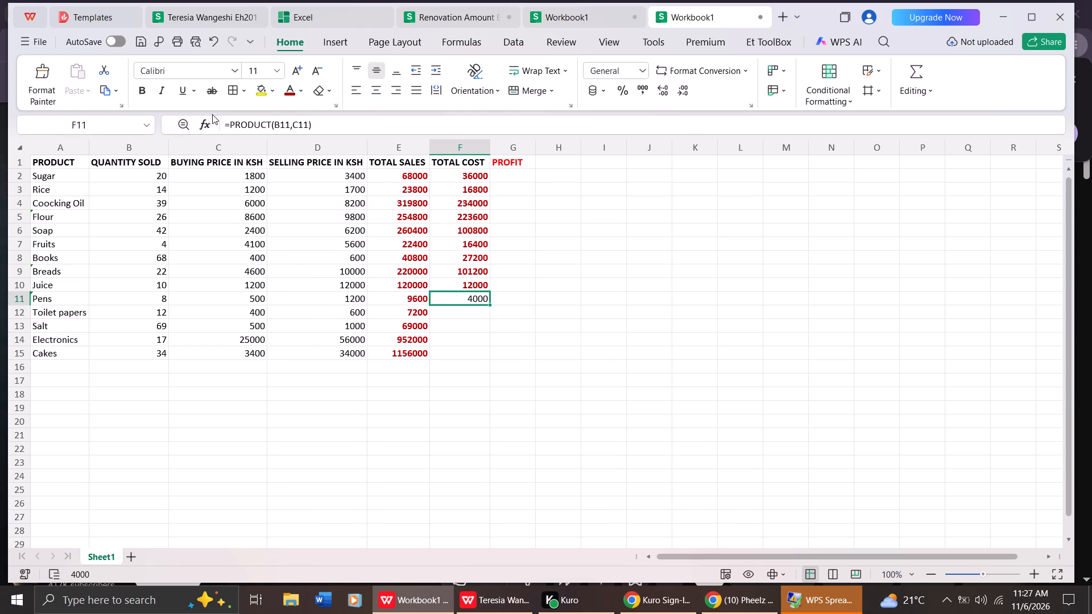
Format the calculated Pens TOTAL COST value in F11 as bold with a dark red font colour.
click(145, 90)
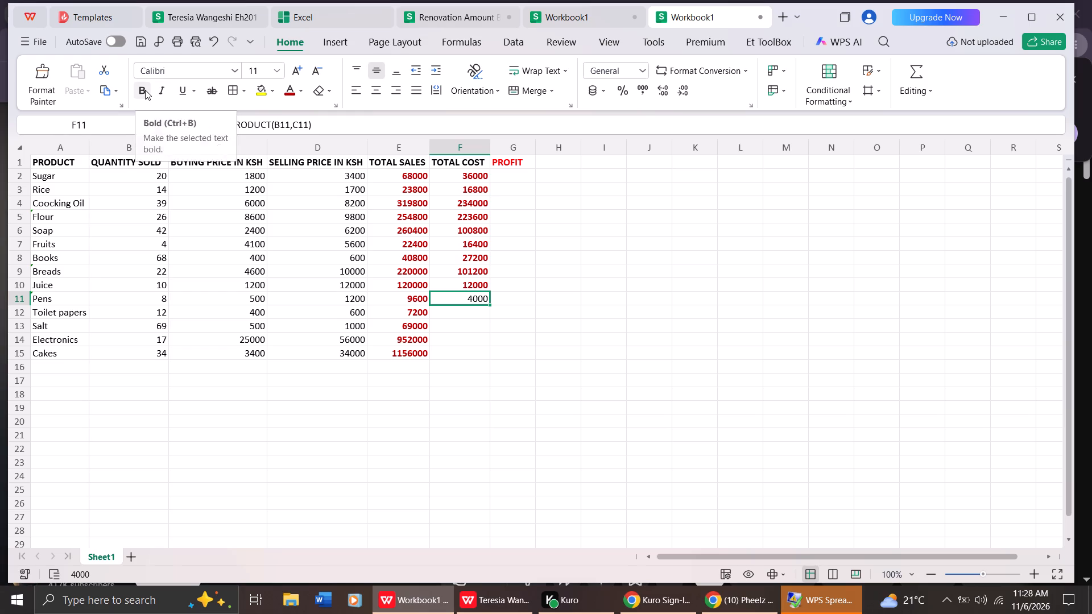
click(298, 88)
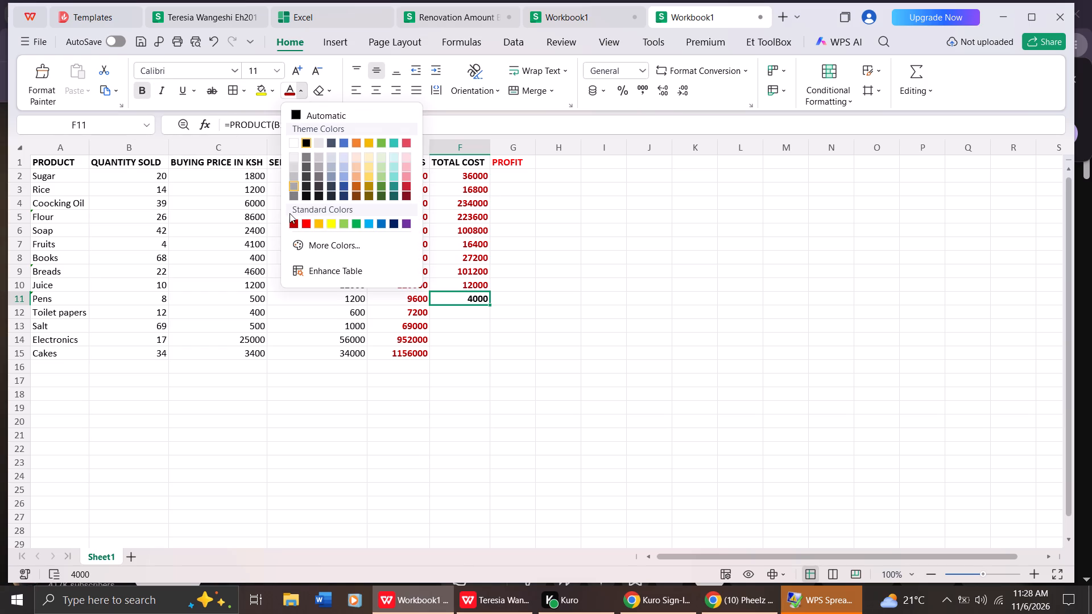
click(293, 222)
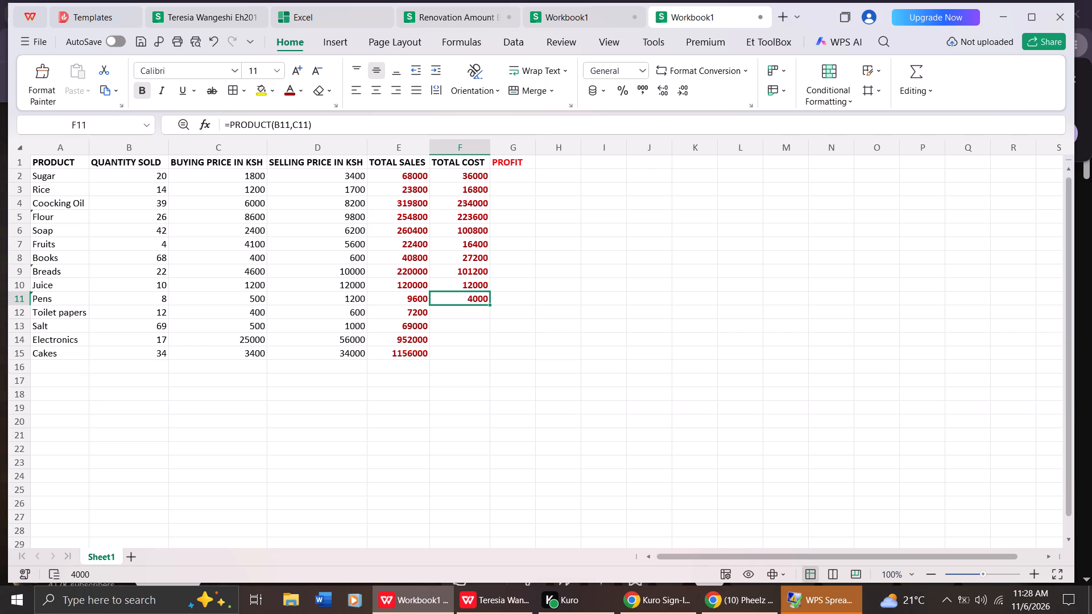
Insert a PRODUCT function with the arguments b12 and c12 in the Toilet papers TOTAL COST cell F12.
click(474, 309)
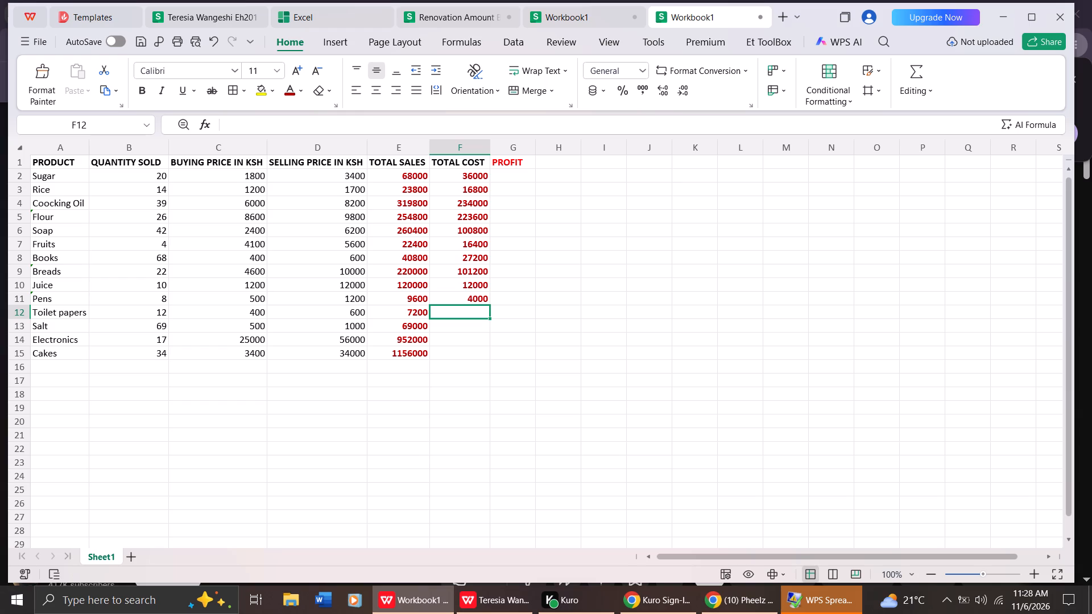
triple_click(206, 123)
click(206, 123)
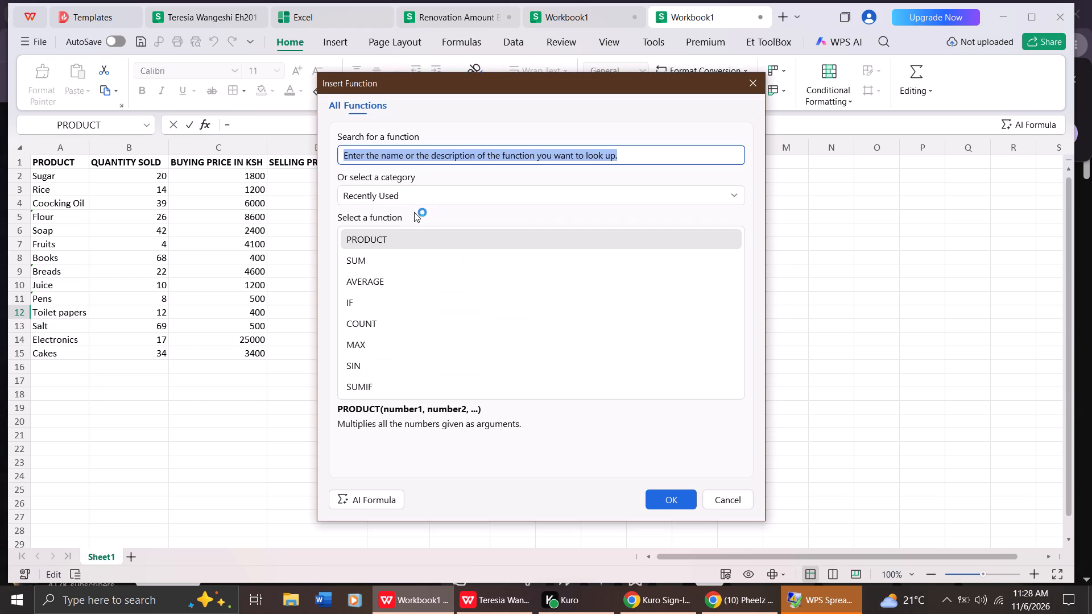
double_click(419, 231)
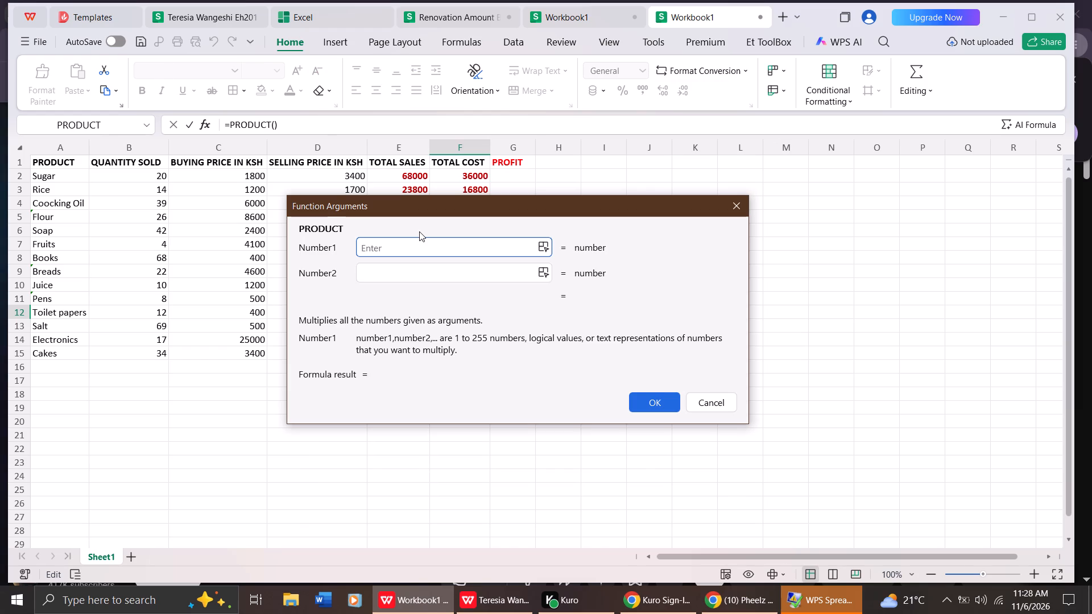
text(b12)
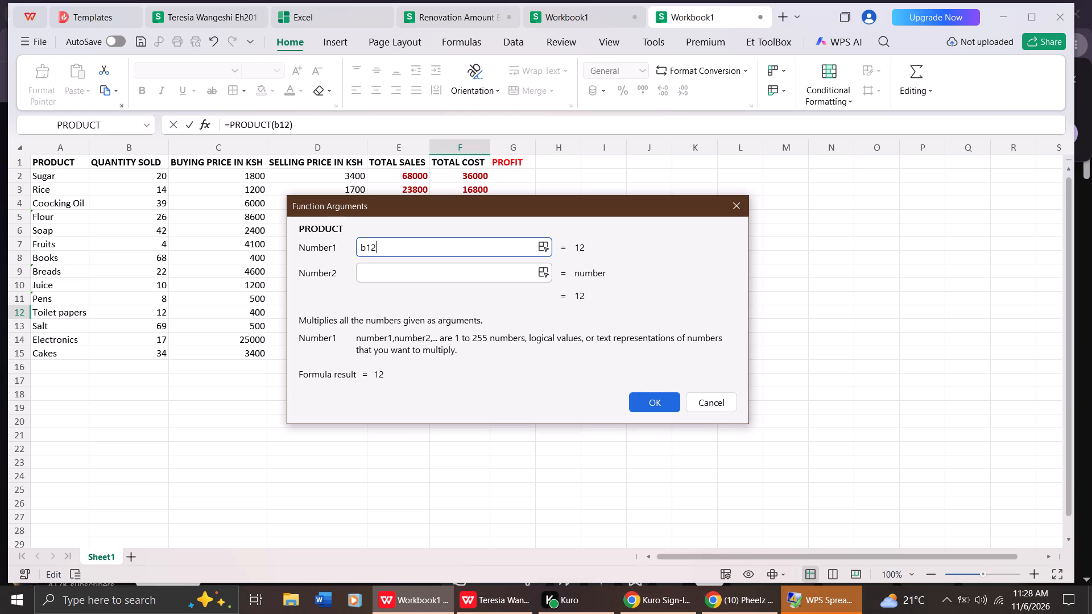
double_click(506, 269)
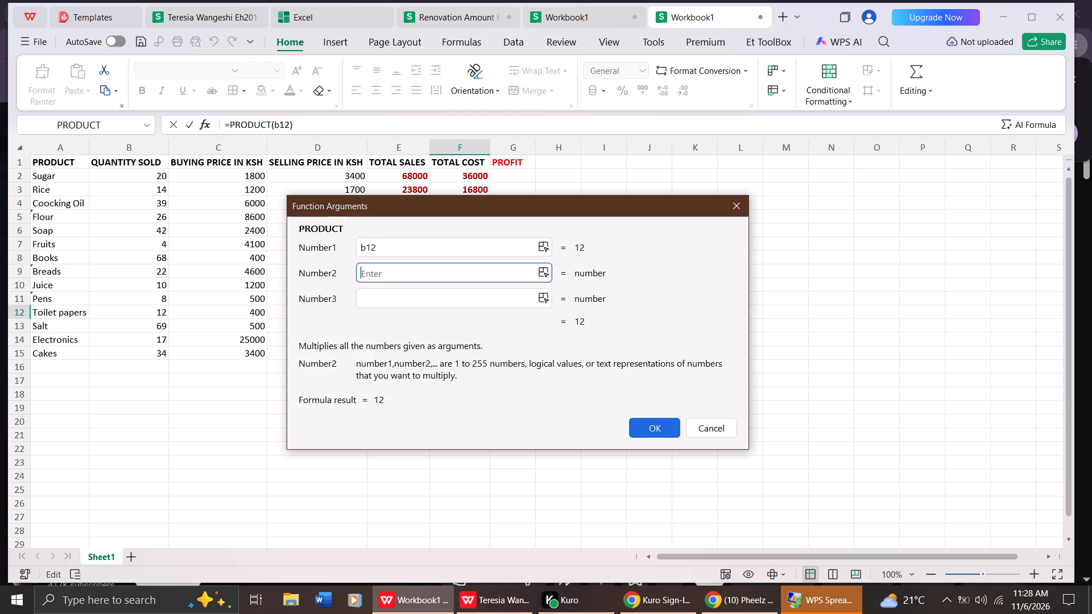
text(c12)
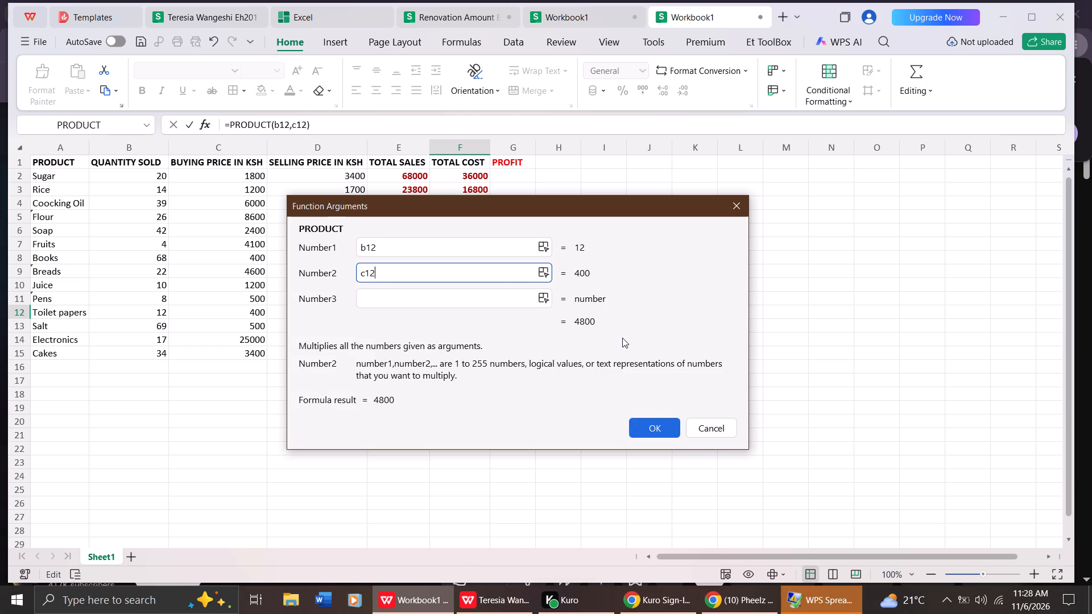
click(653, 421)
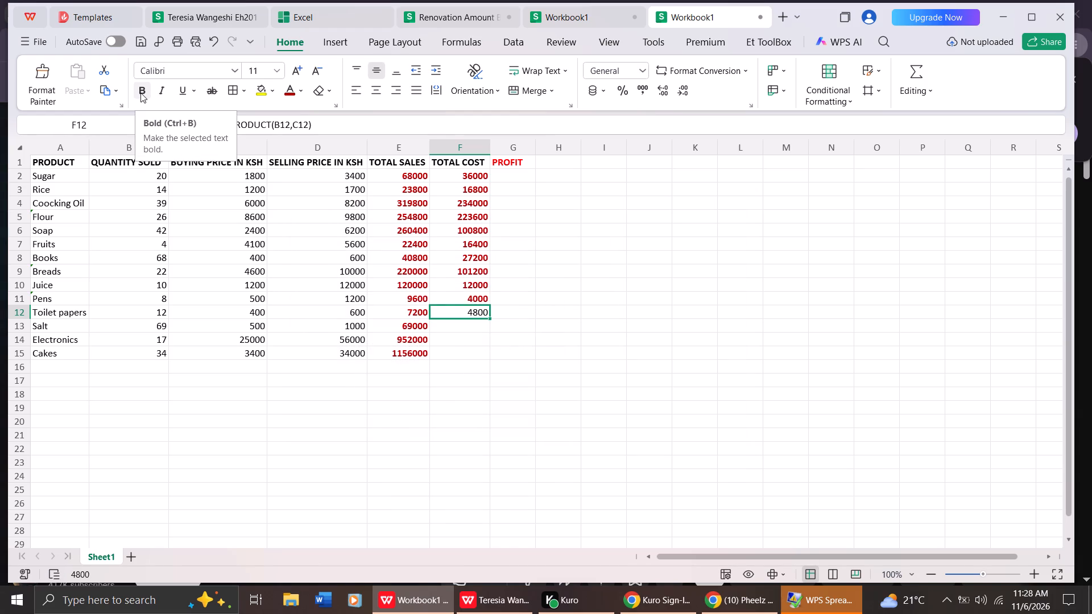
Format the calculated Toilet papers TOTAL COST value in F12 as bold with a dark red font colour.
click(140, 93)
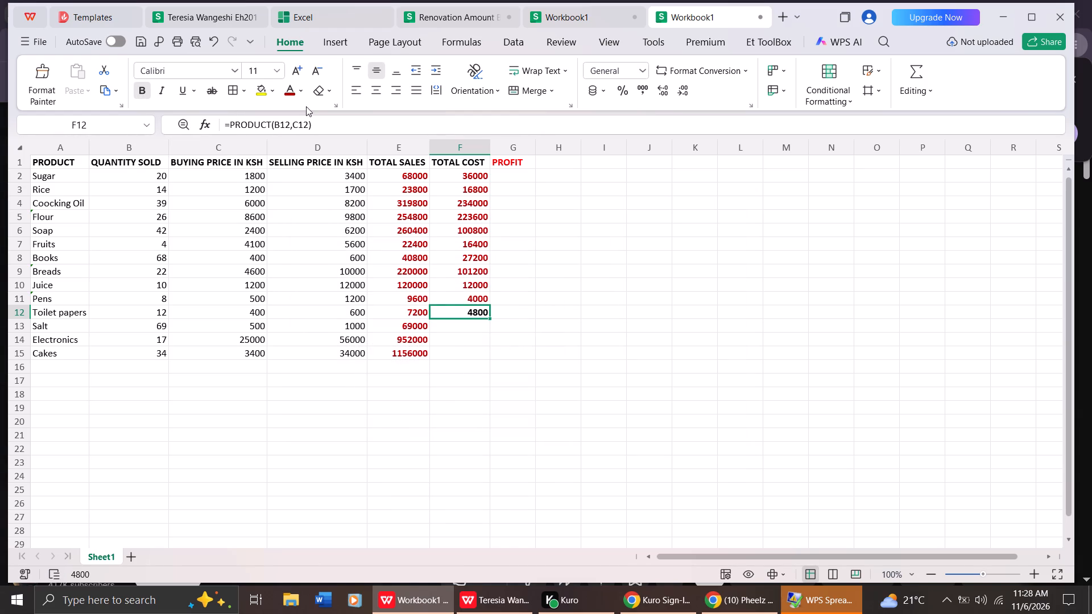
click(300, 85)
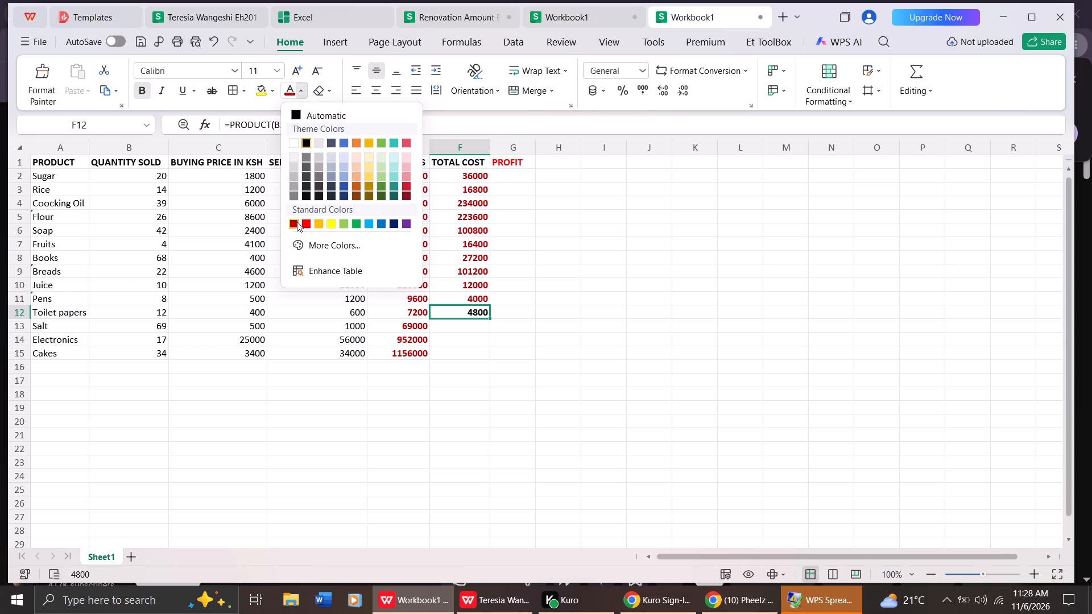
click(296, 222)
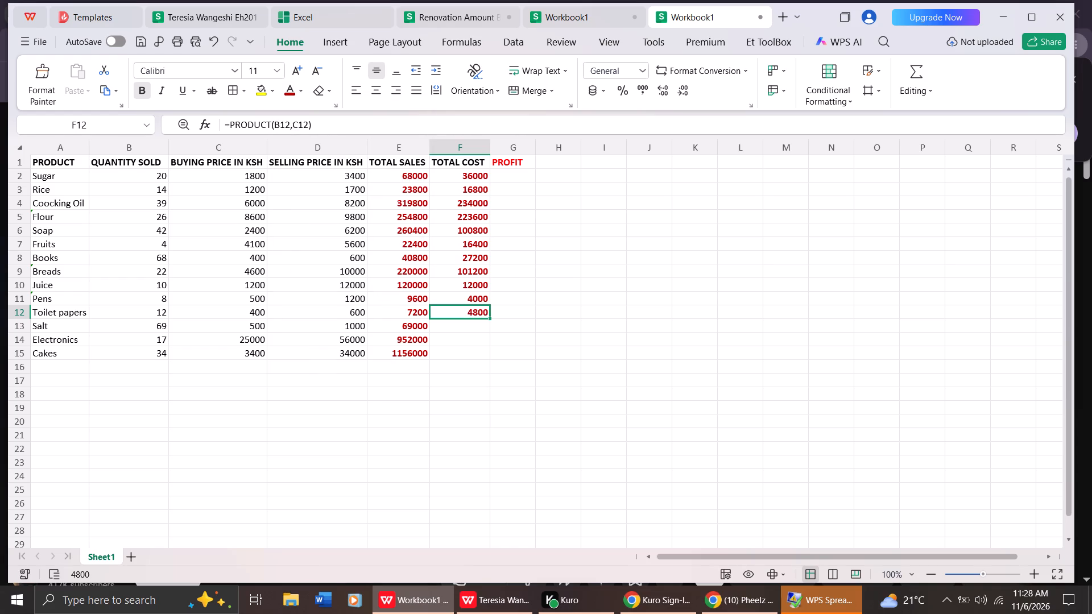
Insert a PRODUCT function with the arguments b13 and c13 in the Salt TOTAL COST cell F13.
click(470, 327)
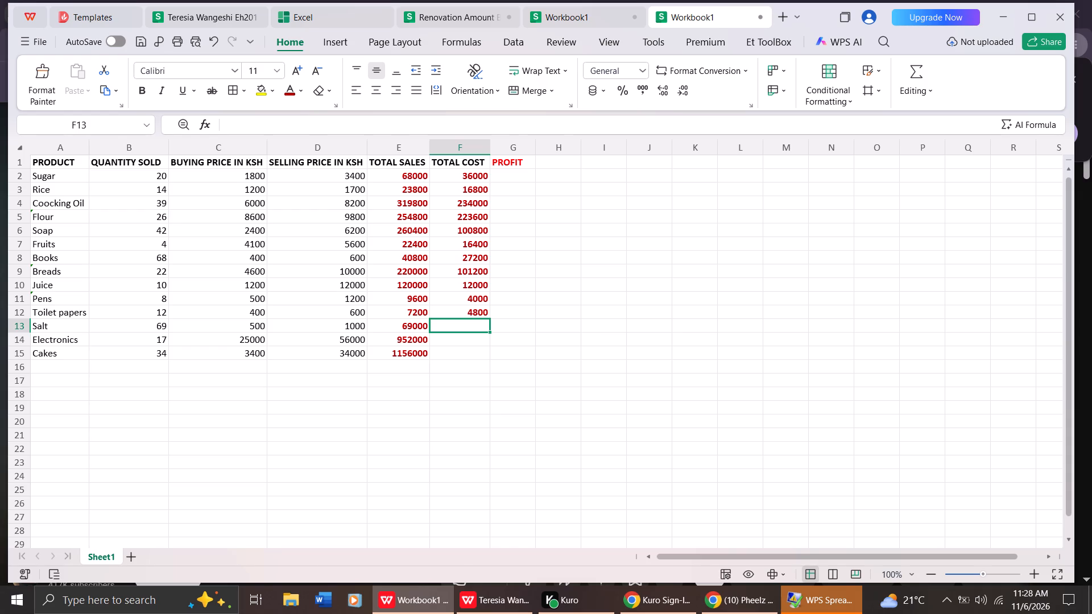
double_click(202, 123)
double_click(202, 123)
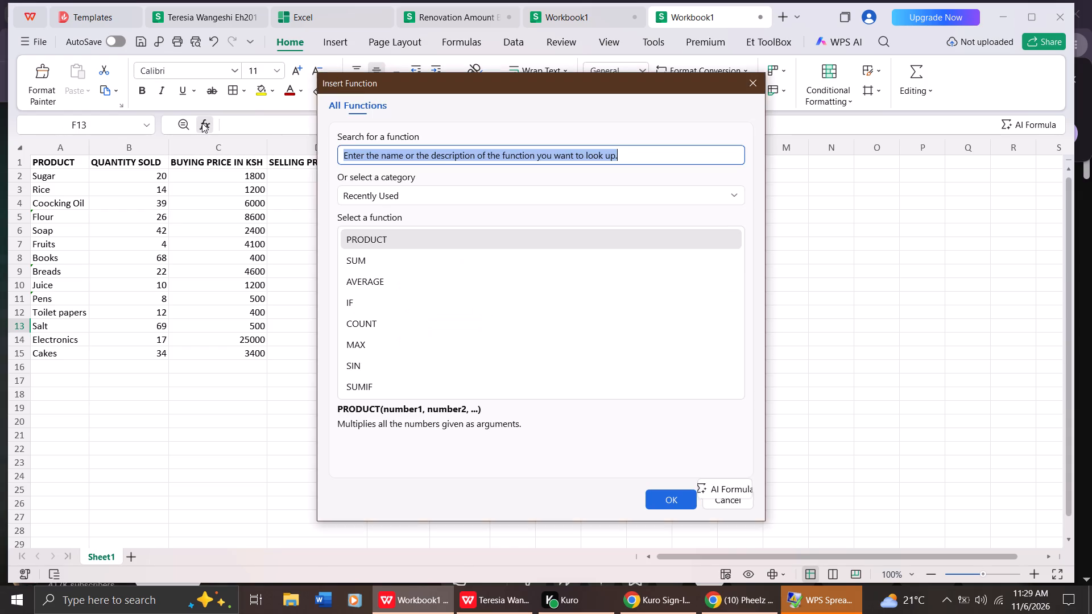
click(382, 232)
double_click(382, 232)
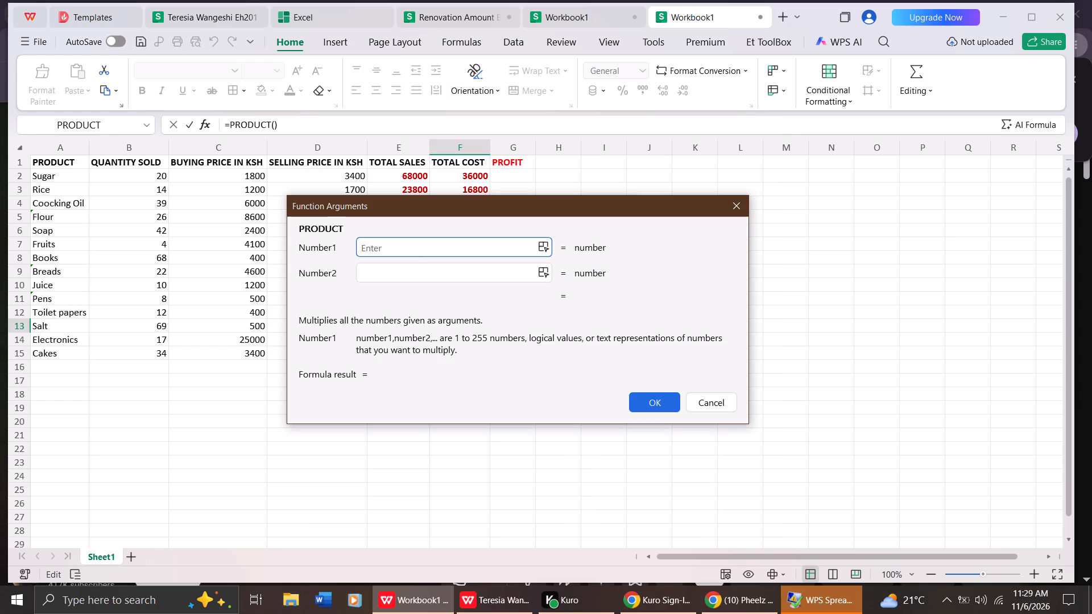
key(b)
key(1)
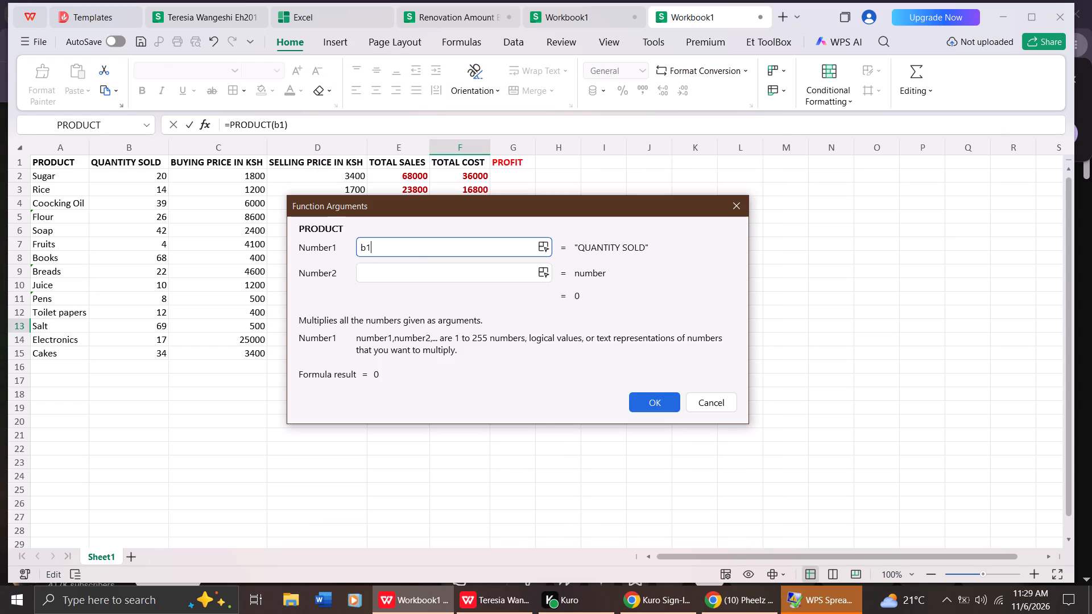
key(3)
click(406, 273)
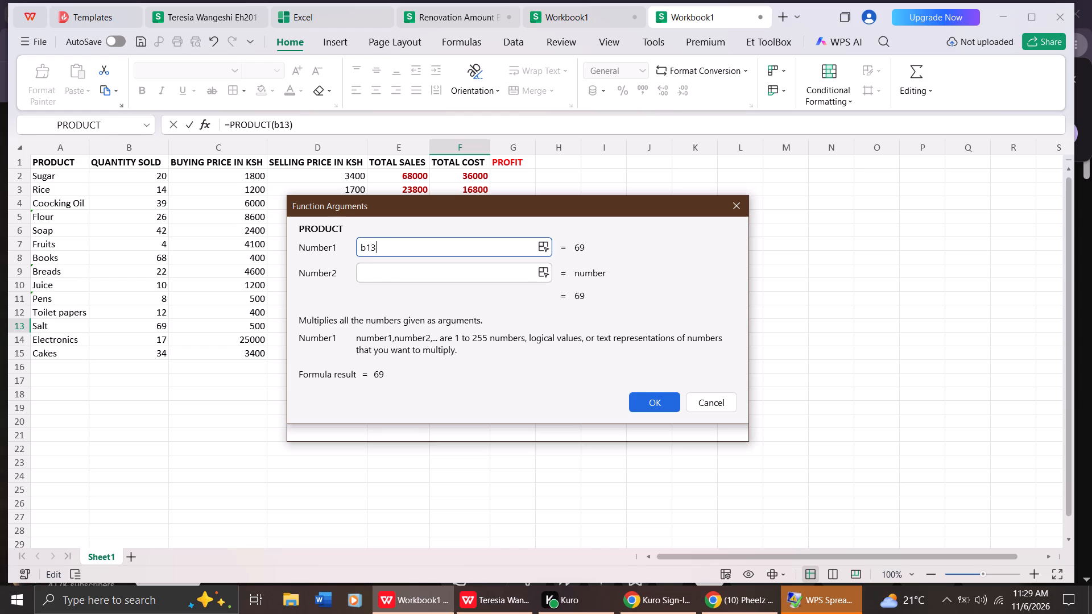
text(c13)
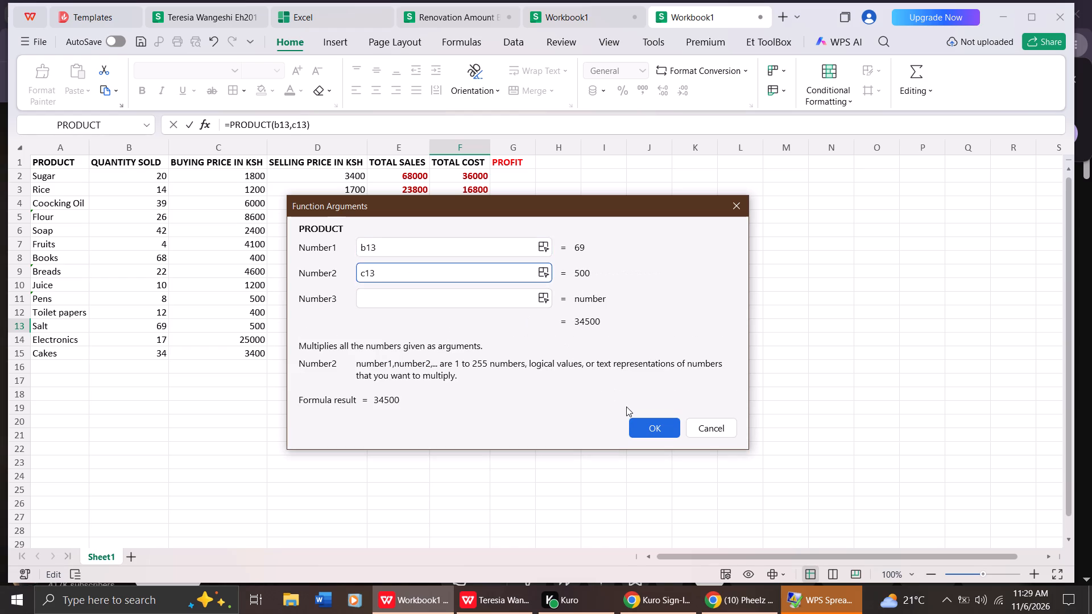
click(647, 432)
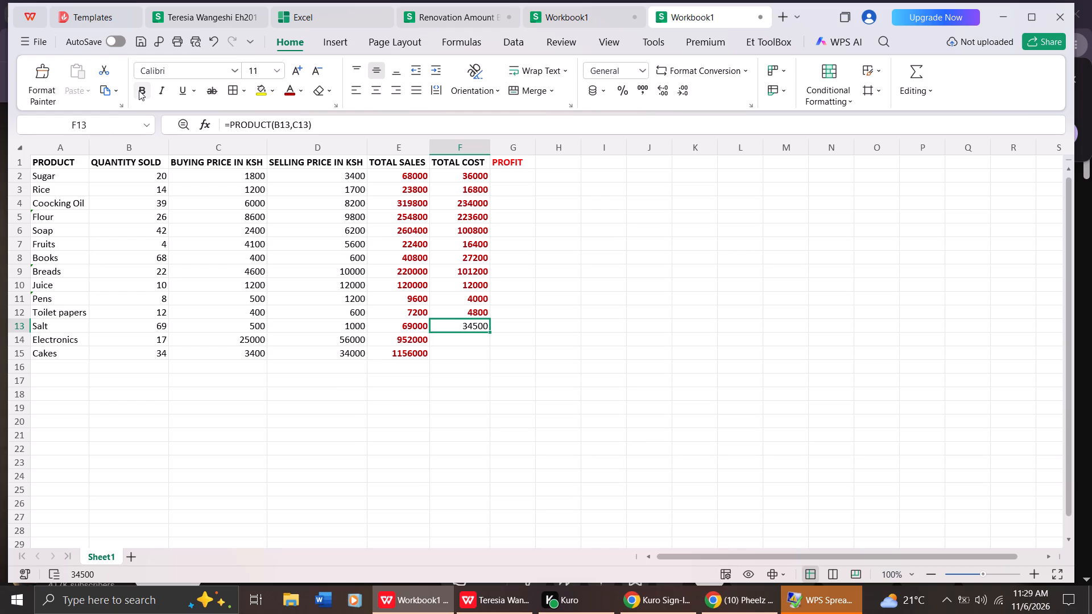
Format the calculated Salt TOTAL COST value in F13 as bold with a dark red font colour.
click(139, 90)
click(303, 86)
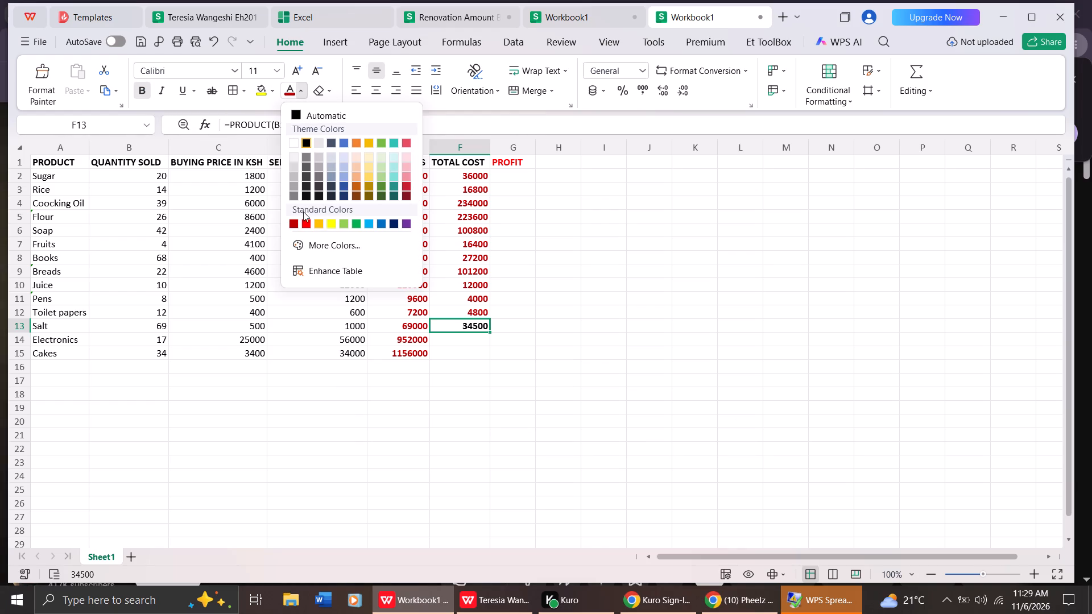
click(294, 220)
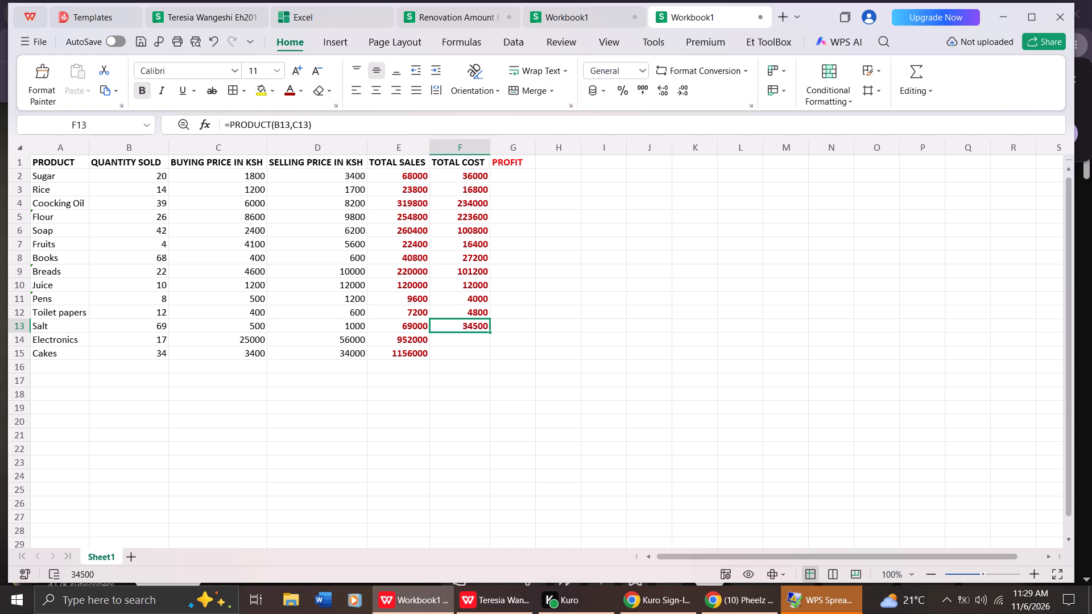
Insert a PRODUCT function with the arguments b14 and c14 in the Electronics TOTAL COST cell F14.
click(454, 342)
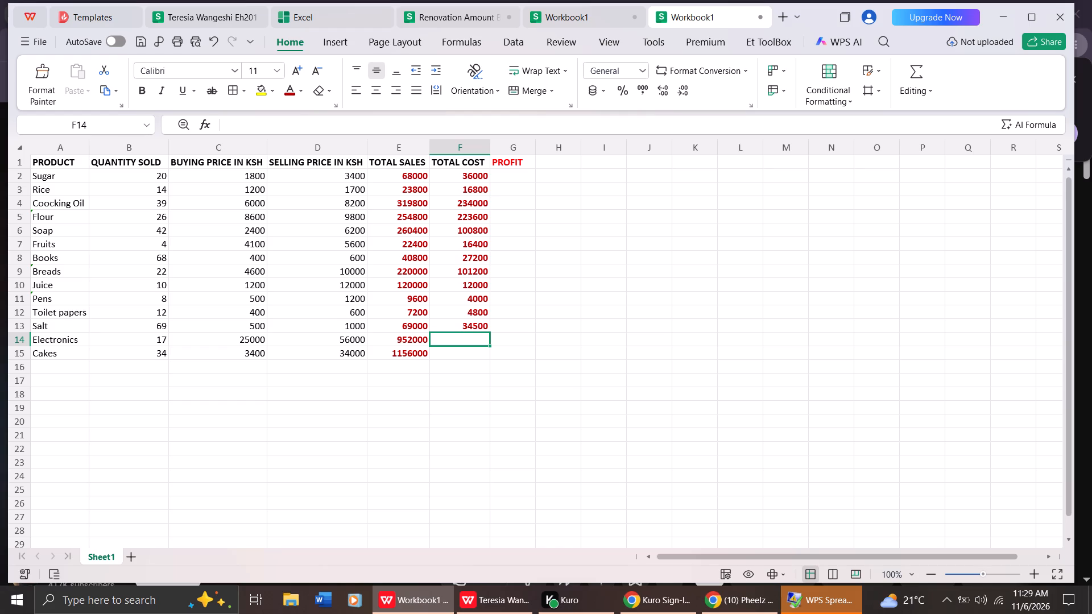
triple_click(209, 122)
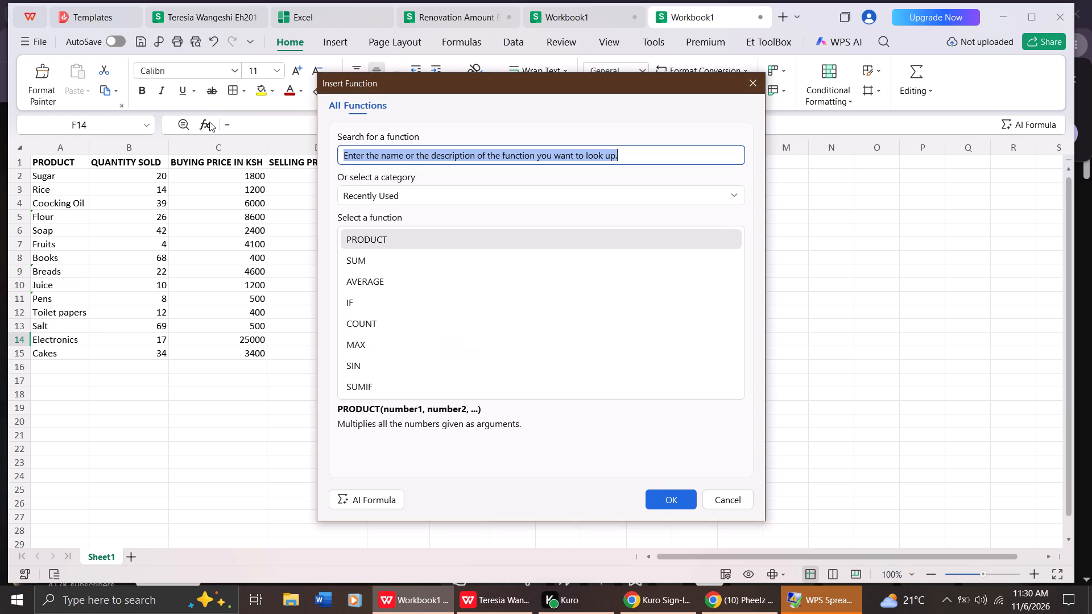
double_click(384, 241)
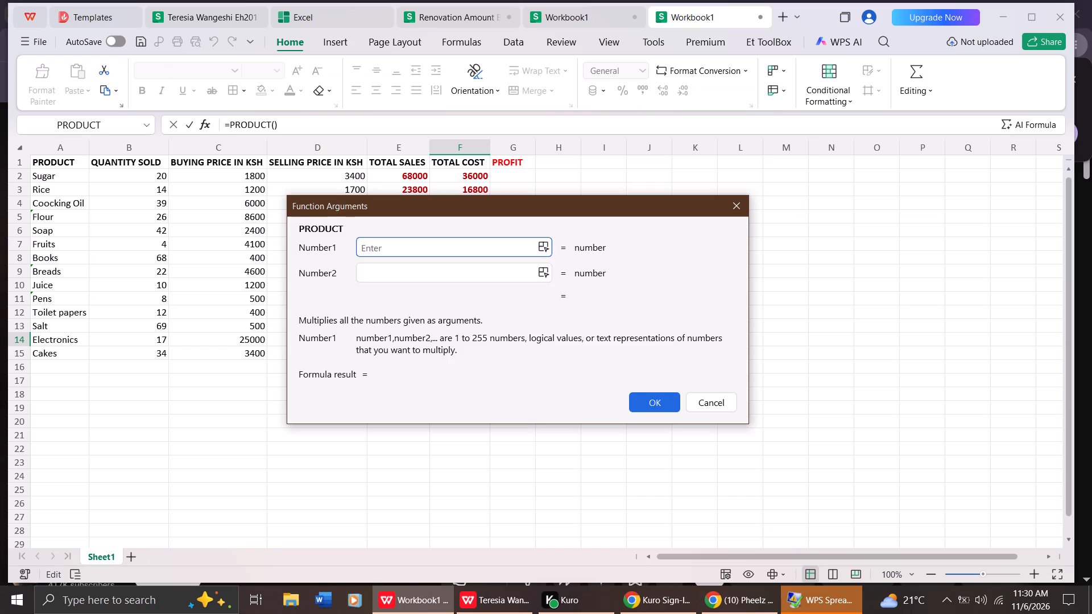
click(382, 249)
key(b)
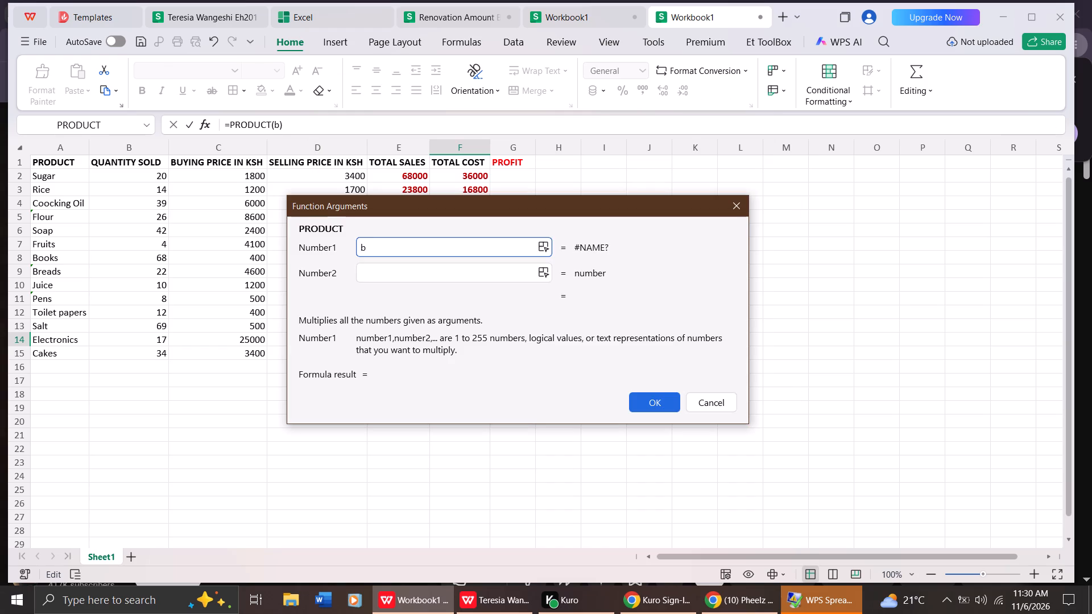
key(1)
key(4)
click(396, 273)
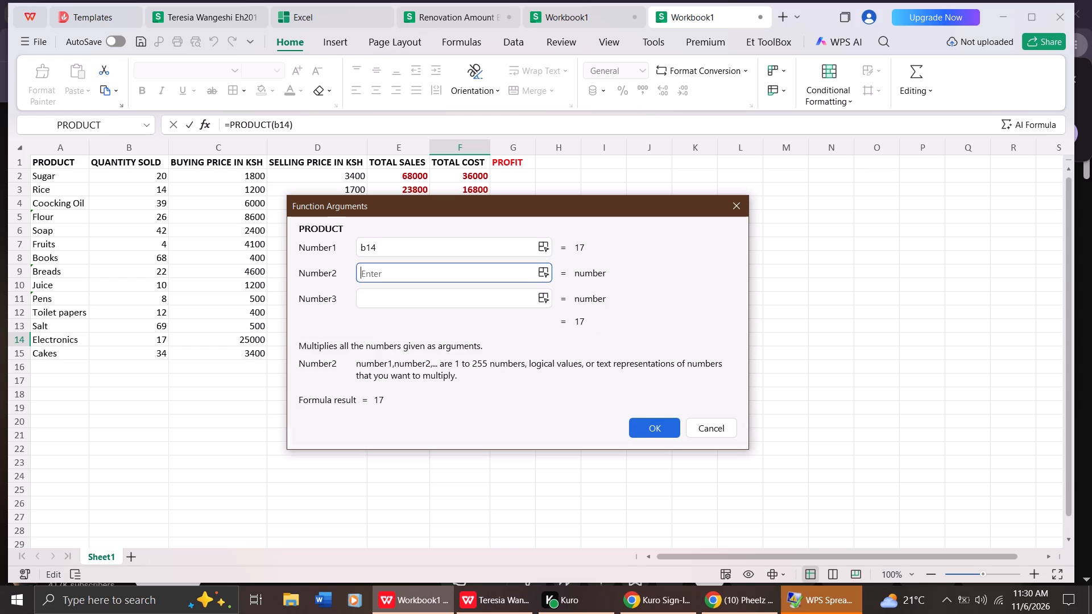
text(c14)
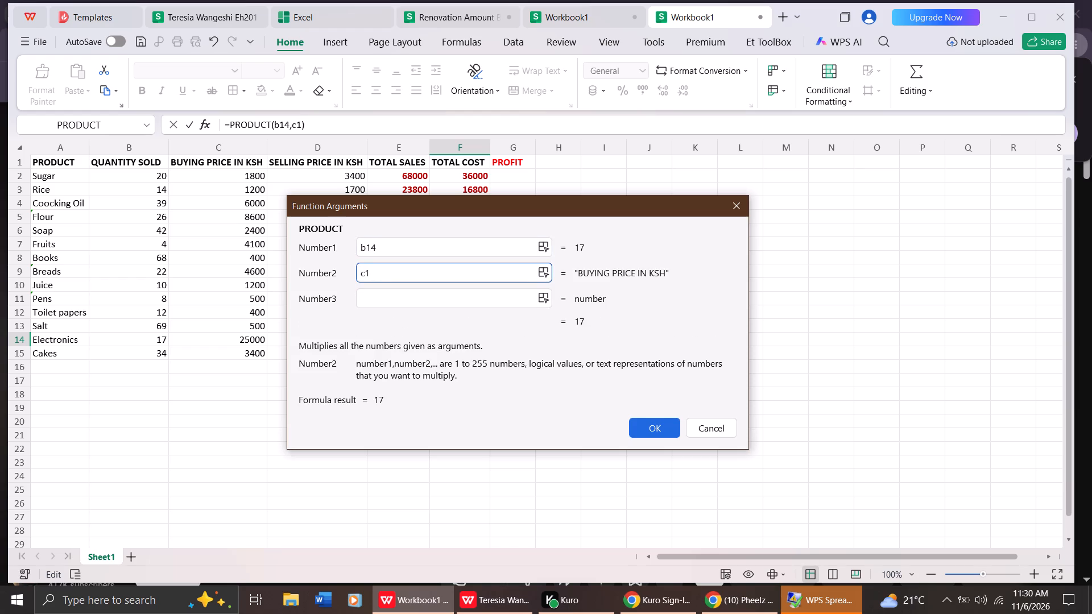
click(662, 420)
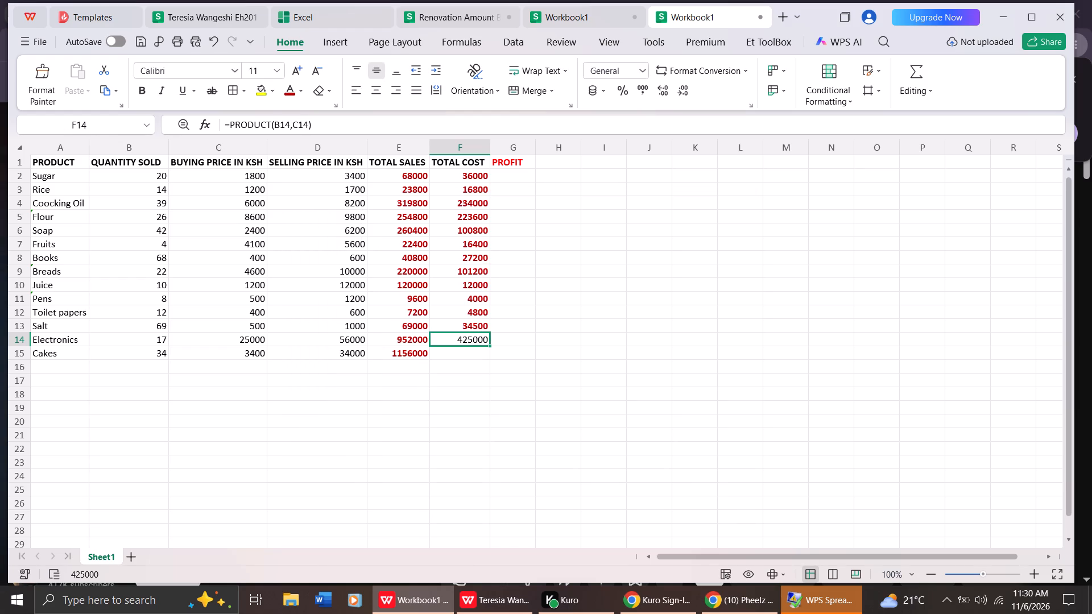
Format the calculated Electronics TOTAL COST value in F14 as bold with a dark red font colour.
click(143, 85)
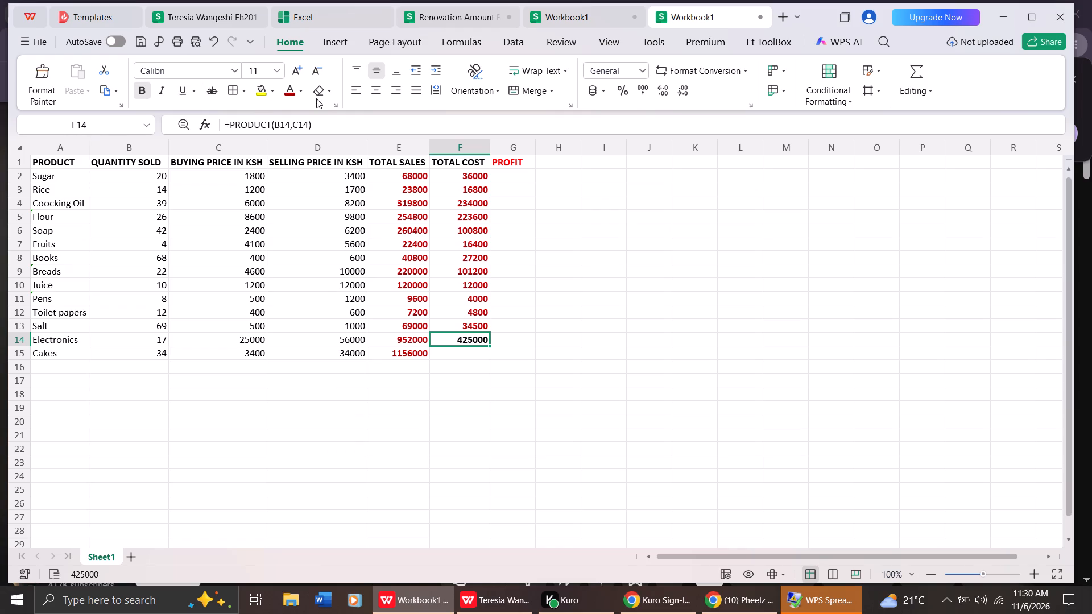
click(300, 91)
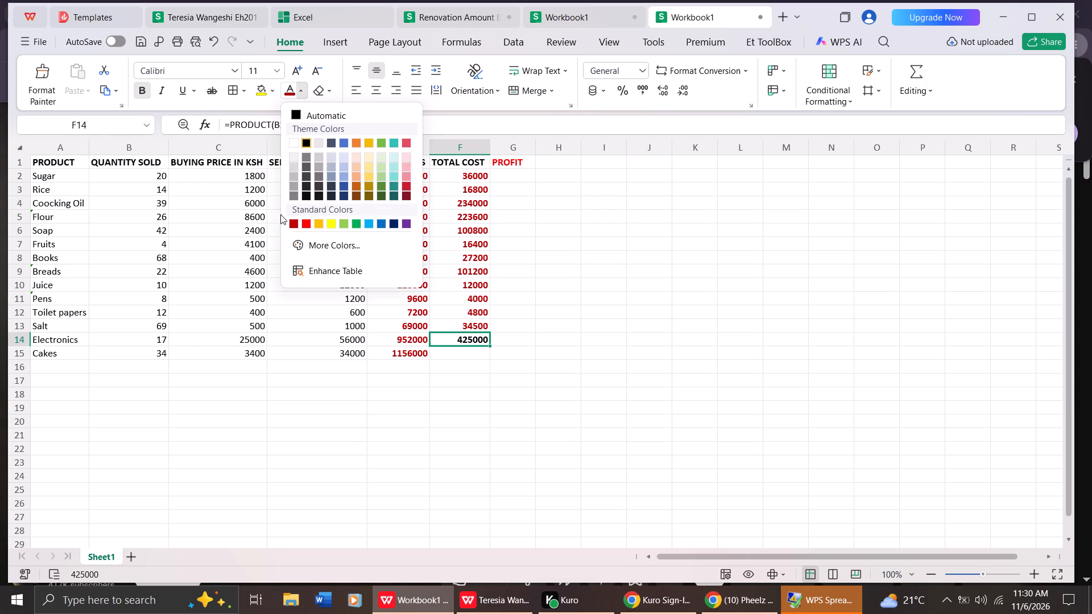
click(291, 221)
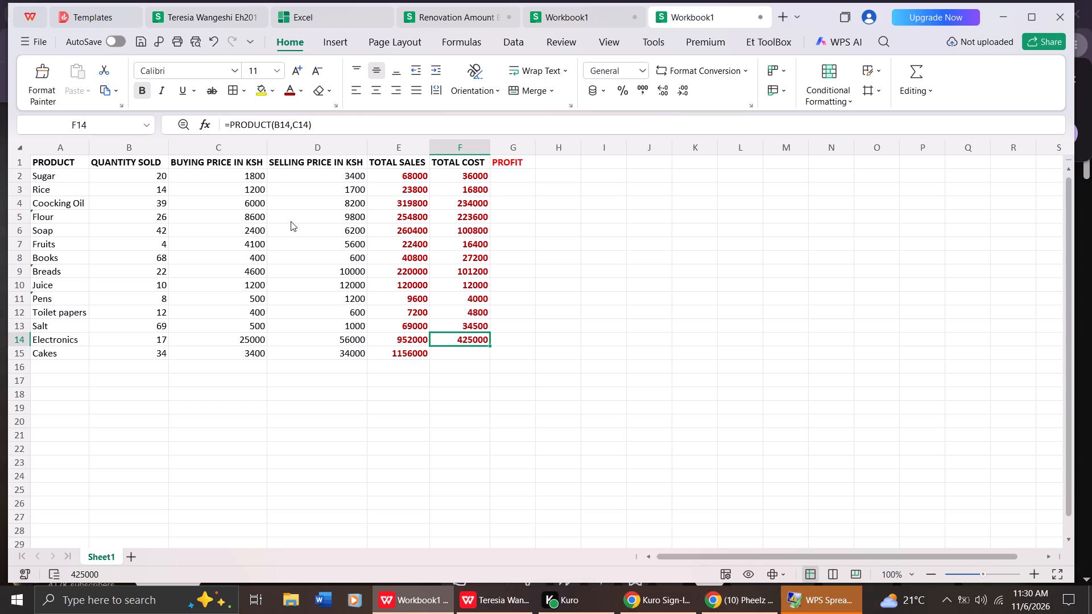
Insert a PRODUCT function with the arguments b15 and c15 in the Cakes TOTAL COST cell F15.
click(457, 360)
click(458, 355)
click(204, 127)
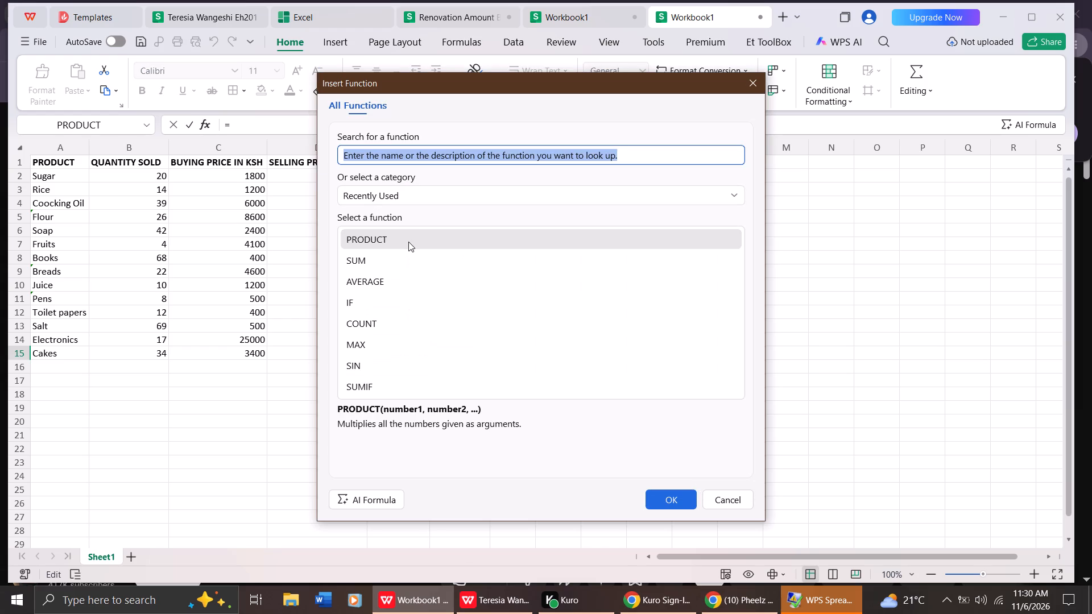
double_click(408, 242)
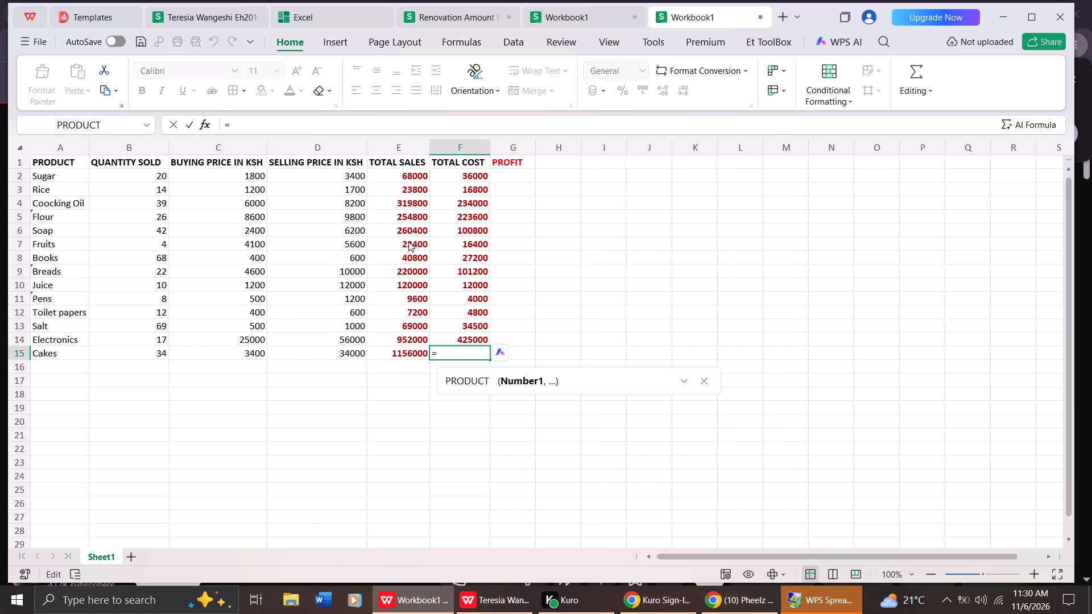
key(b)
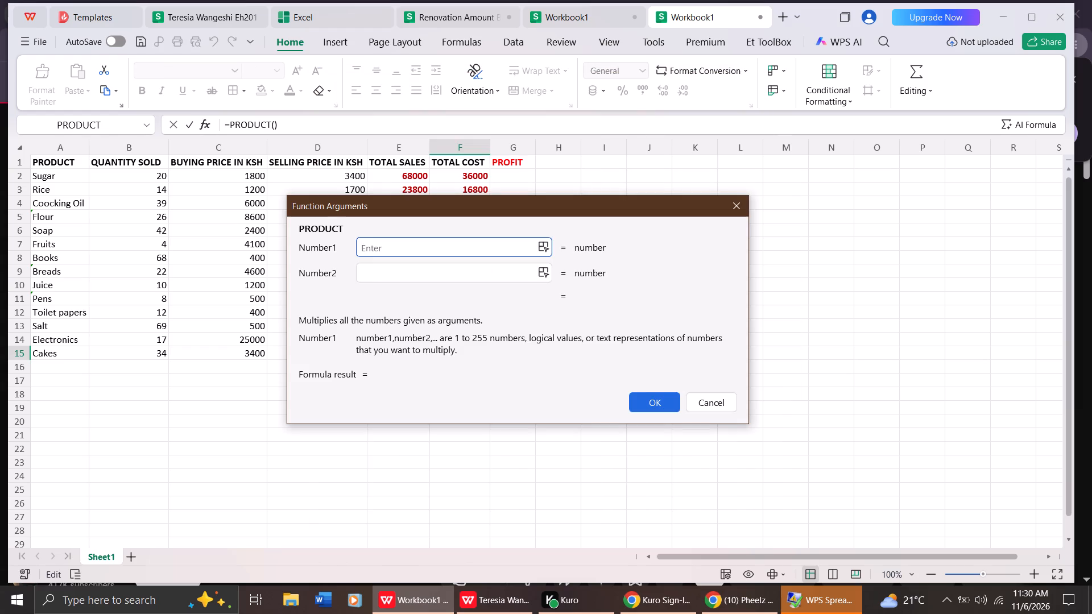
key(1)
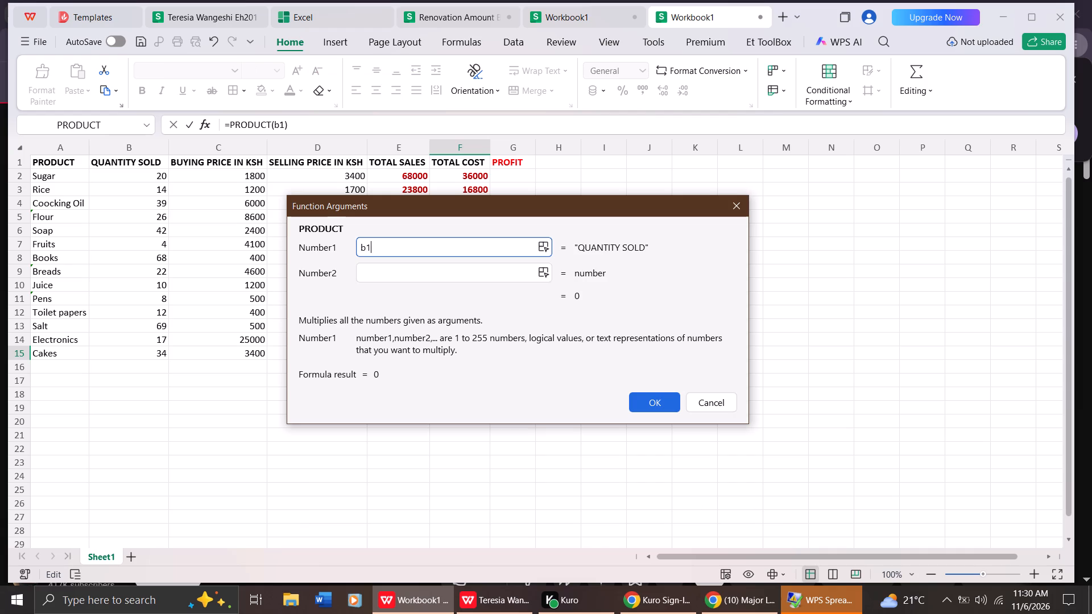
key(5)
click(408, 264)
text(c1)
key(5)
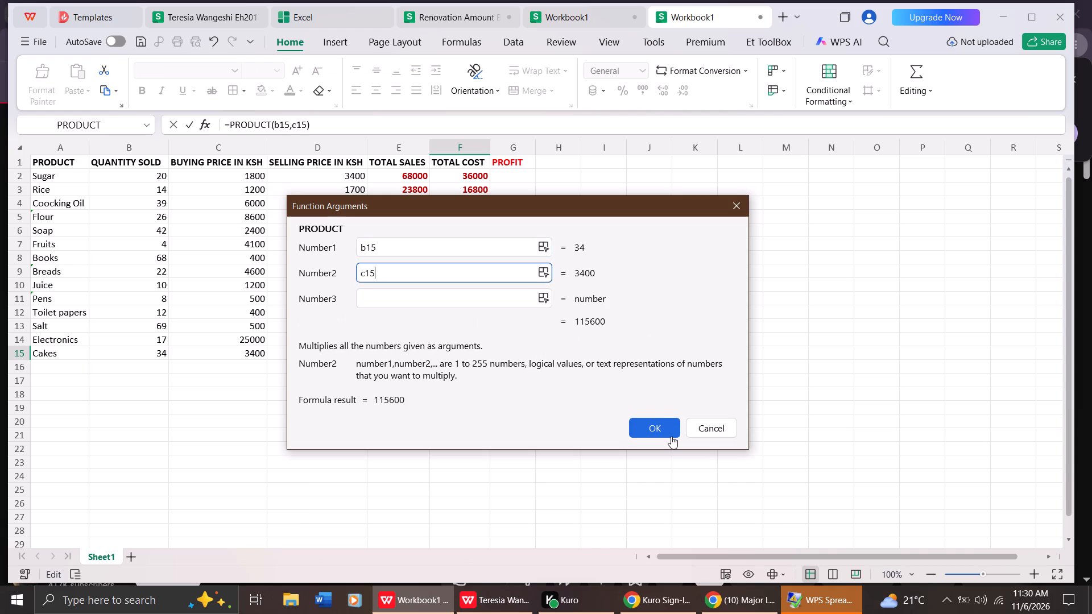
click(671, 435)
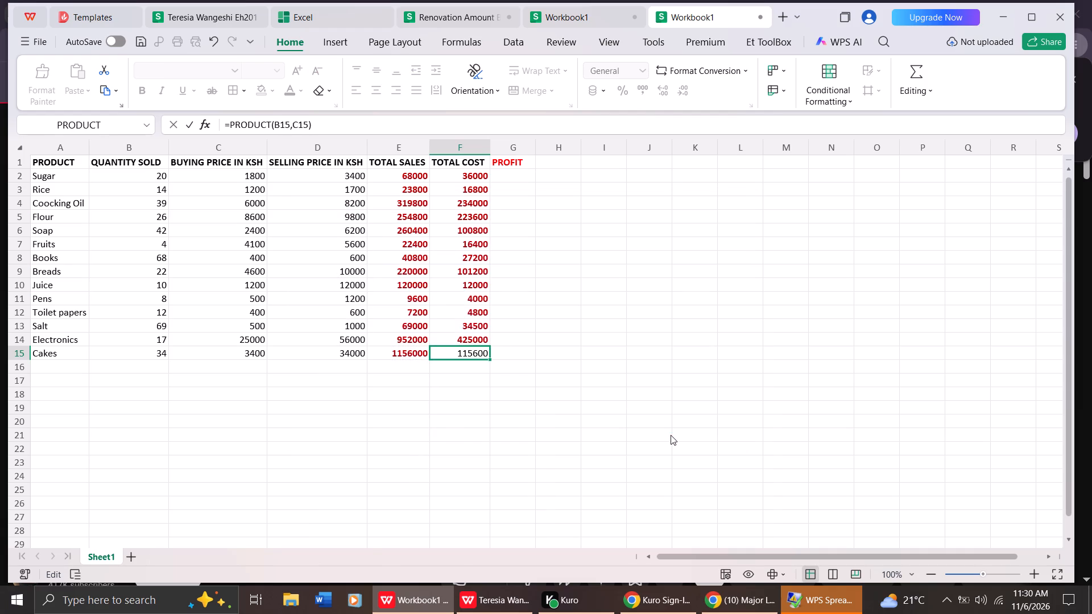
Format the calculated Cakes TOTAL COST value in F15 as bold with a dark red font colour.
click(146, 93)
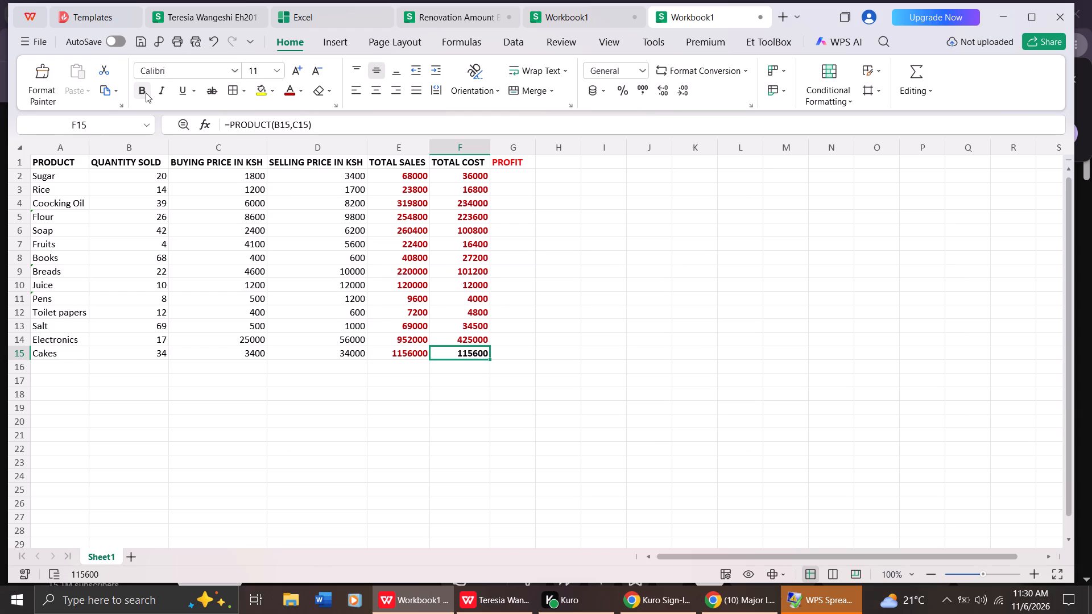
click(303, 92)
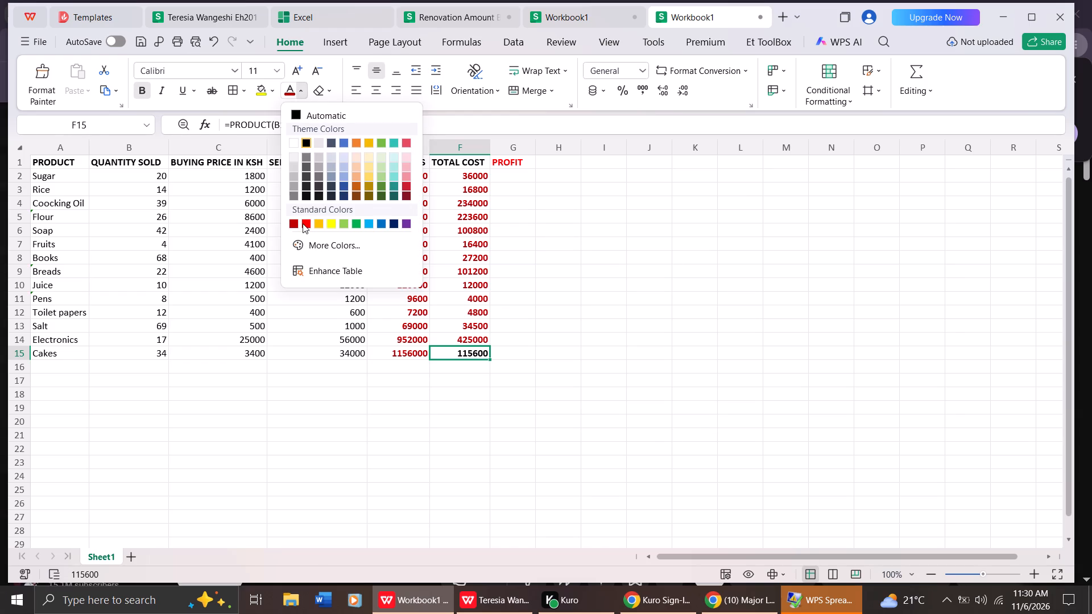
click(292, 223)
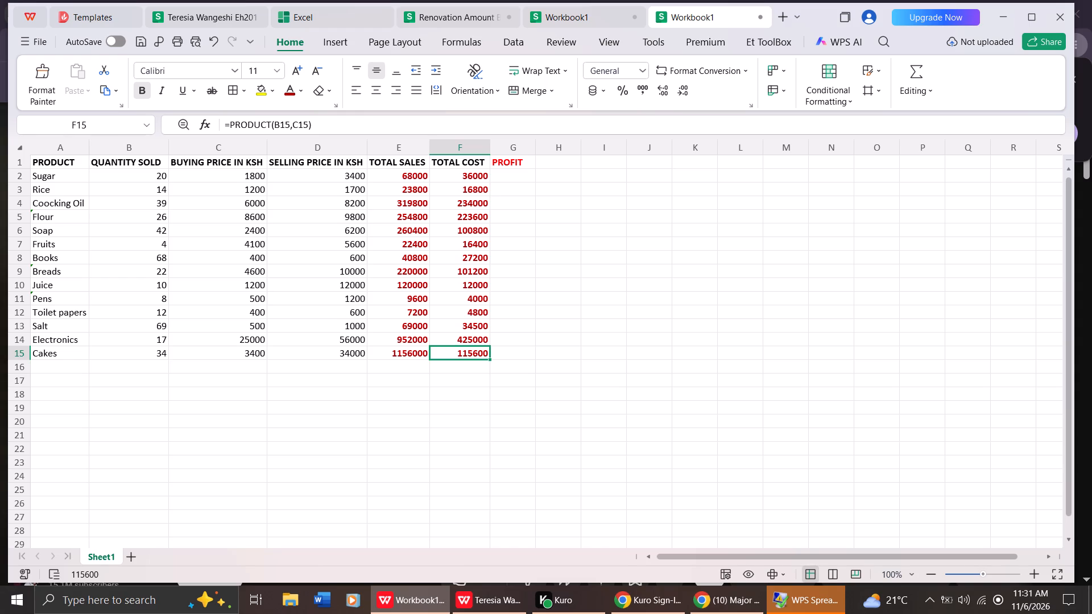
Select the Sugar PROFIT cell G2.
click(497, 174)
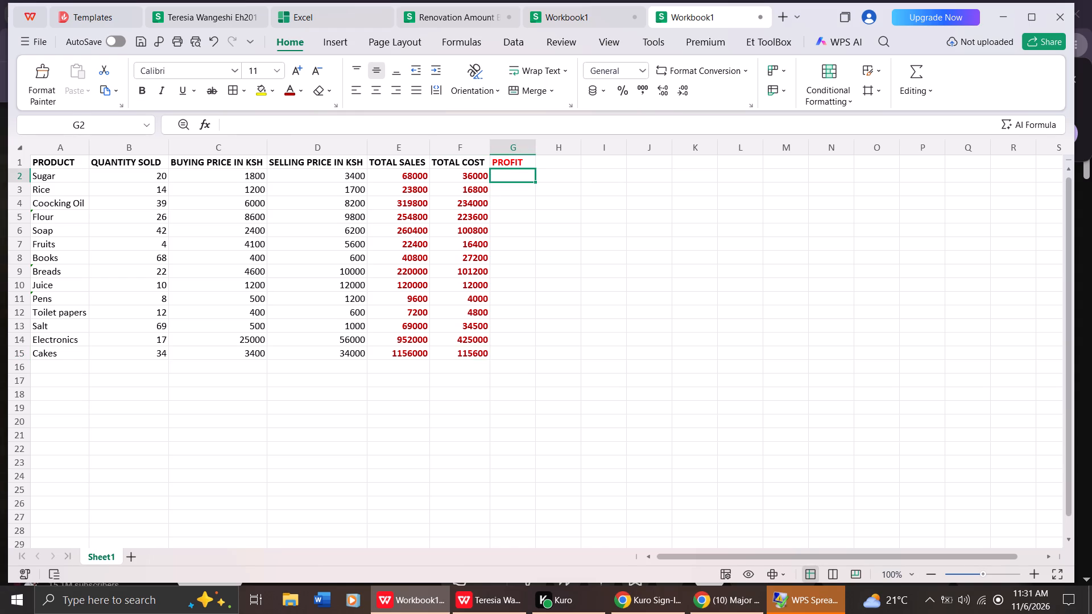
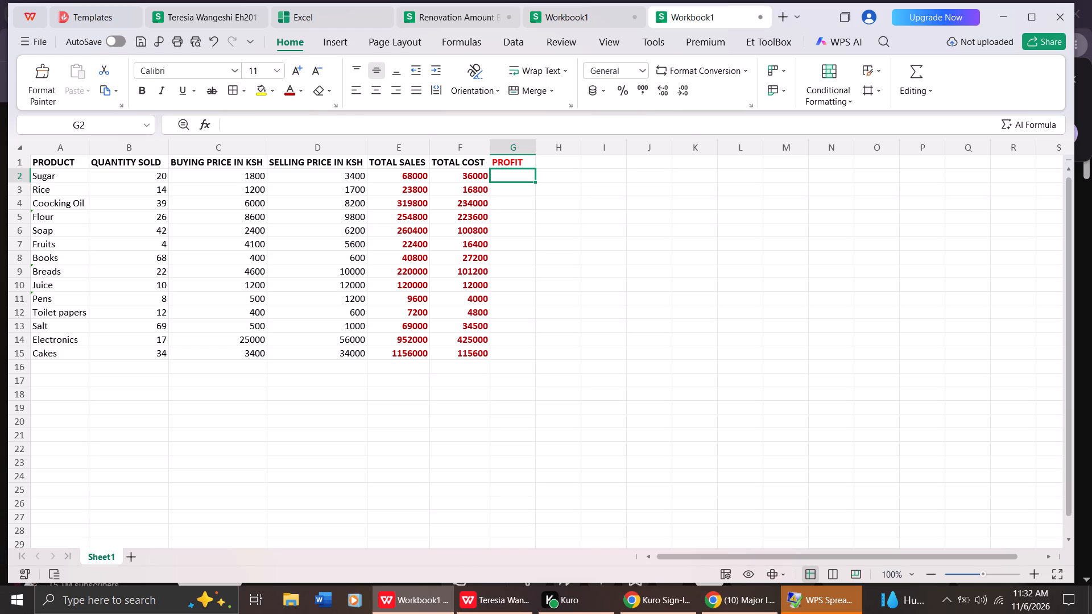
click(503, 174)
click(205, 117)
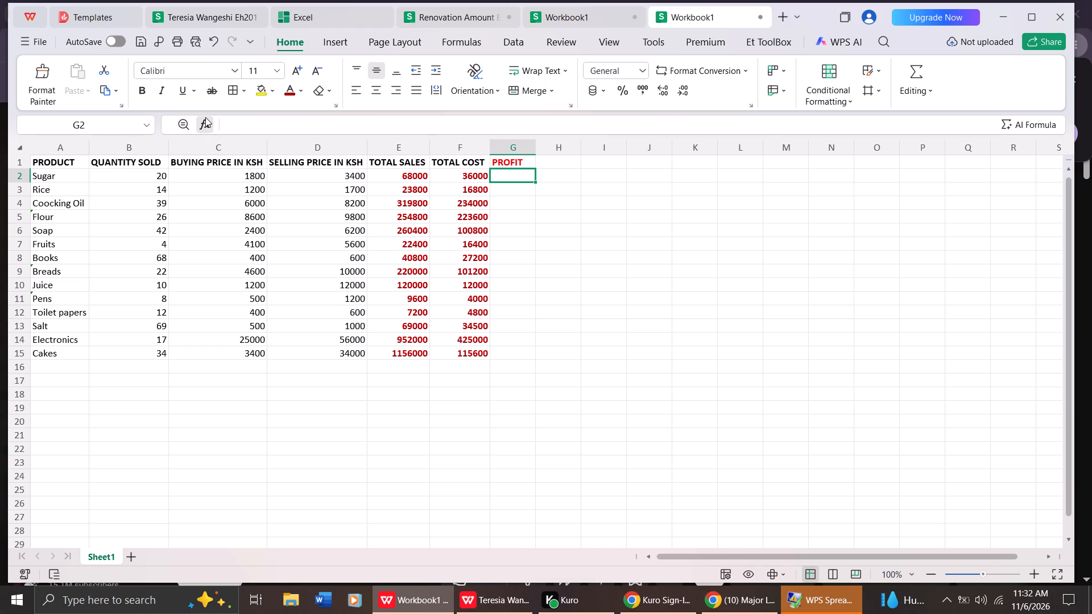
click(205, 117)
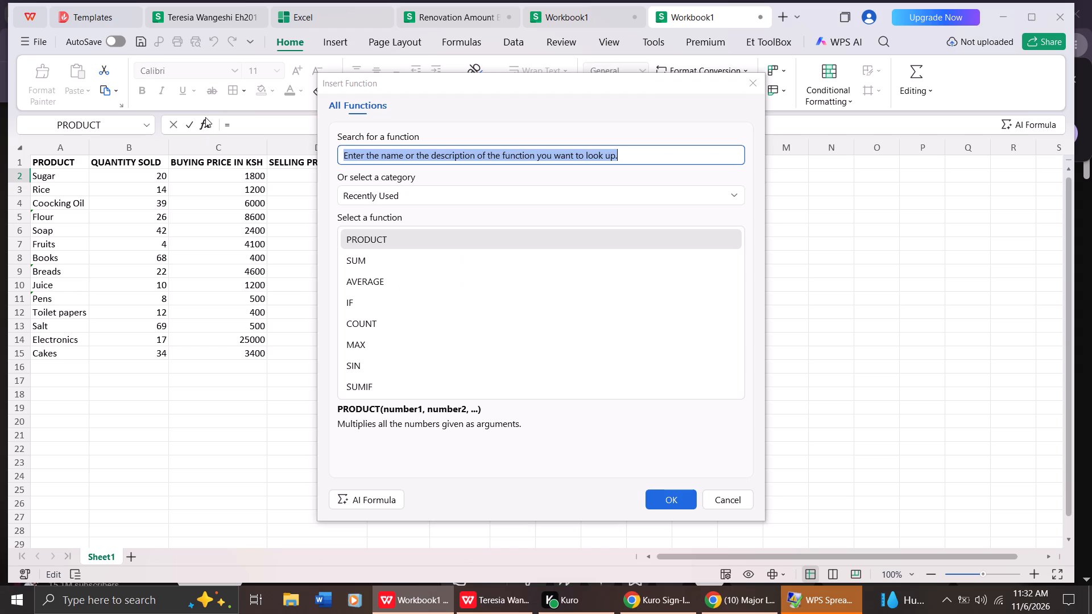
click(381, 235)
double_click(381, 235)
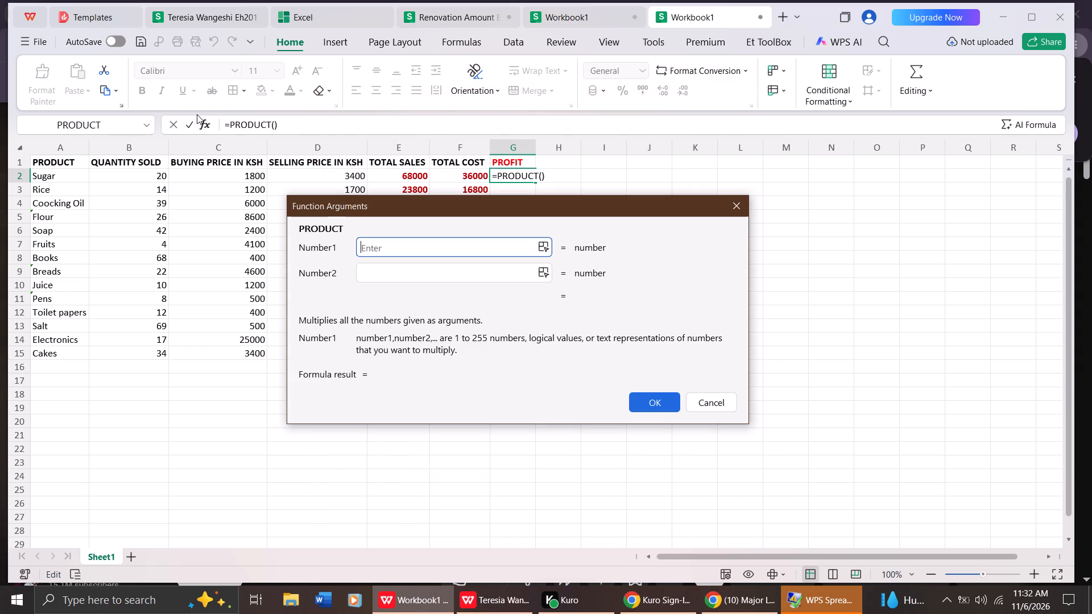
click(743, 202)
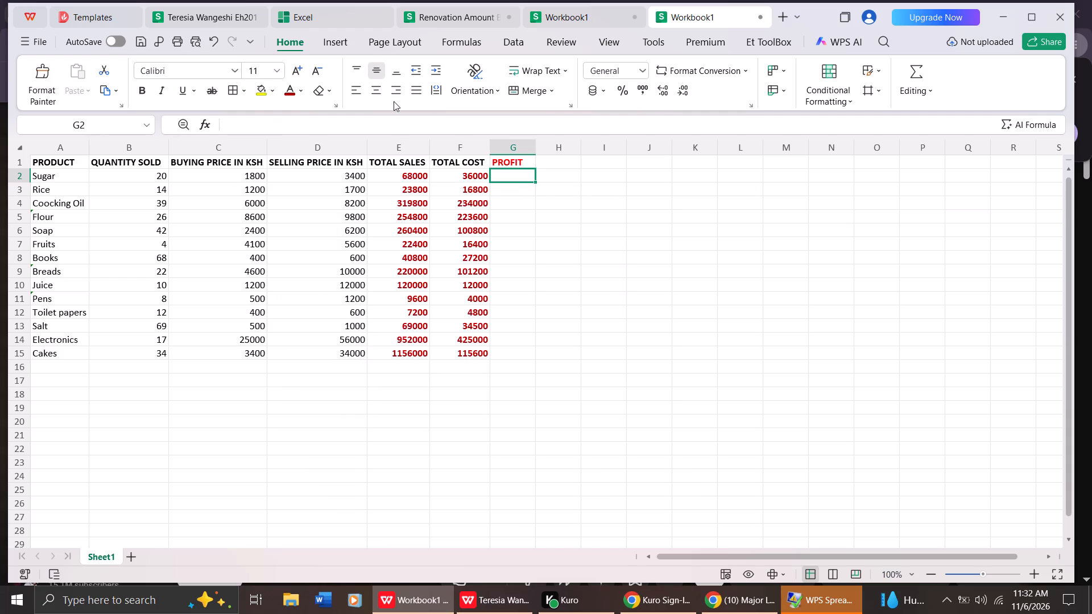
Search the insertable functions for "diff" for the Sugar PROFIT cell G2, and clear the search text.
double_click(211, 126)
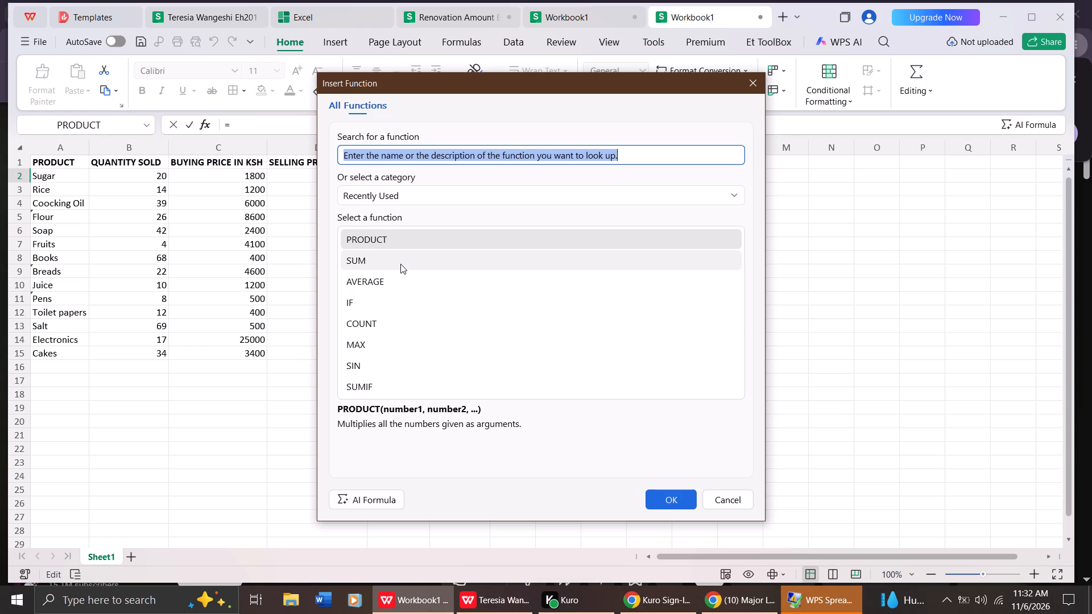
click(632, 161)
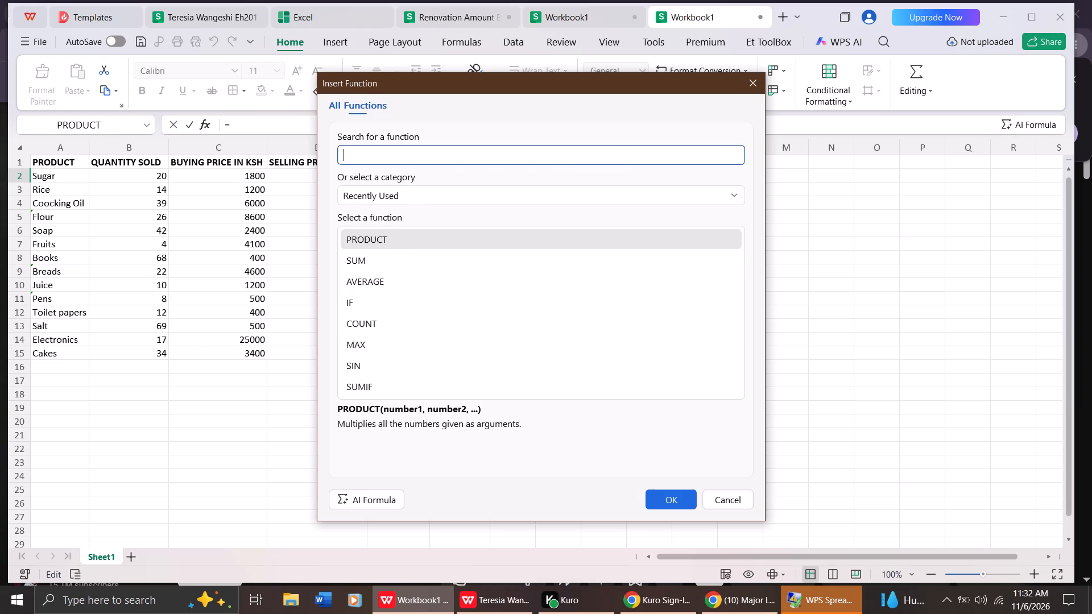
key(d)
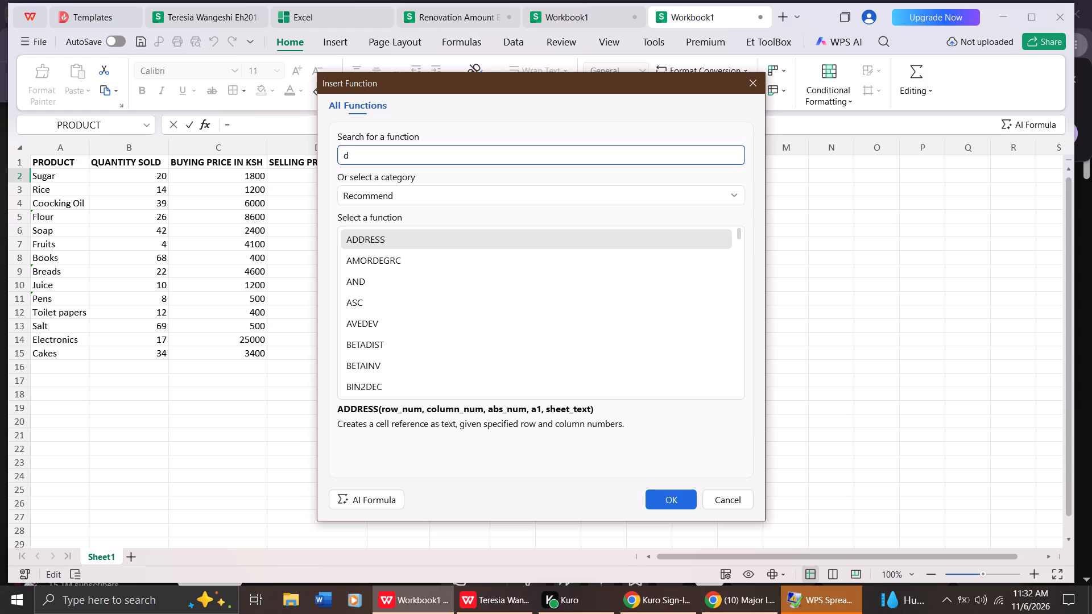
text(iff)
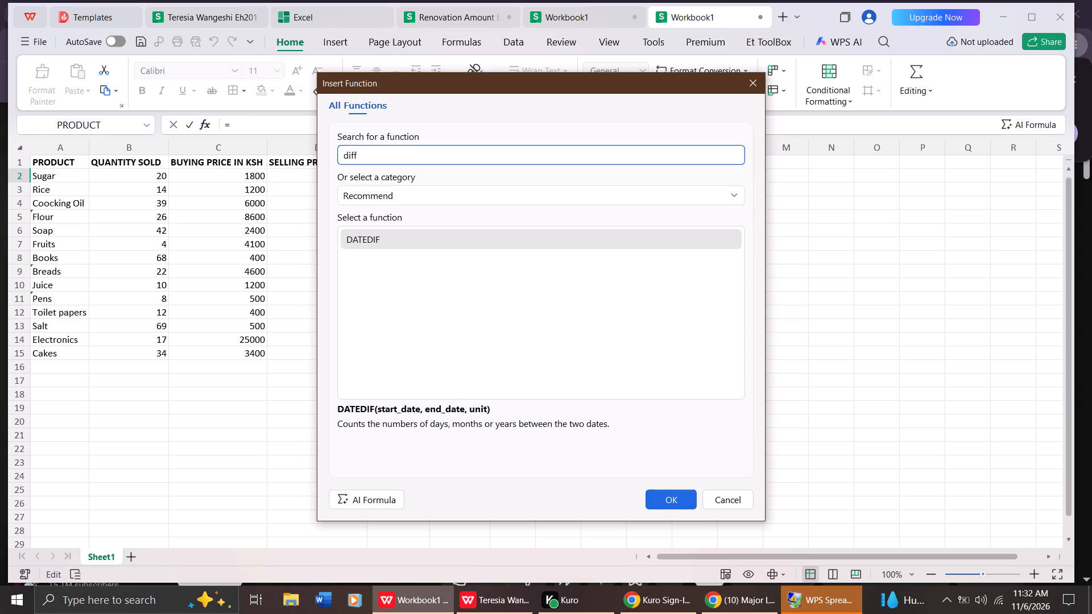
key(BackSpace)
key(BackSpace)
key(BackSpace)
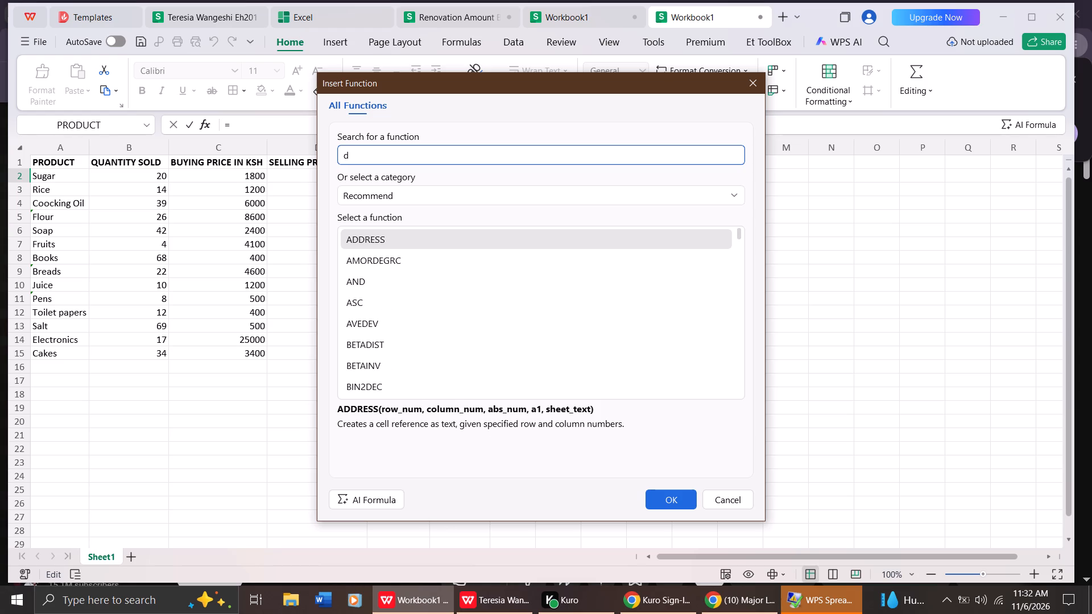
key(BackSpace)
Search the insertable functions for "subtr" for the Sugar PROFIT cell G2, and clear the search text.
key(s)
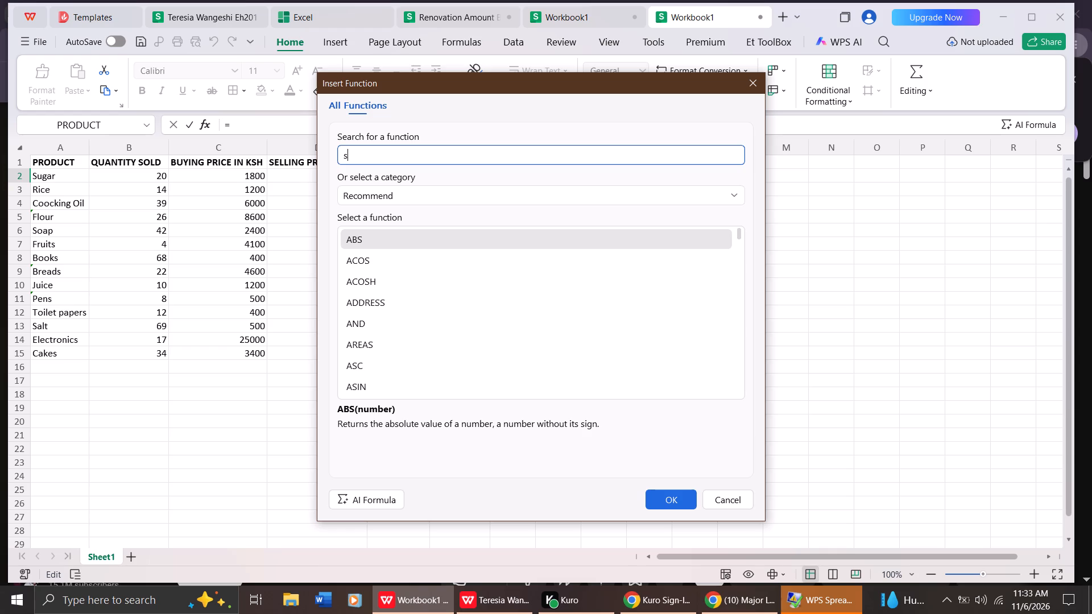
key(u)
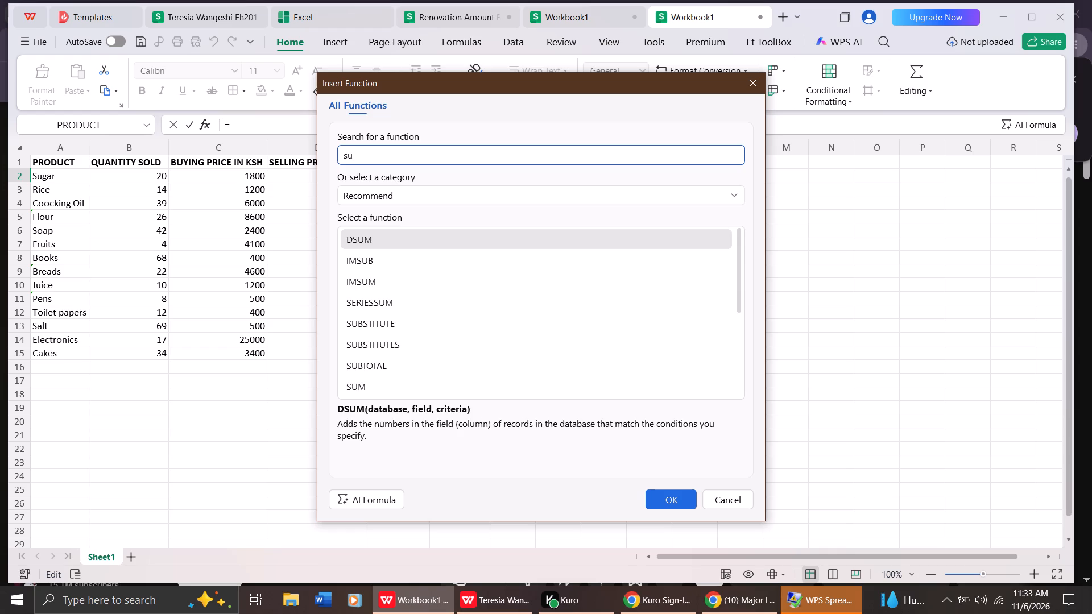
key(b)
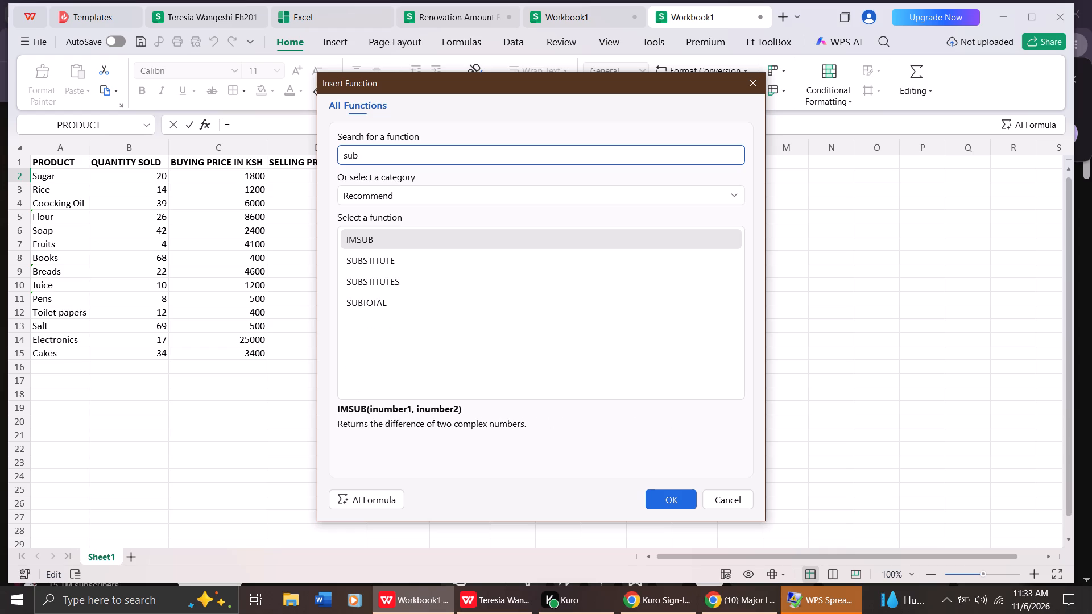
text(tr)
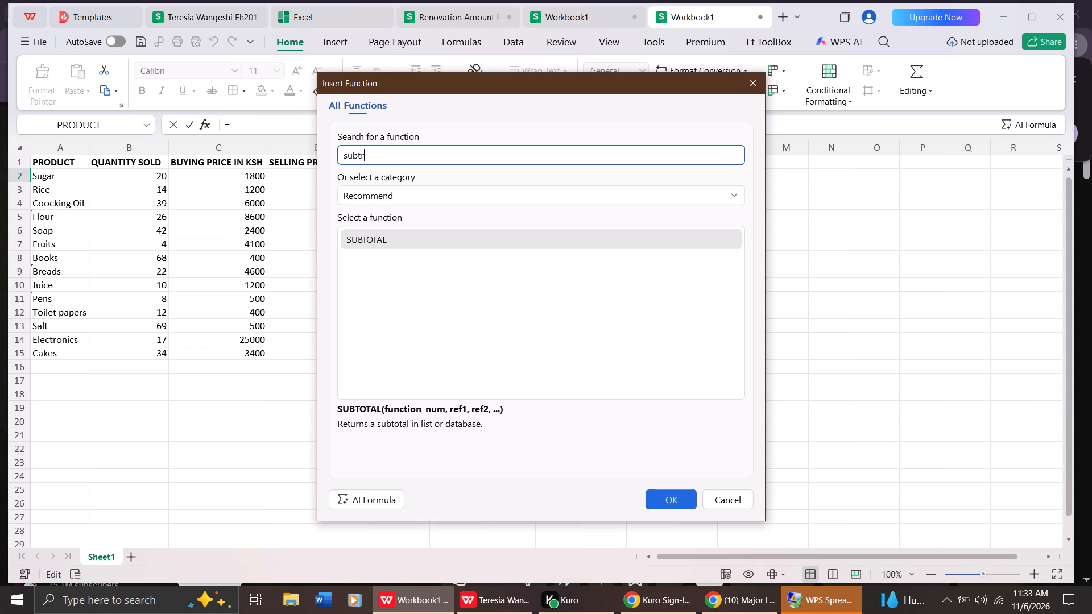
key(BackSpace)
key(BackSpace)
key(BackSpace)
key(BackSpace)
key(BackSpace)
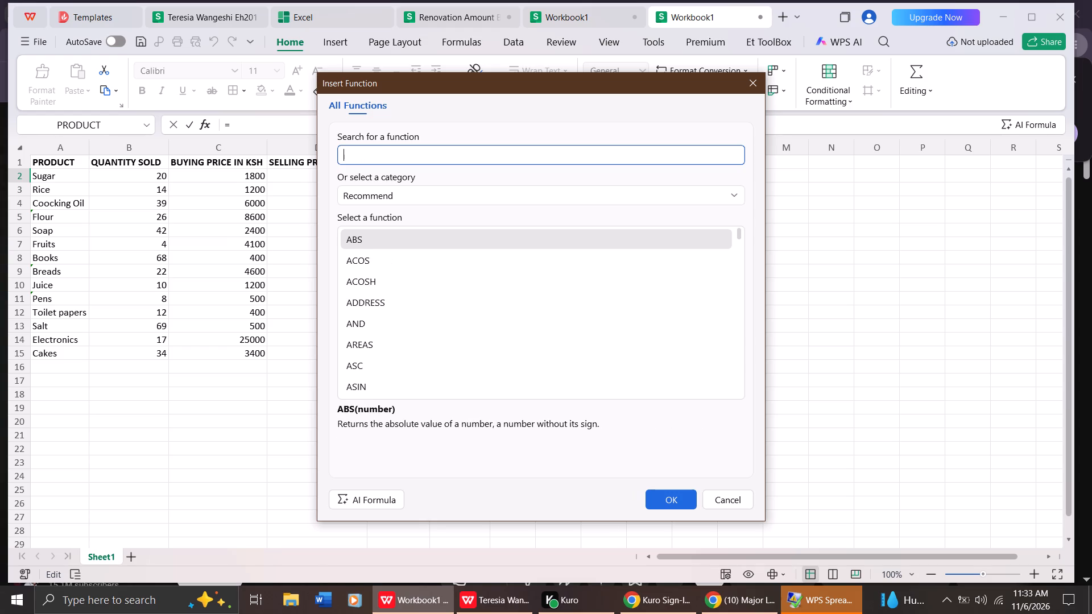
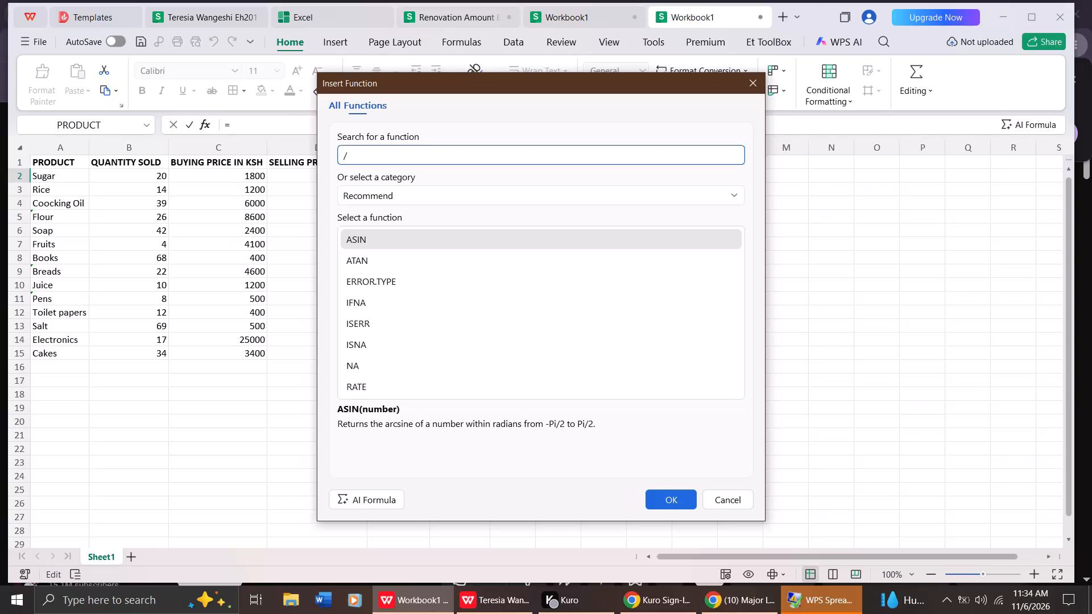
Search the function library for "minus" and "subt", then cancel the function insertion in G2.
key(BackSpace)
key(slash)
key(BackSpace)
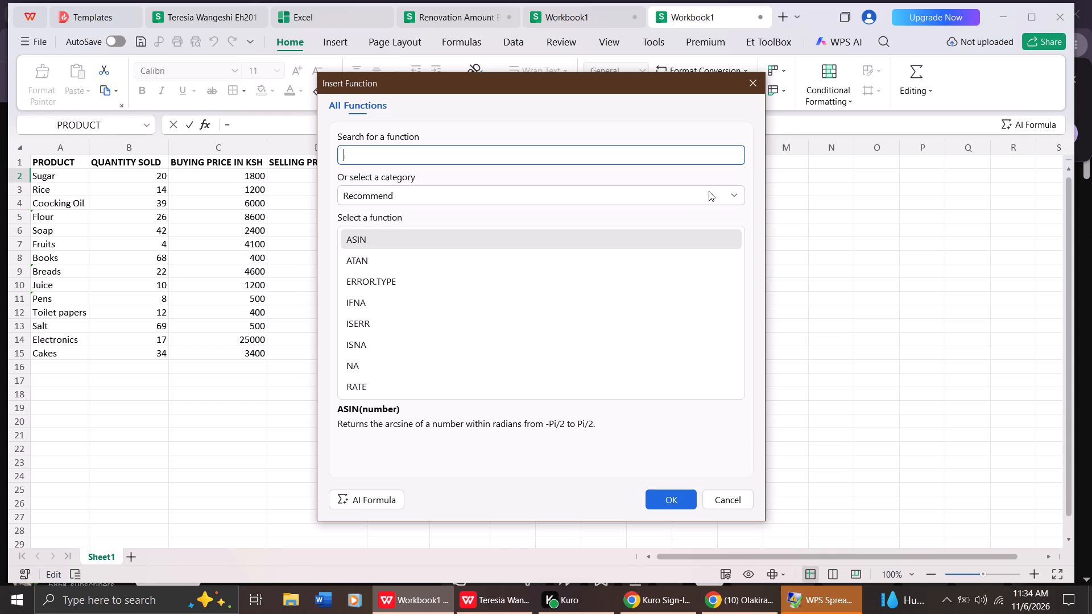
click(738, 194)
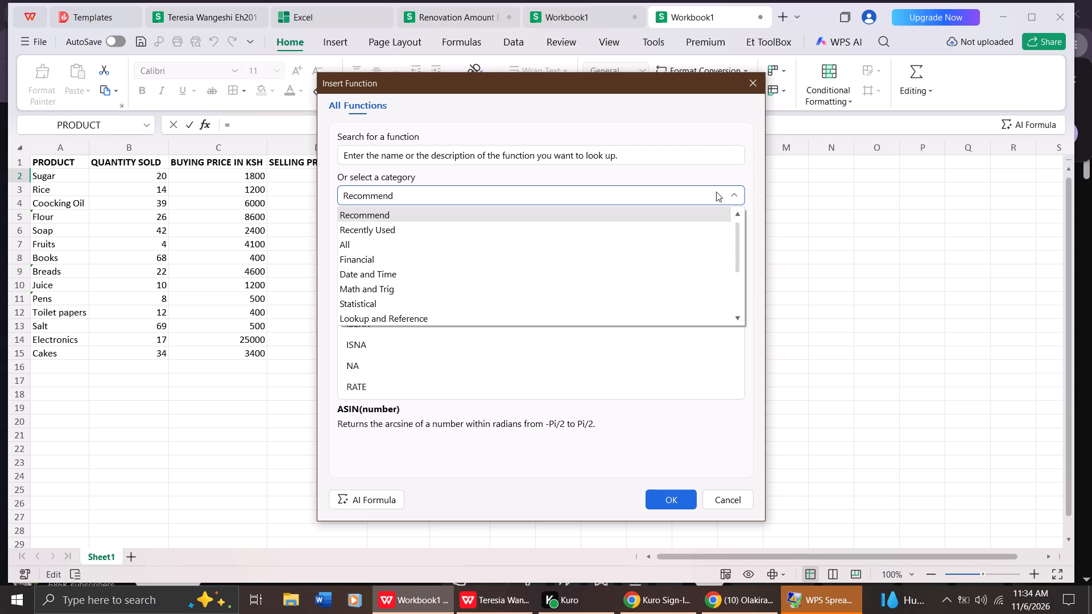
click(665, 213)
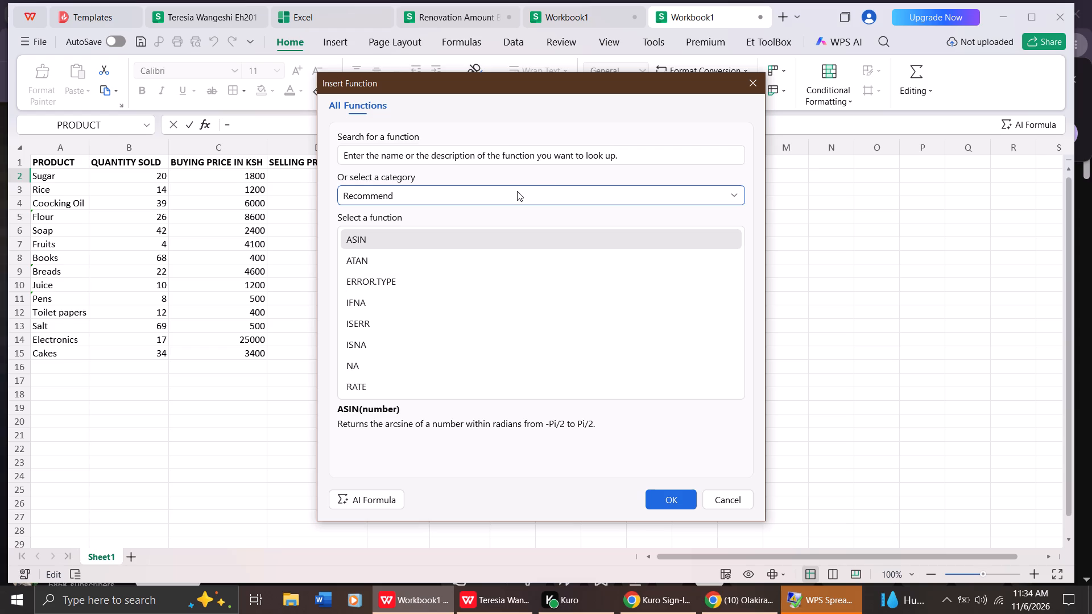
click(639, 151)
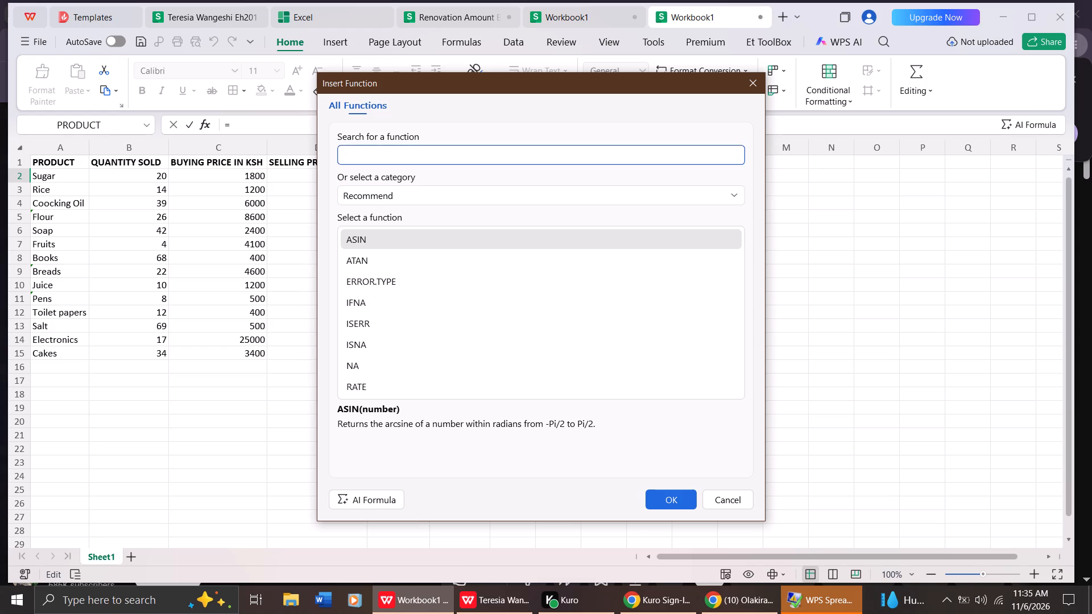
key(m)
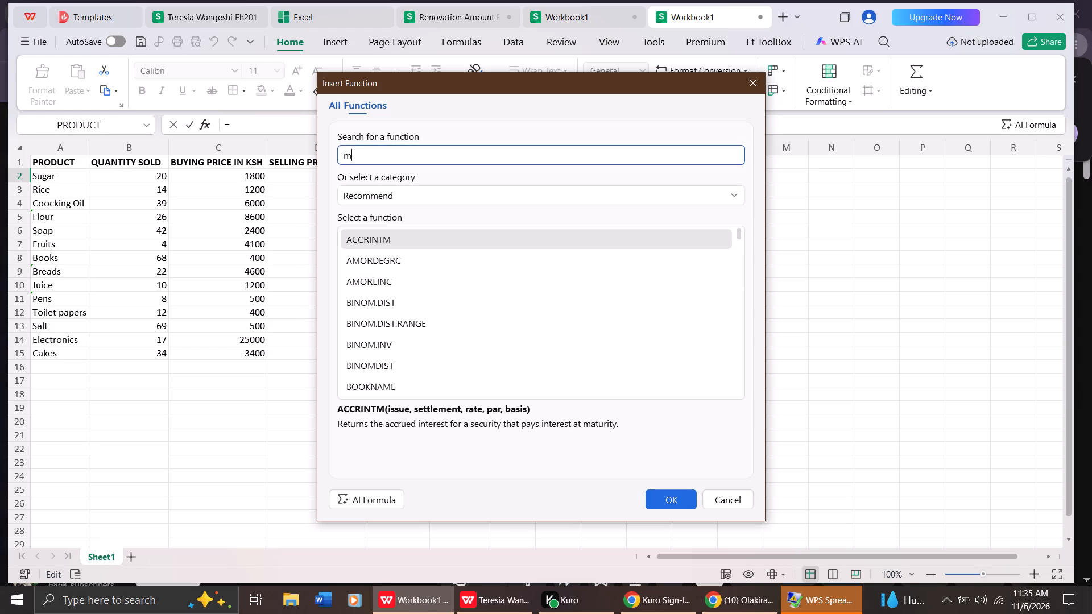
text(in)
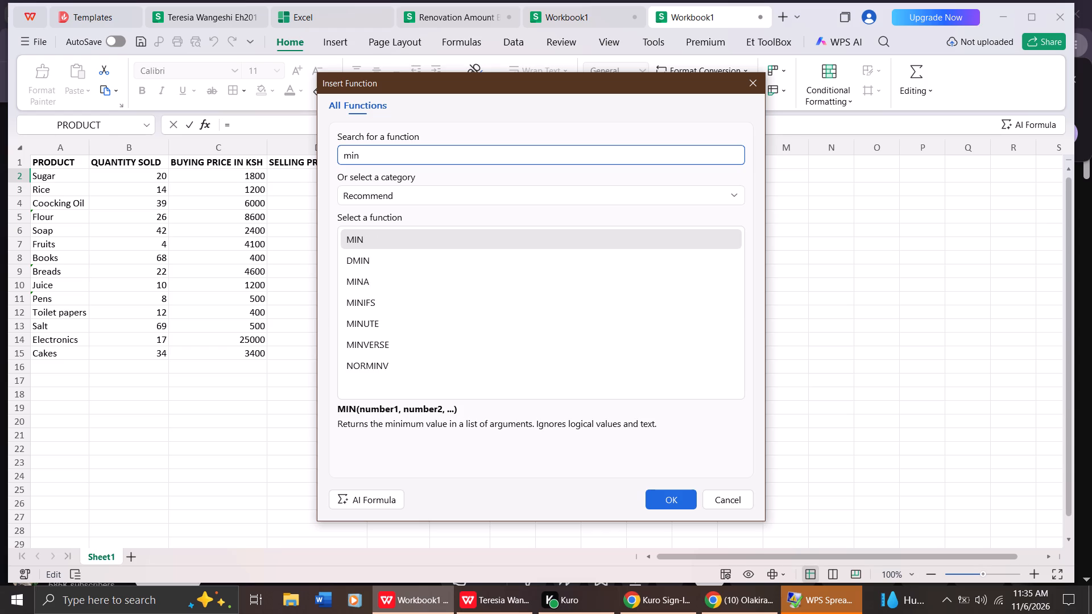
key(u)
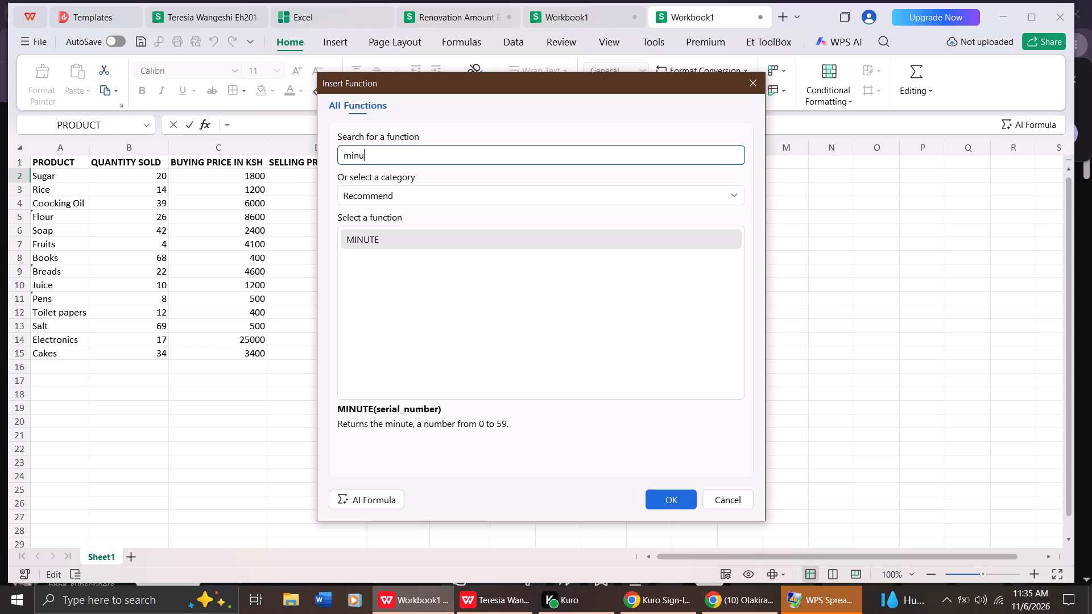
key(s)
key(BackSpace)
key(BackSpace)
key(BackSpace)
key(BackSpace)
key(BackSpace)
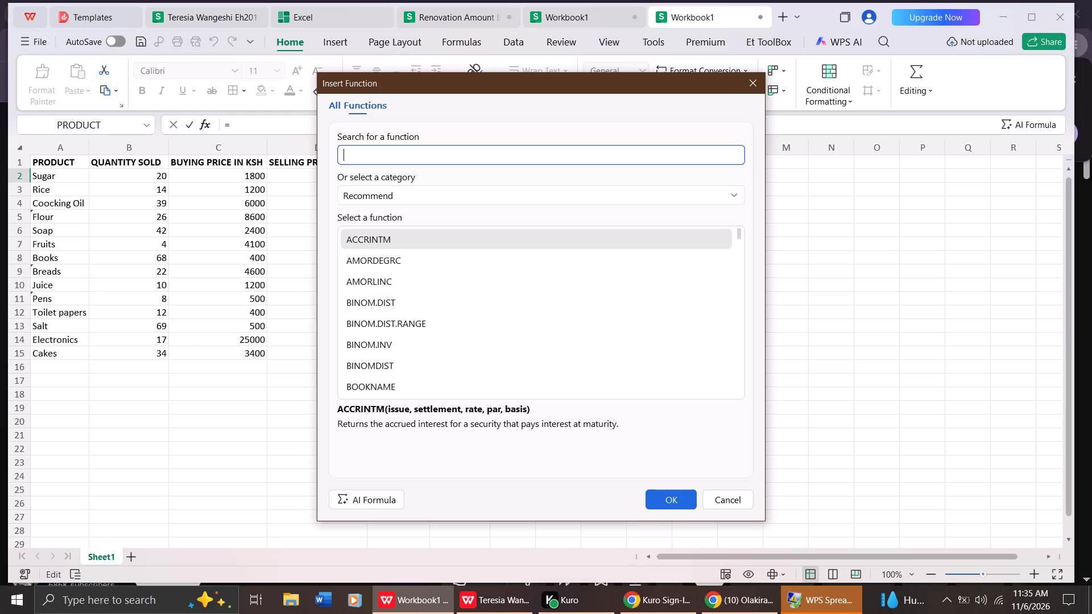
key(u)
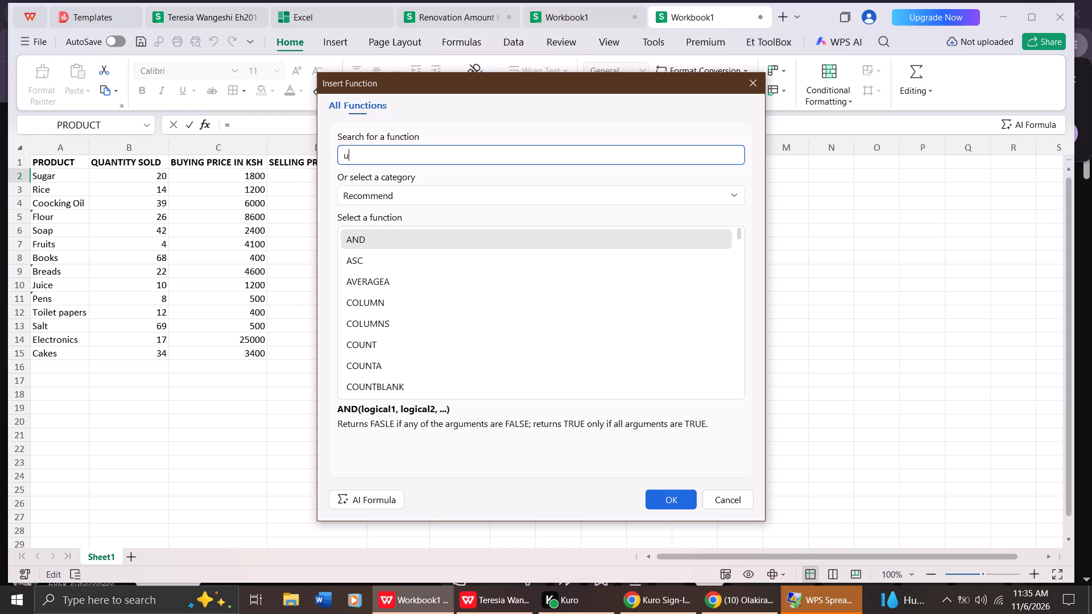
key(BackSpace)
key(s)
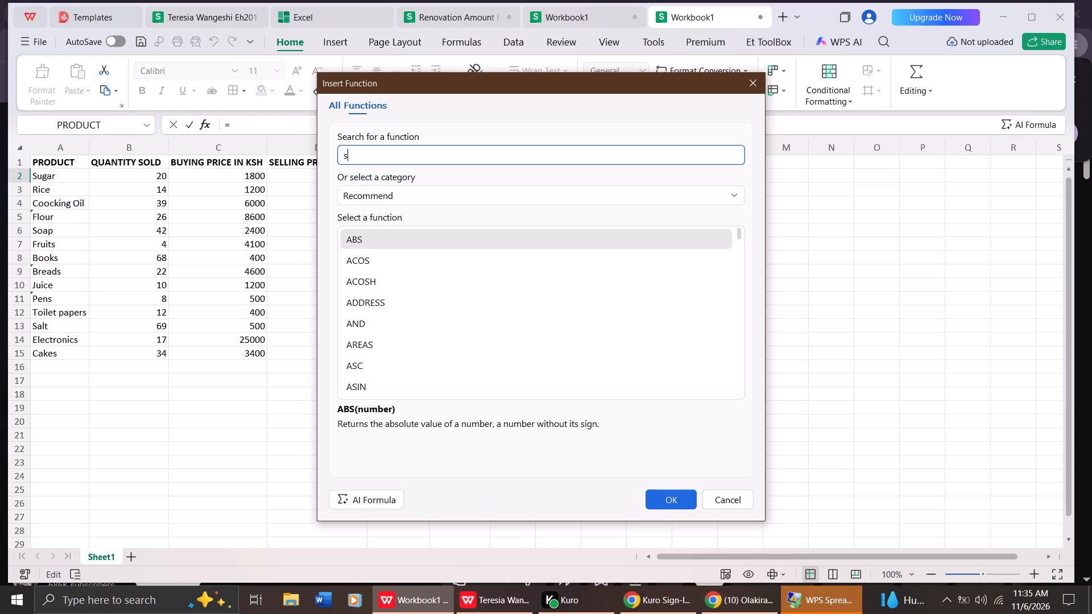
text(ubt)
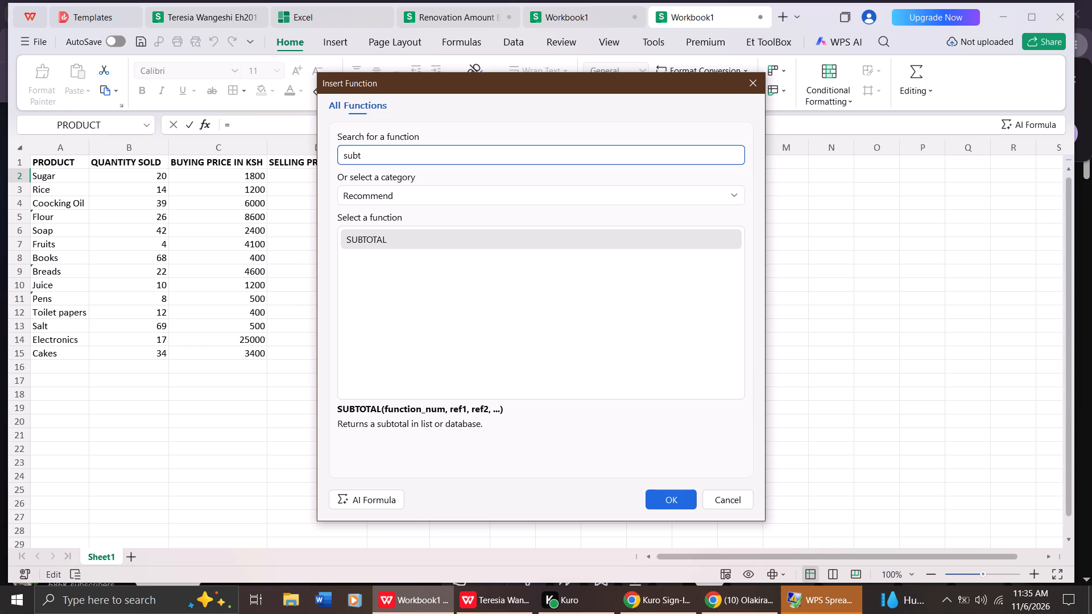
key(BackSpace)
key(BackSpace)
key(BackSpace)
key(BackSpace)
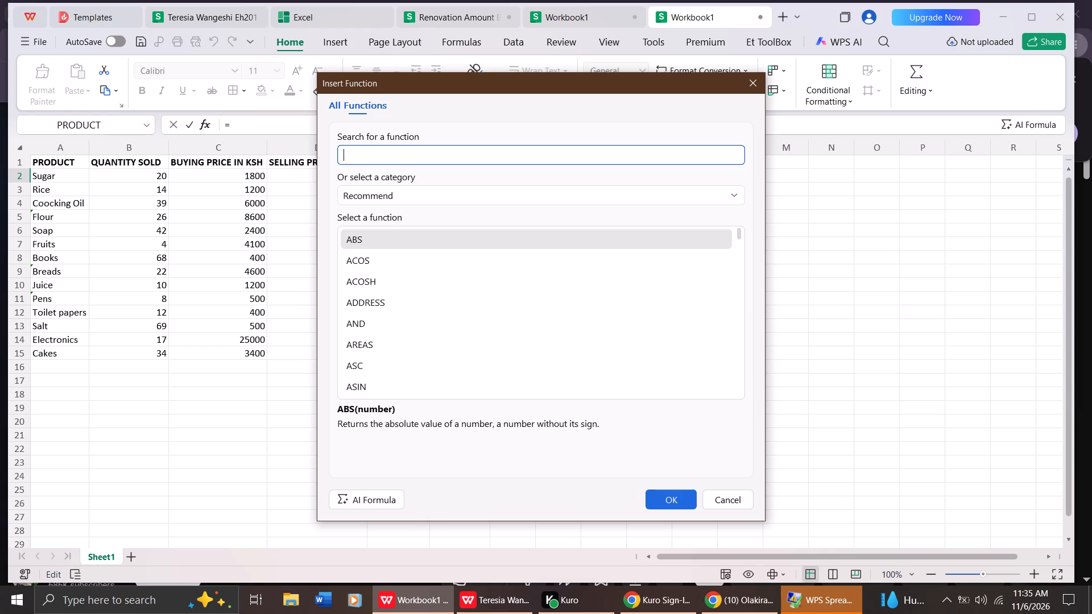
click(762, 80)
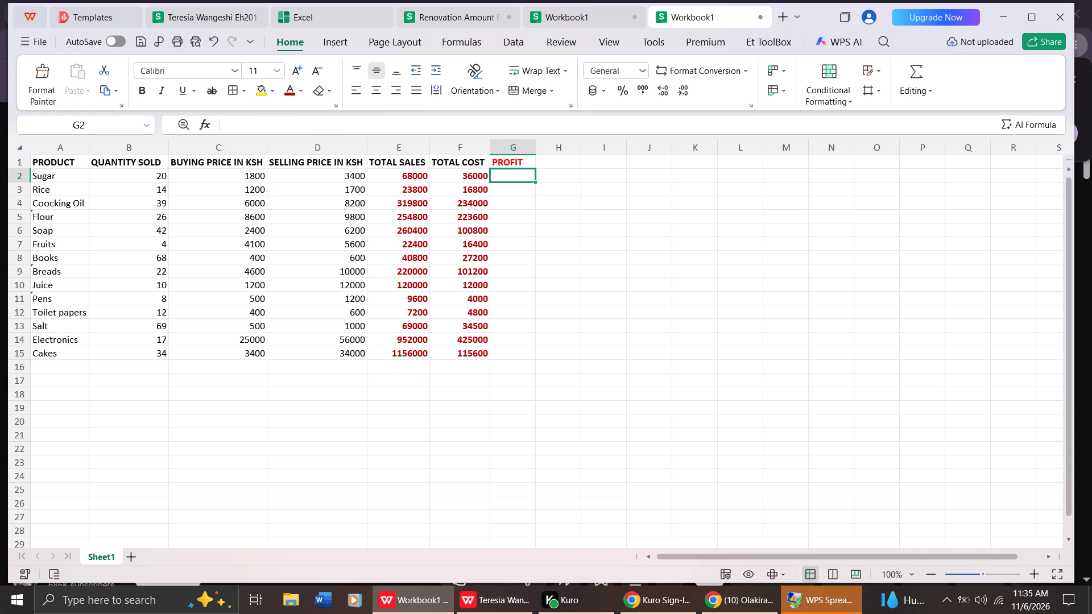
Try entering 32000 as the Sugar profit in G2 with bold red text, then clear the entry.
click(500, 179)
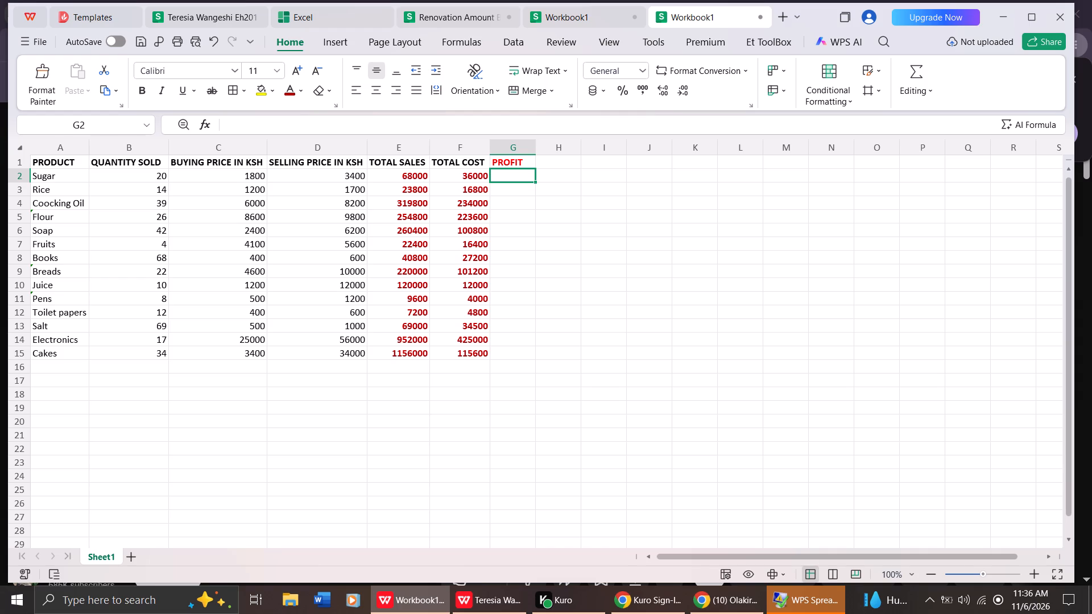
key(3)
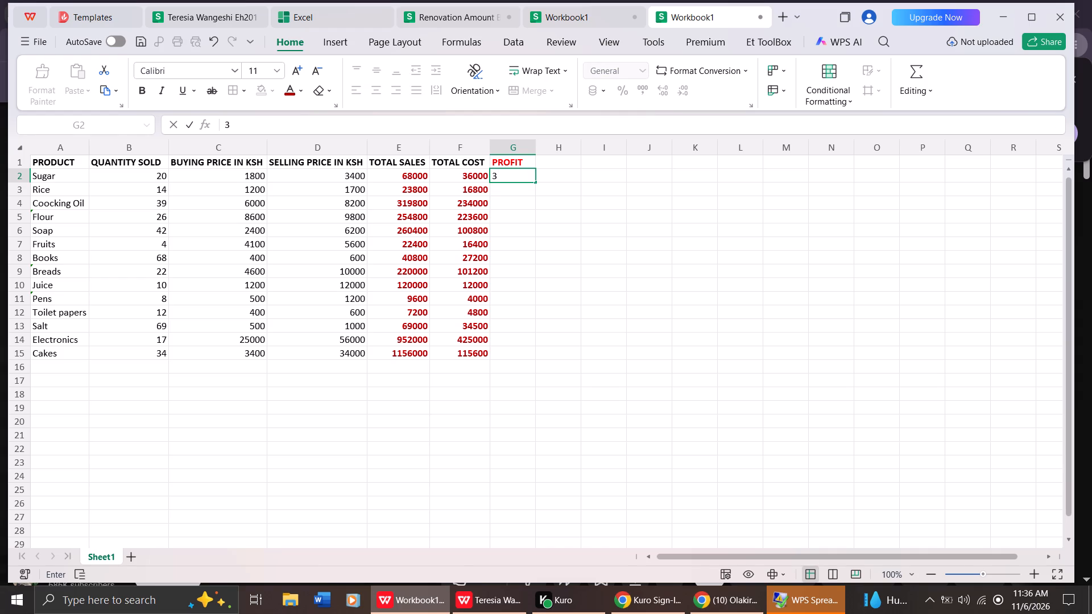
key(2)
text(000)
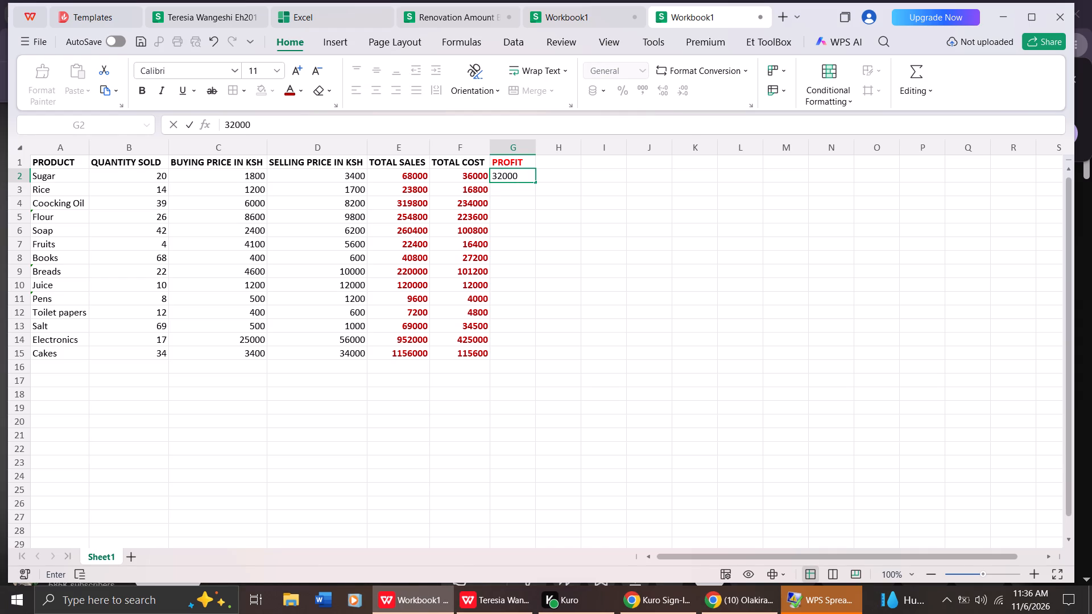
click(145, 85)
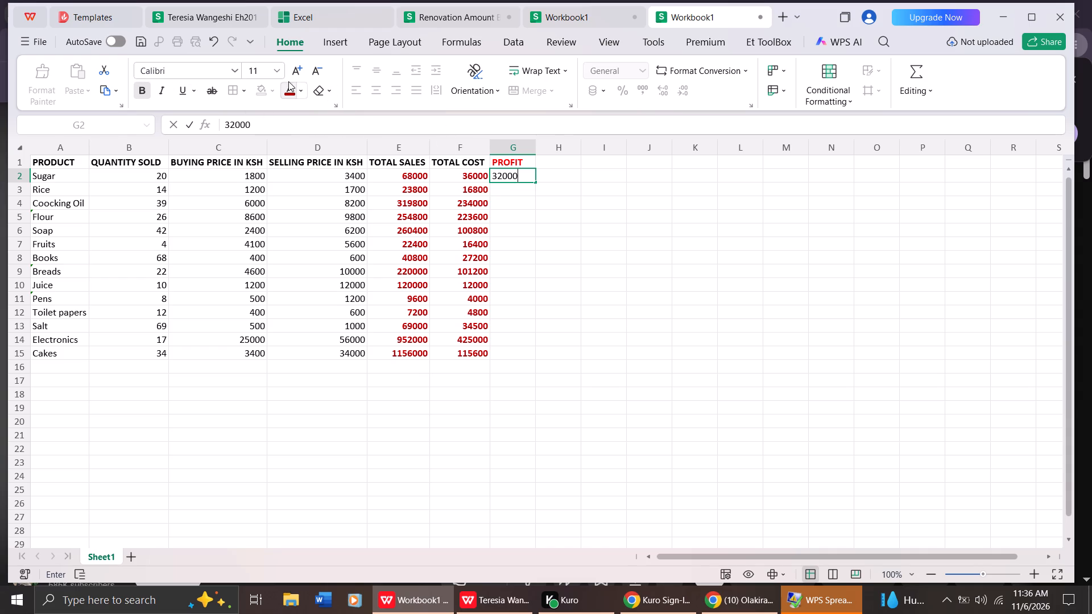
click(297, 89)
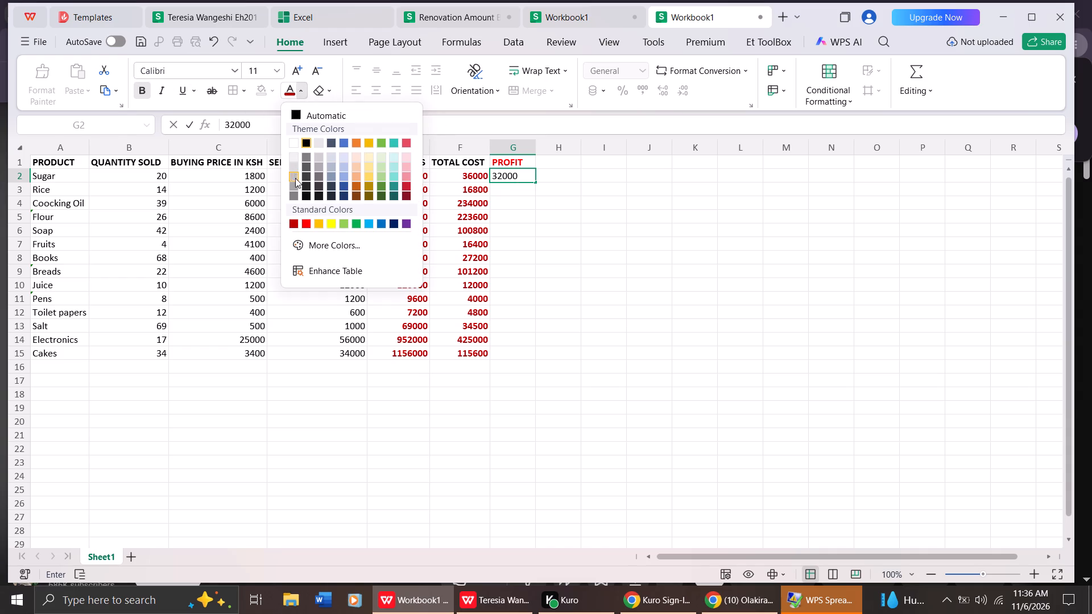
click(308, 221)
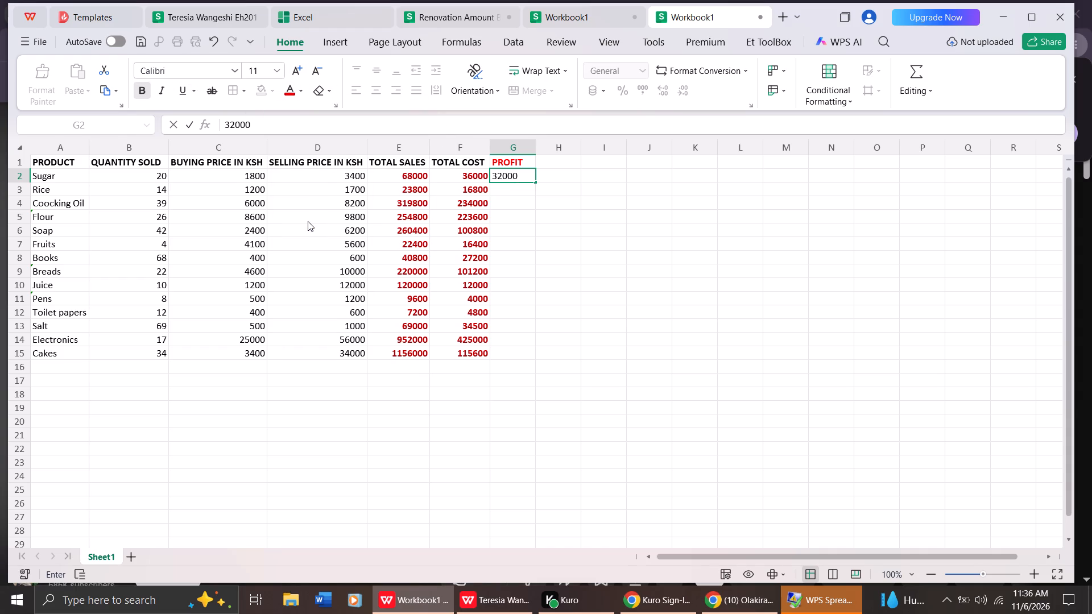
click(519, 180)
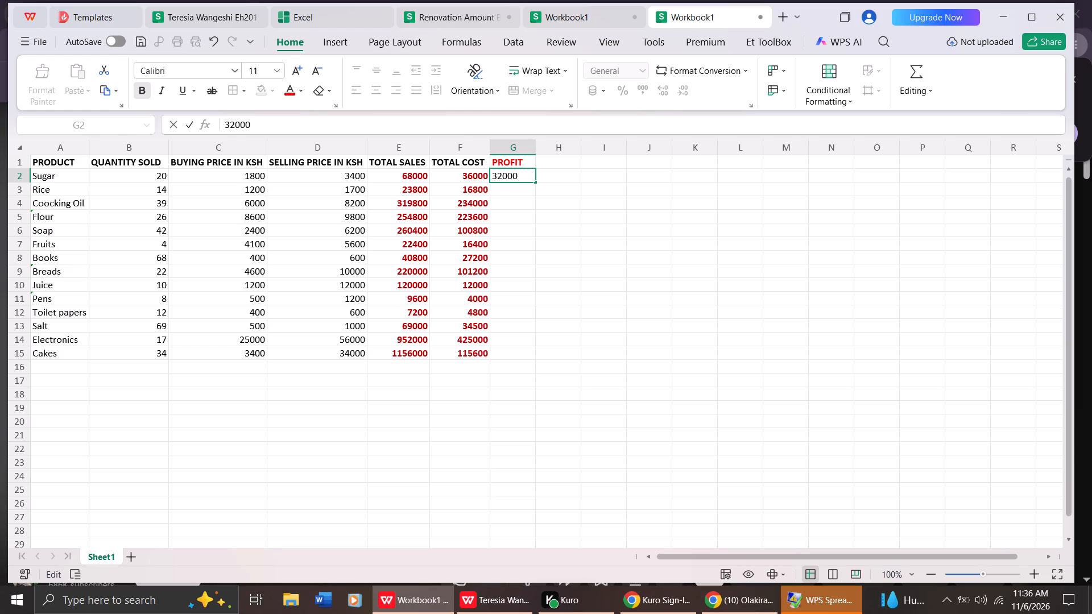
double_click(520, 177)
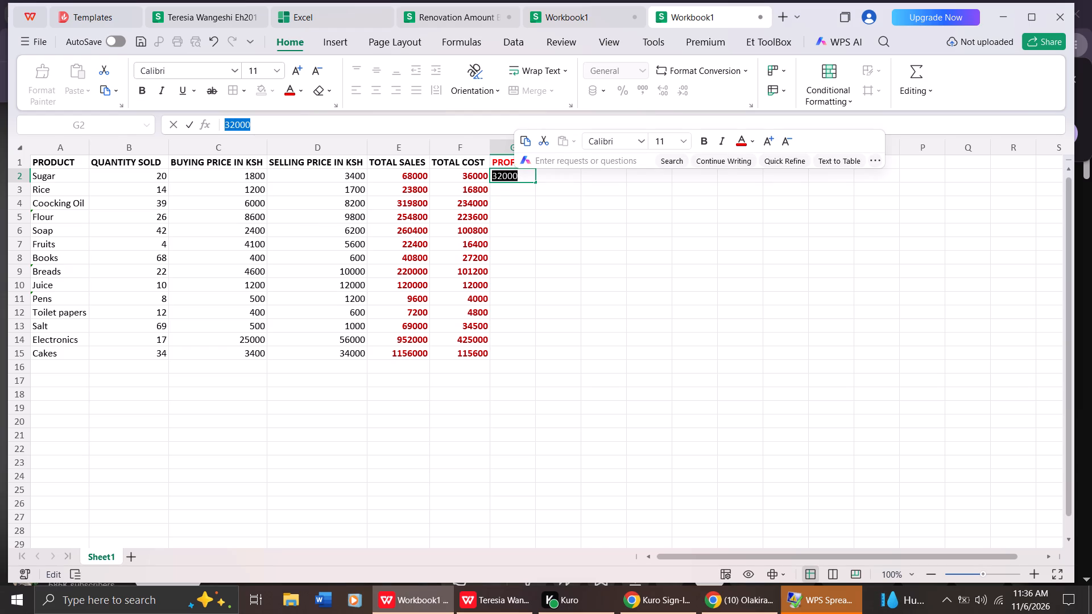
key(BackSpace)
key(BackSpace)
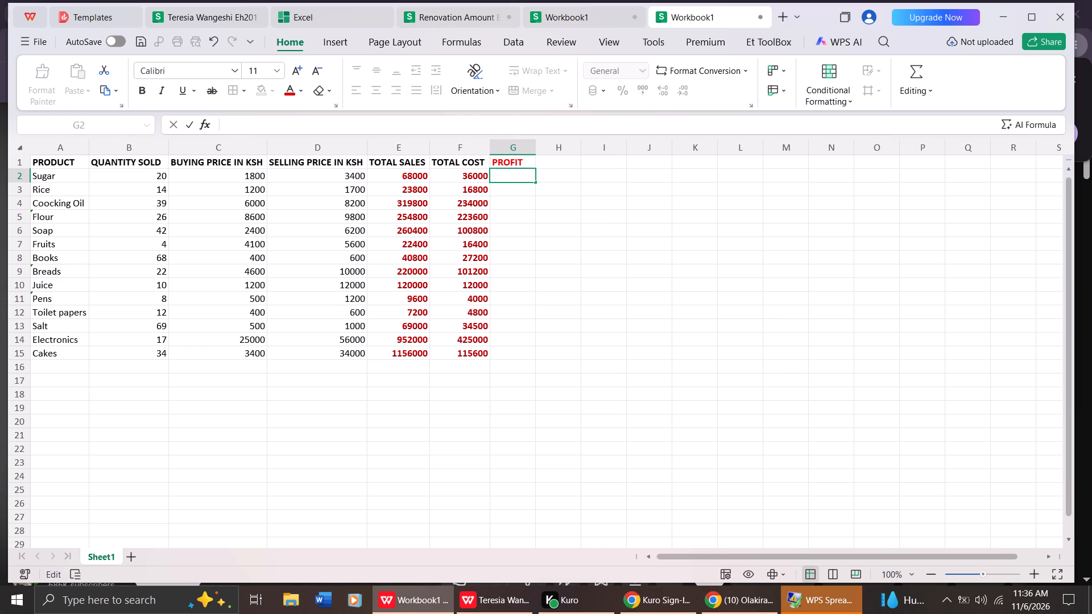
Enter 3200 as the Sugar profit in G2 with bold and the standard red font colour applied.
click(144, 88)
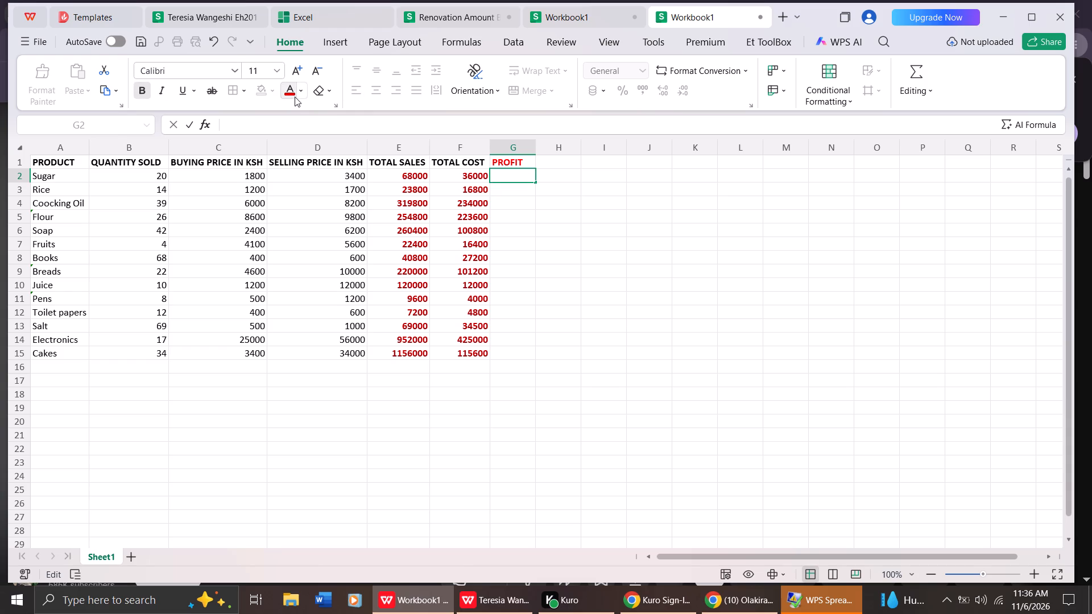
click(299, 94)
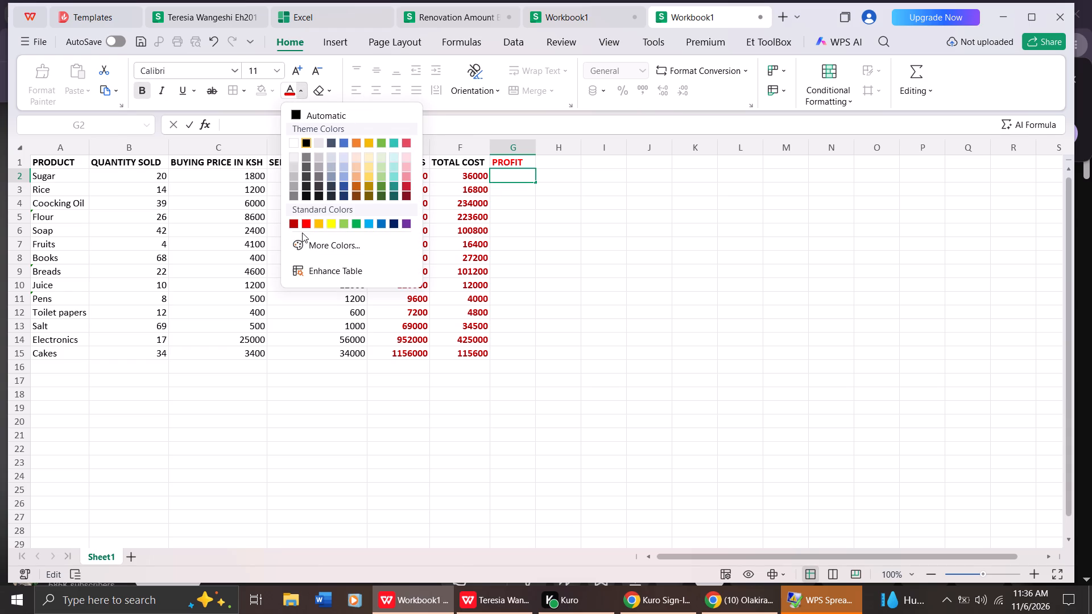
click(304, 227)
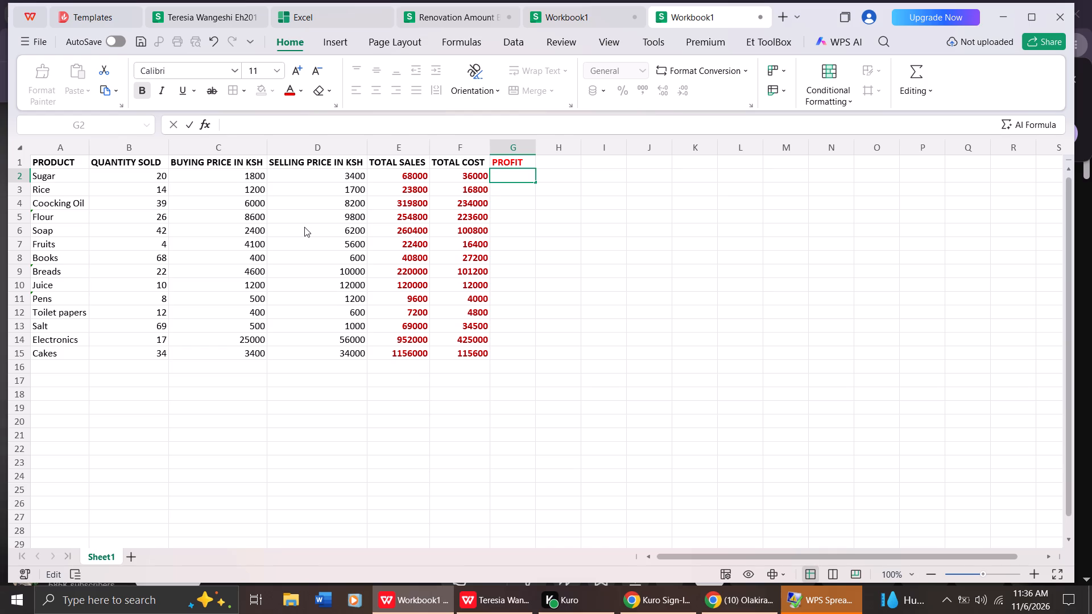
key(3)
key(2)
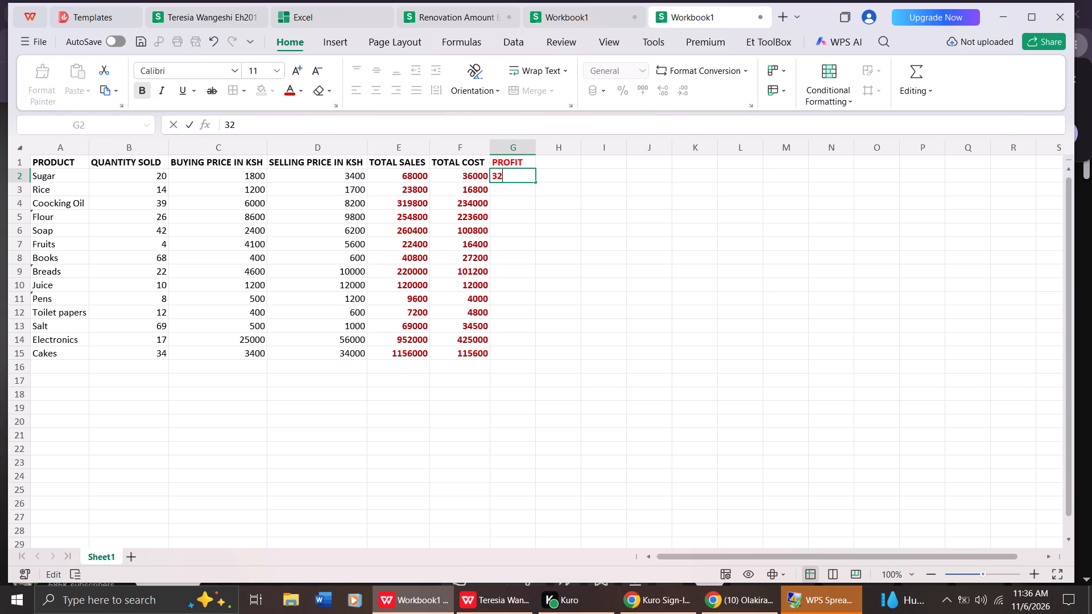
text(00)
Format G3 as bold with the standard red font colour and enter 7200 as the Rice profit.
click(512, 190)
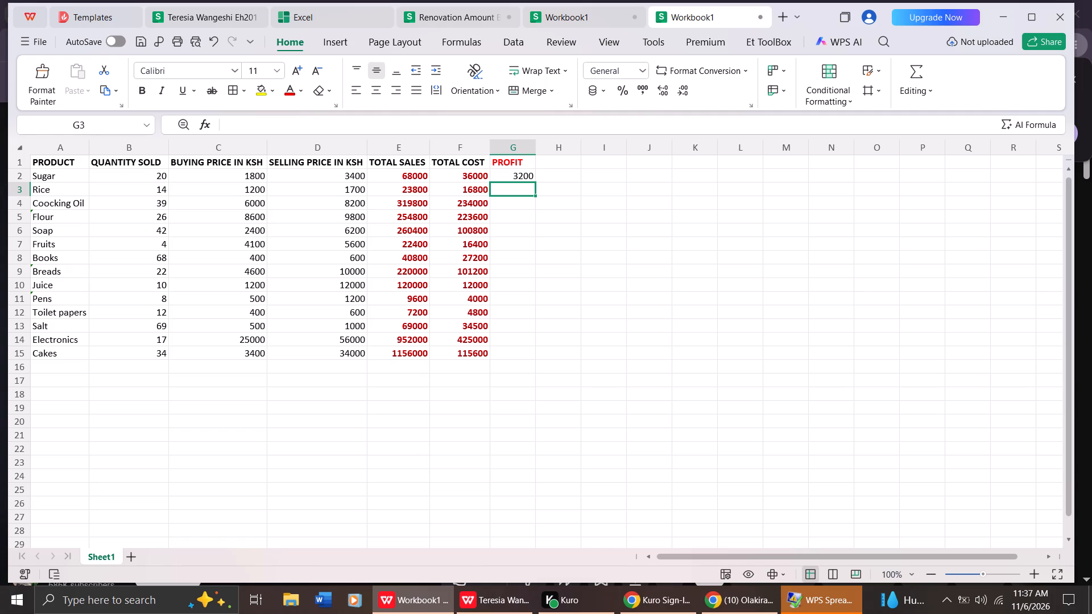
click(145, 88)
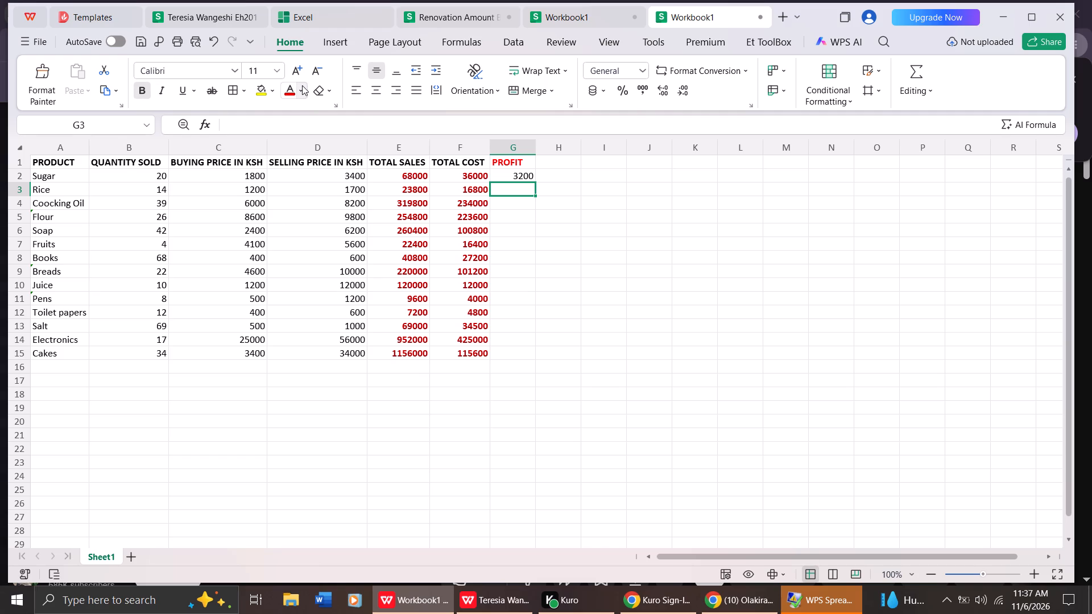
click(302, 85)
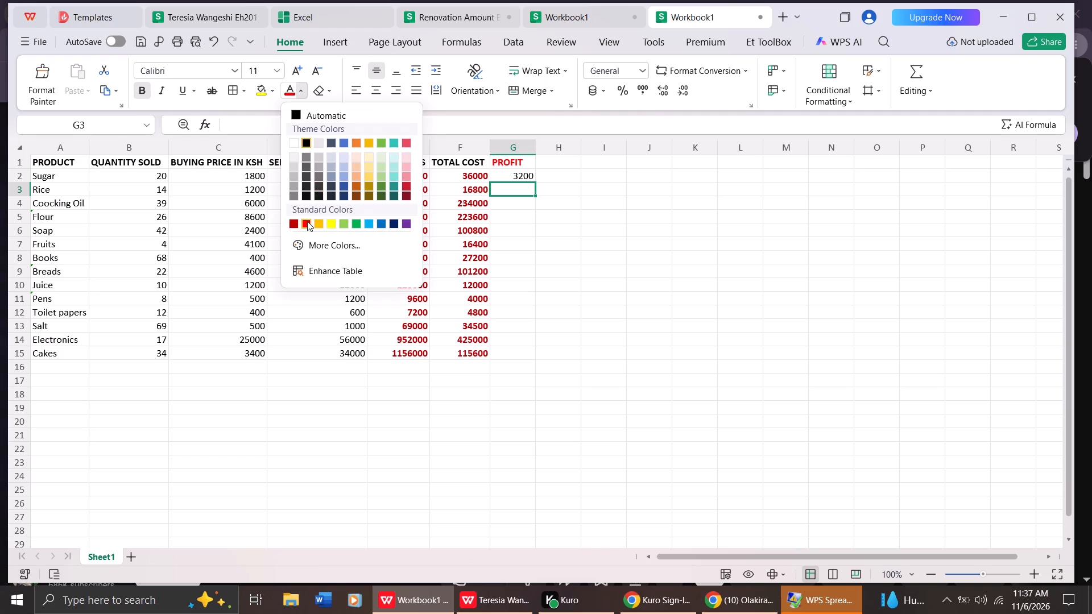
click(307, 221)
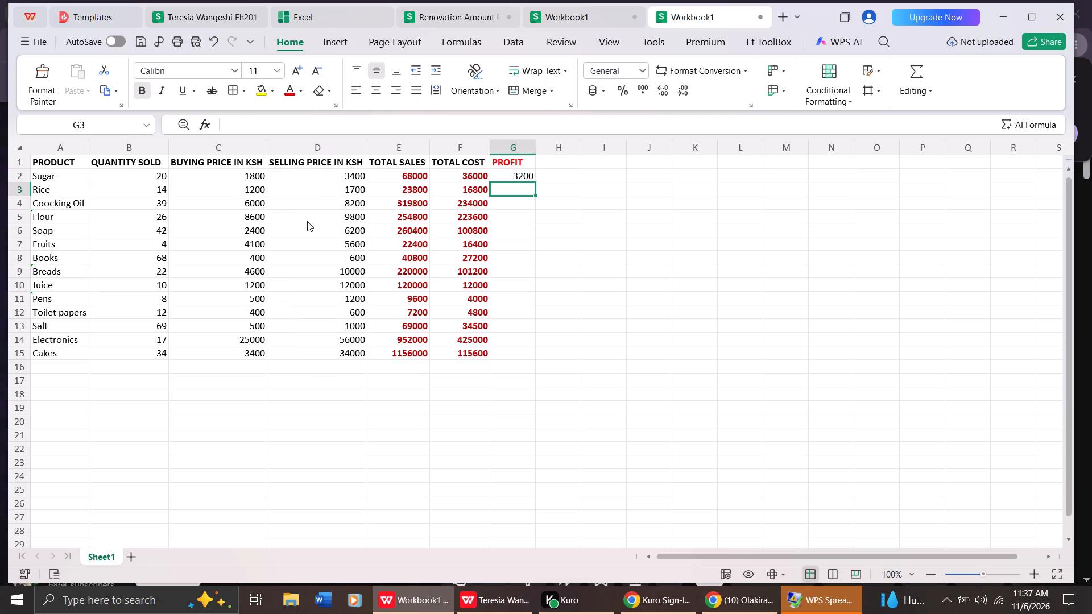
key(7)
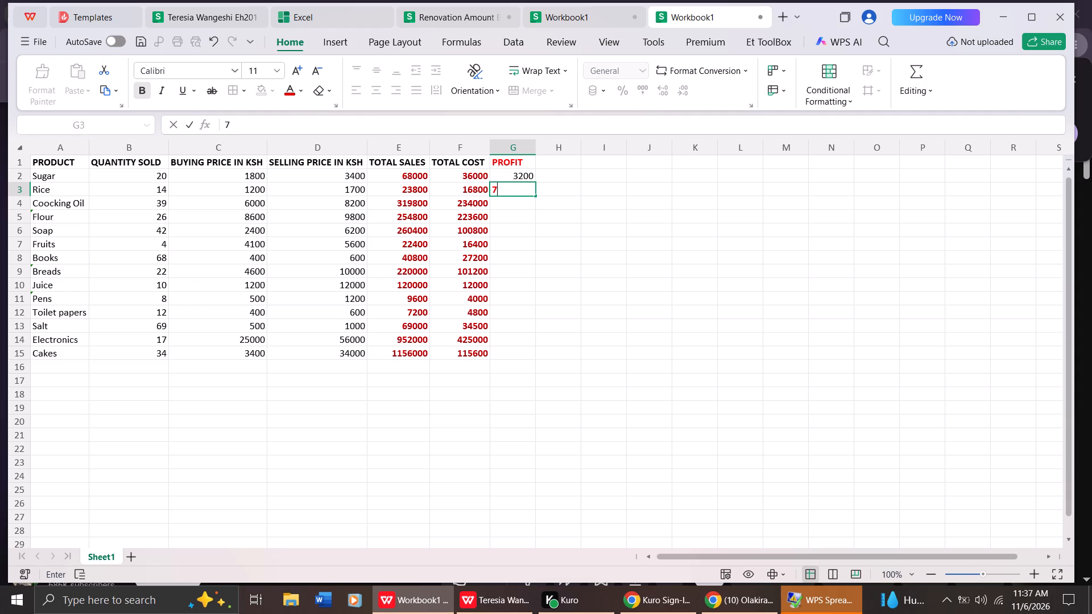
key(2)
text(000)
key(BackSpace)
click(498, 201)
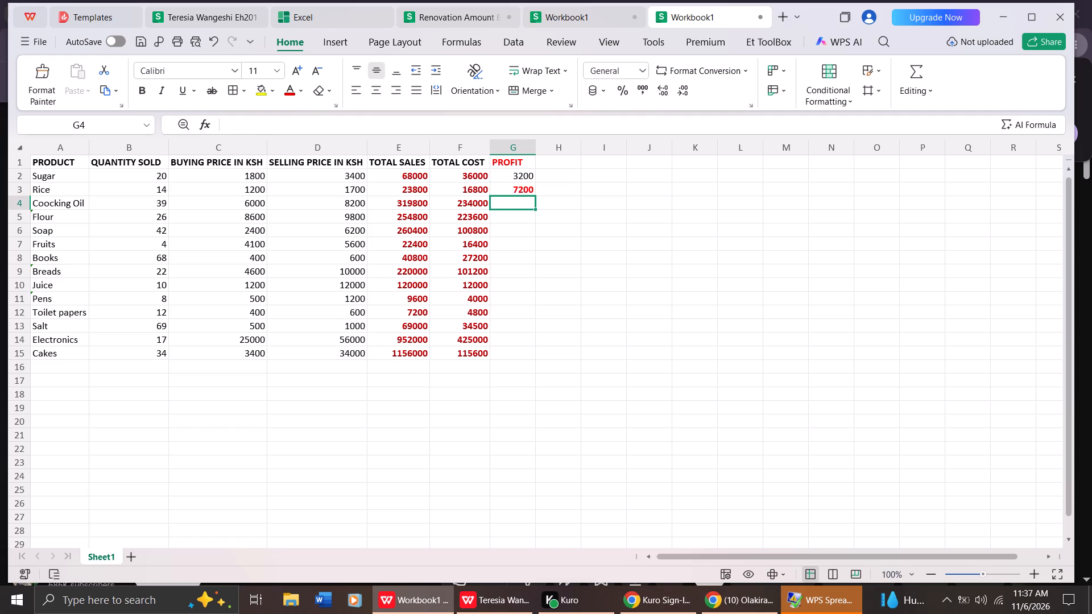
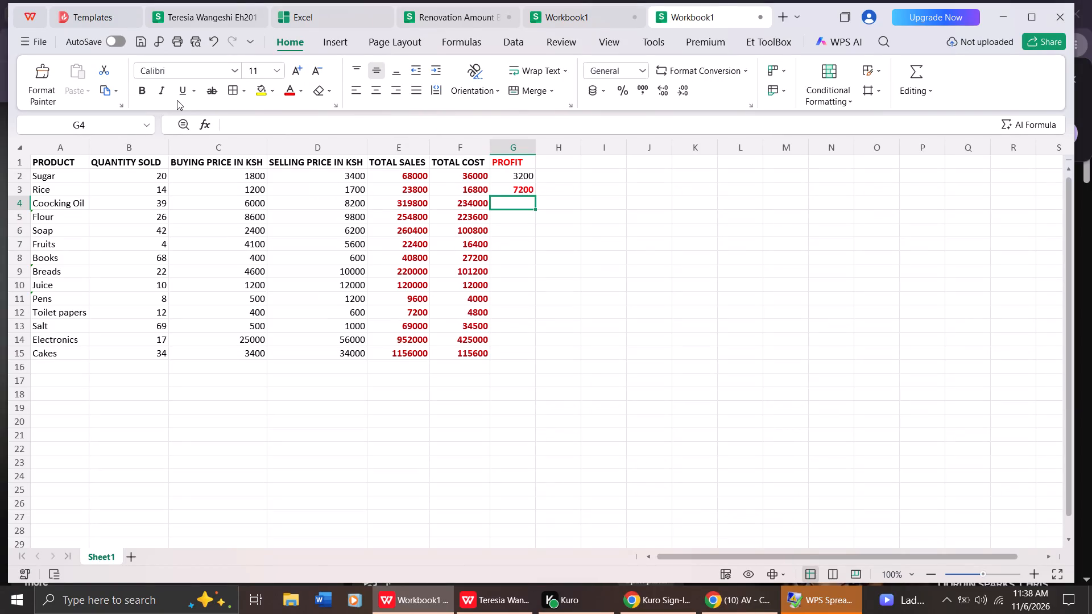
Format G4 as bold with the standard red font colour and enter 85800 as the Coocking Oil profit.
click(143, 86)
click(304, 89)
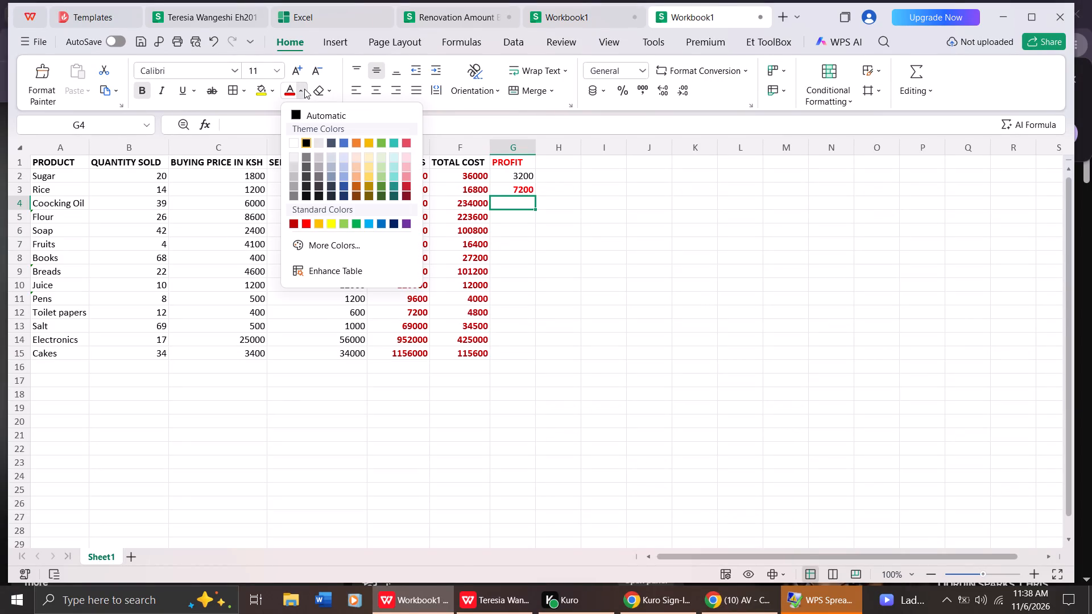
click(306, 220)
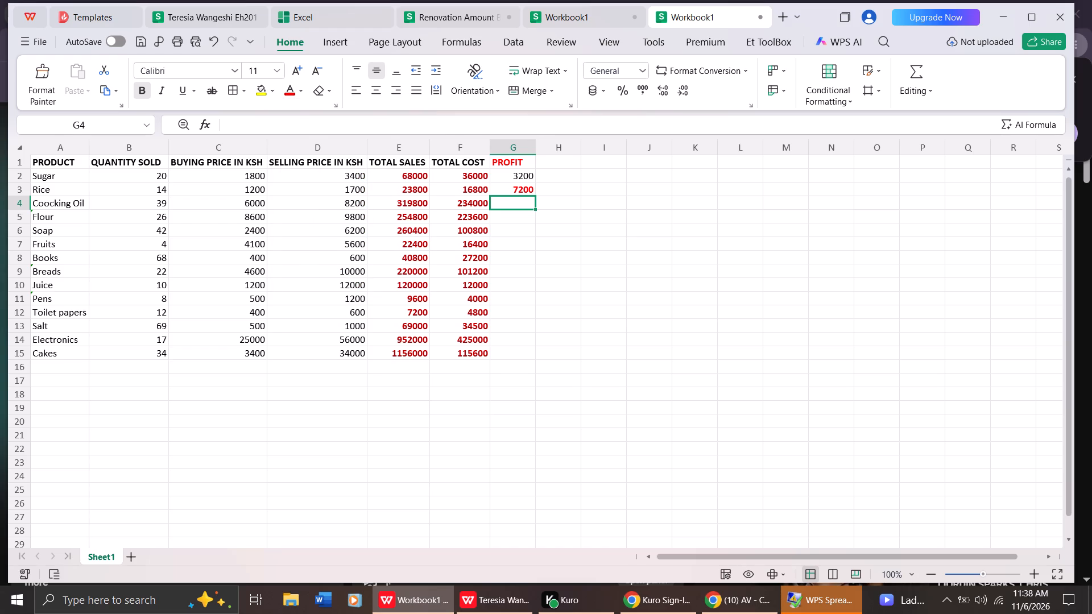
click(502, 204)
text(85)
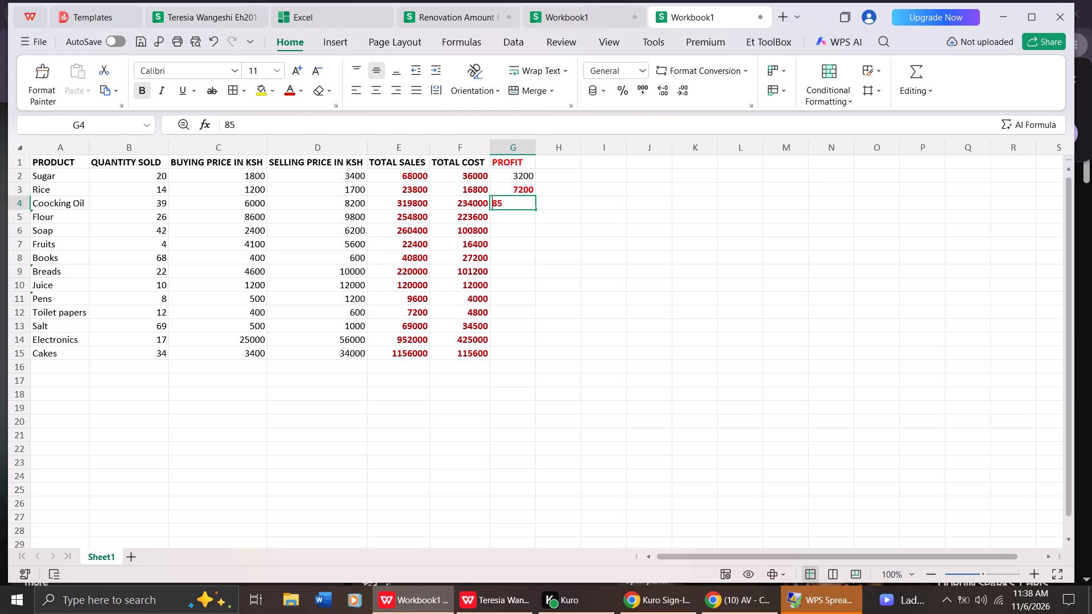
click(516, 204)
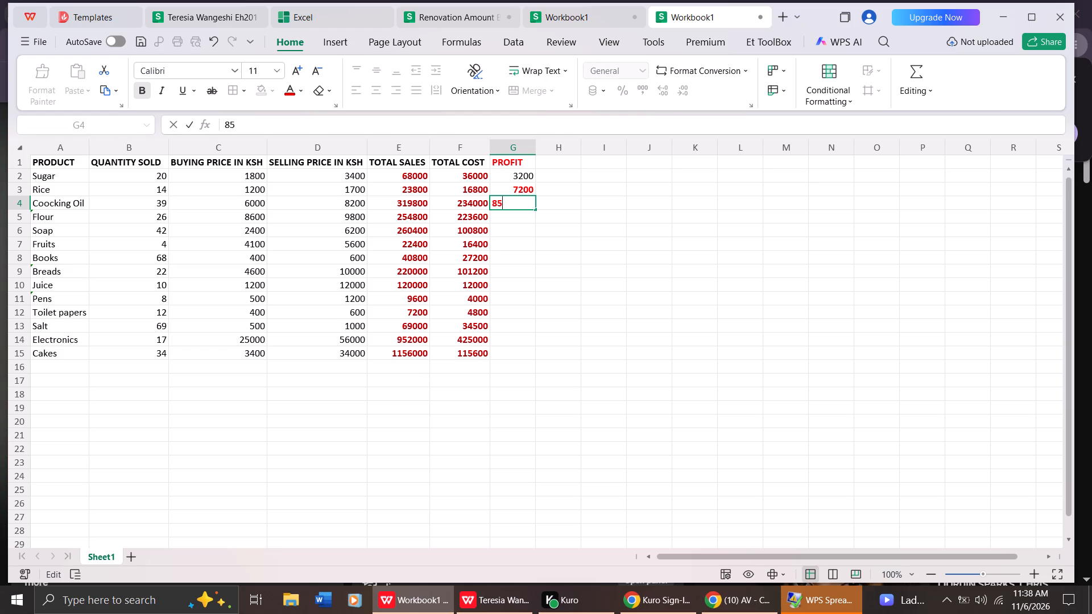
key(8)
text(00)
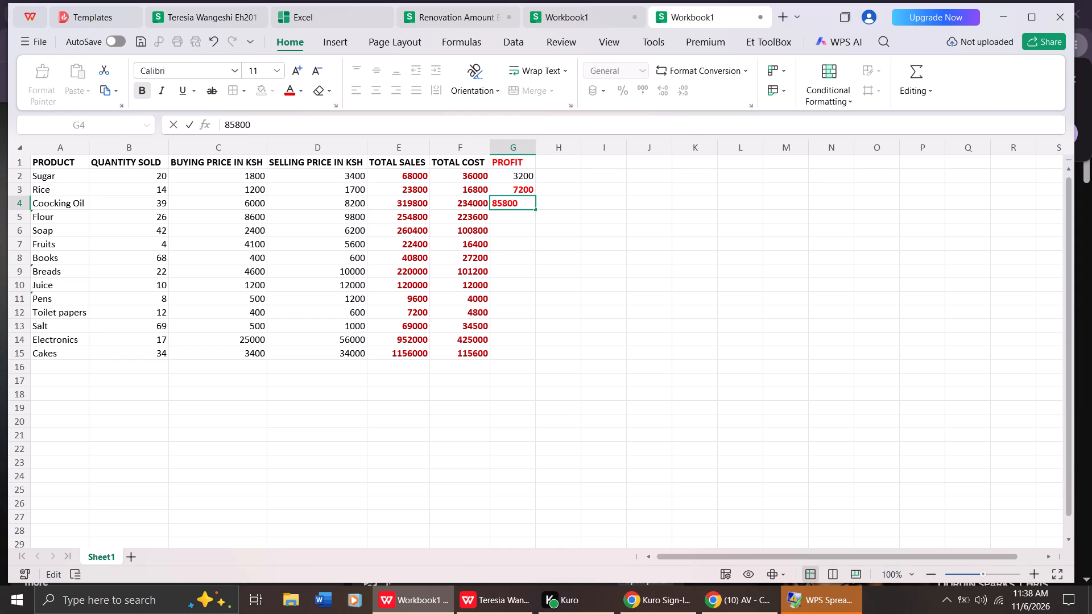
click(502, 220)
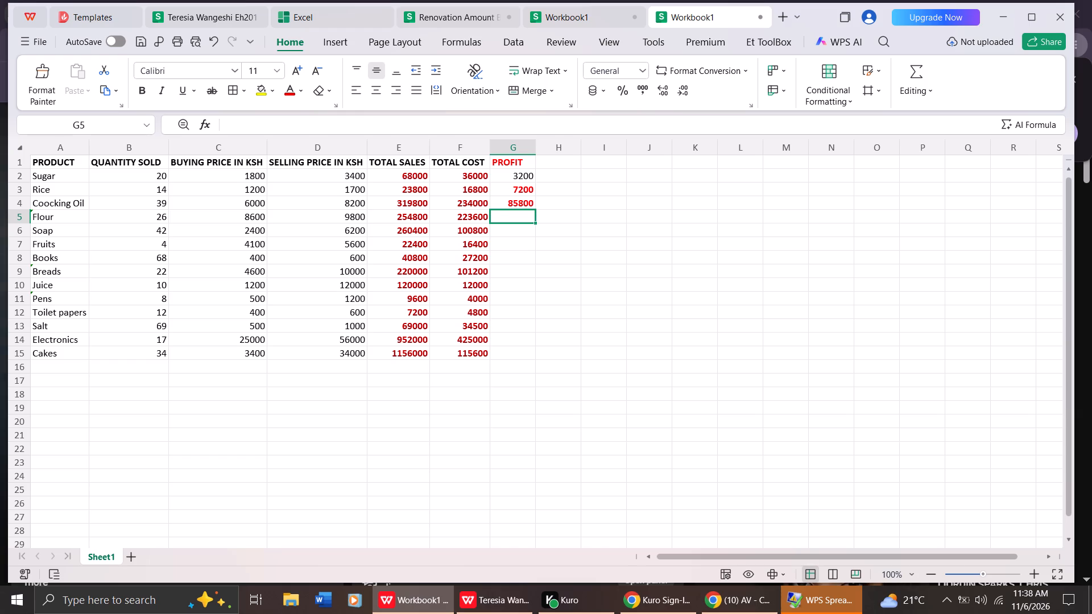
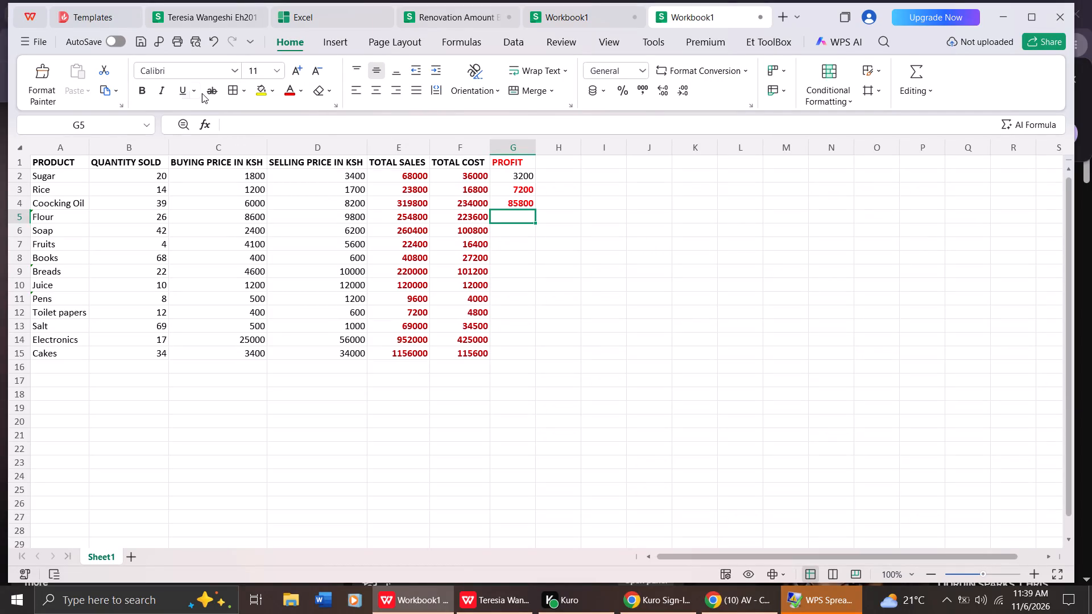
Format G5 as bold with the standard red font colour and enter 31200 as the Flour profit.
click(143, 91)
click(299, 93)
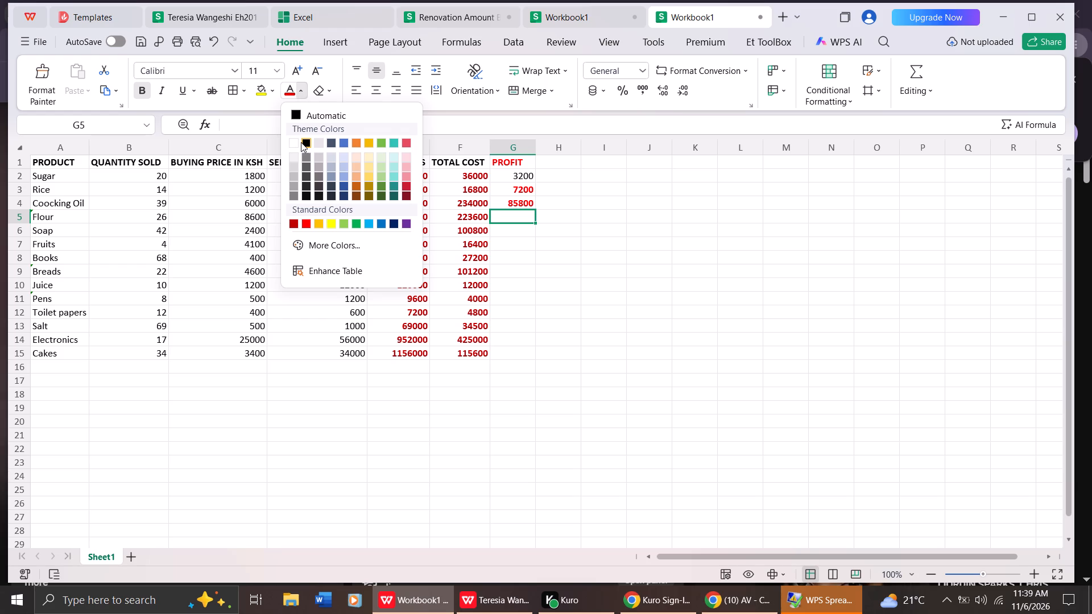
click(304, 222)
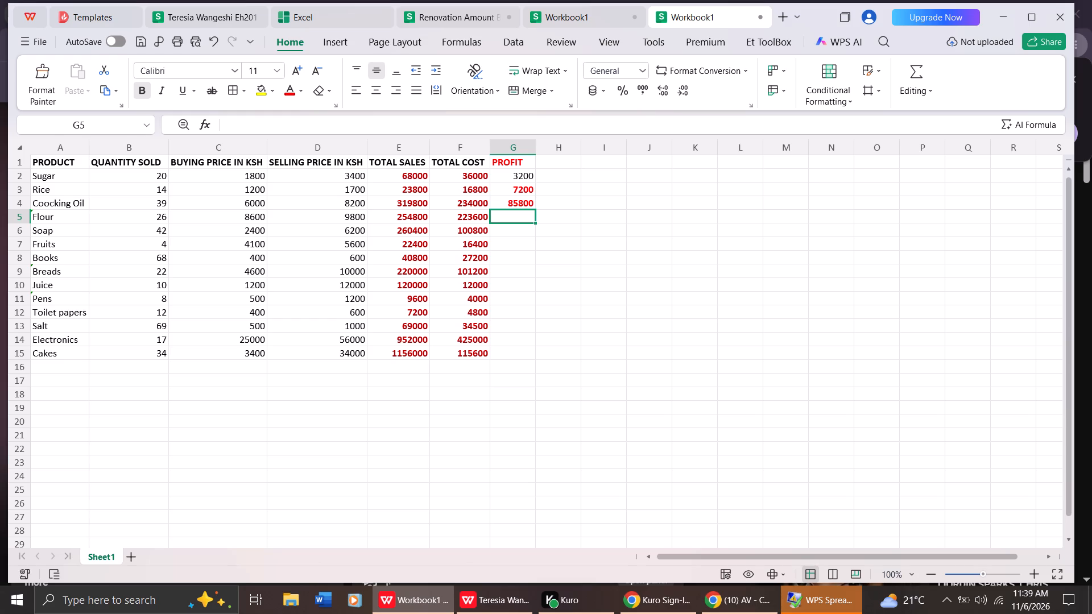
text(31)
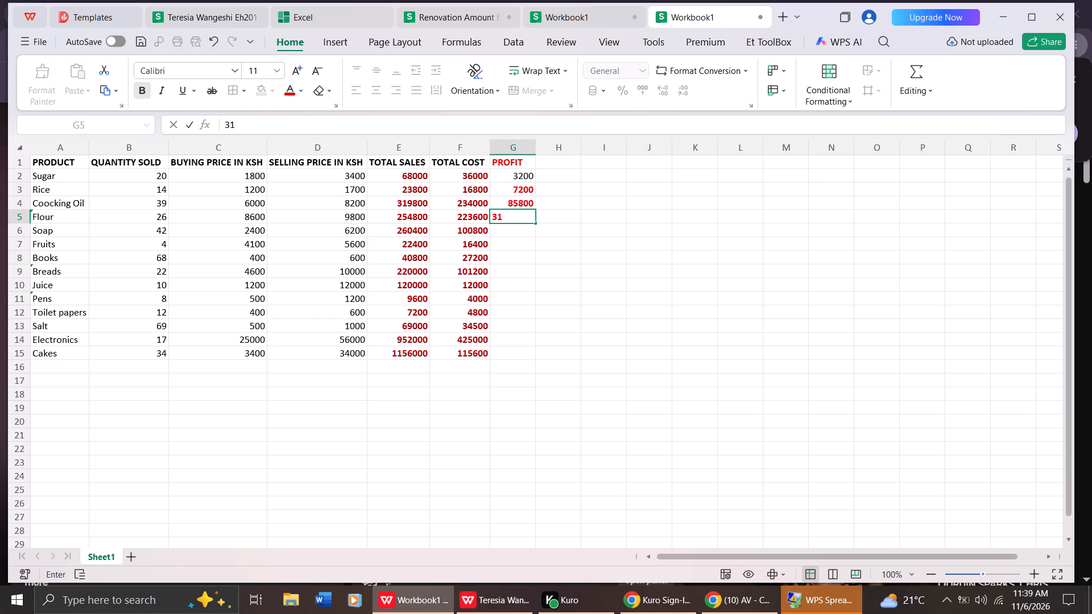
key(2)
text(00)
Format G6 as bold with the standard red font colour and enter 159600 as the Soap profit.
click(513, 230)
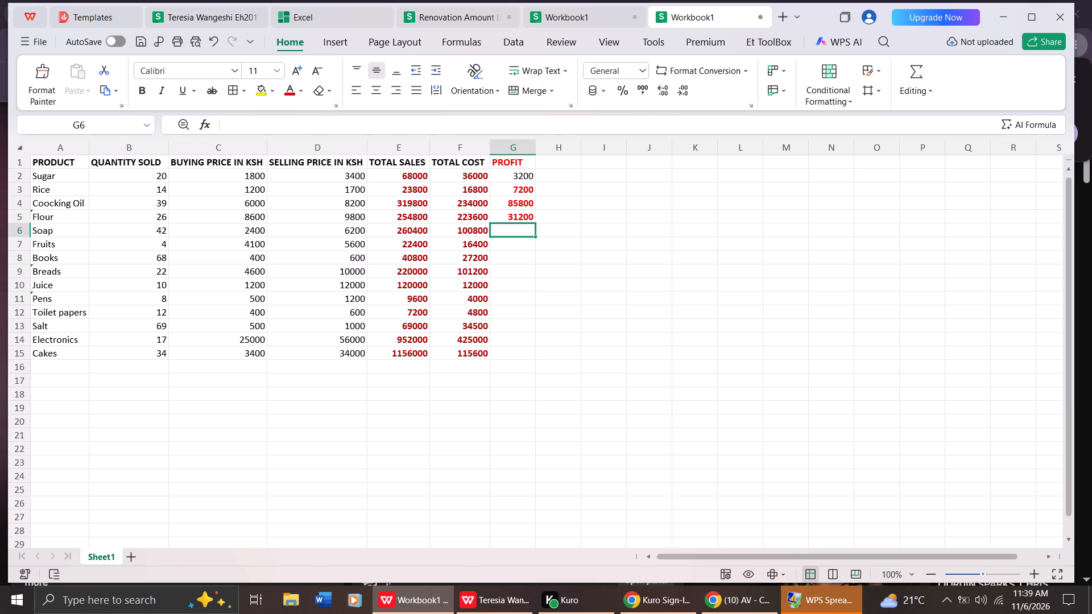
click(148, 88)
click(303, 93)
click(306, 220)
key(1)
key(5)
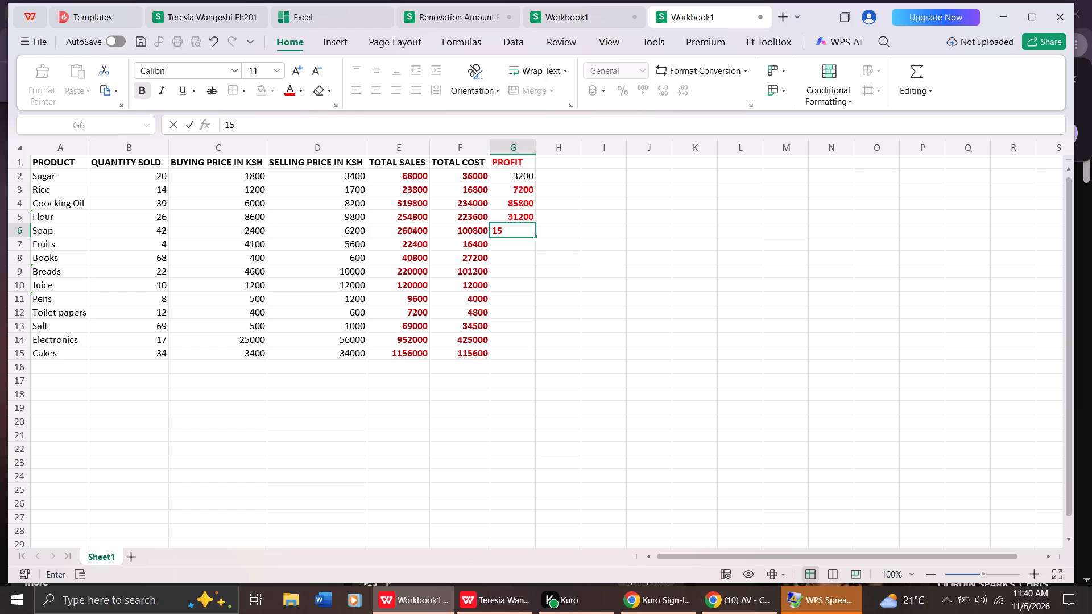
text(96)
text(00)
Format G7 as bold with the standard red font colour and enter 6000 as the Fruits profit.
click(497, 248)
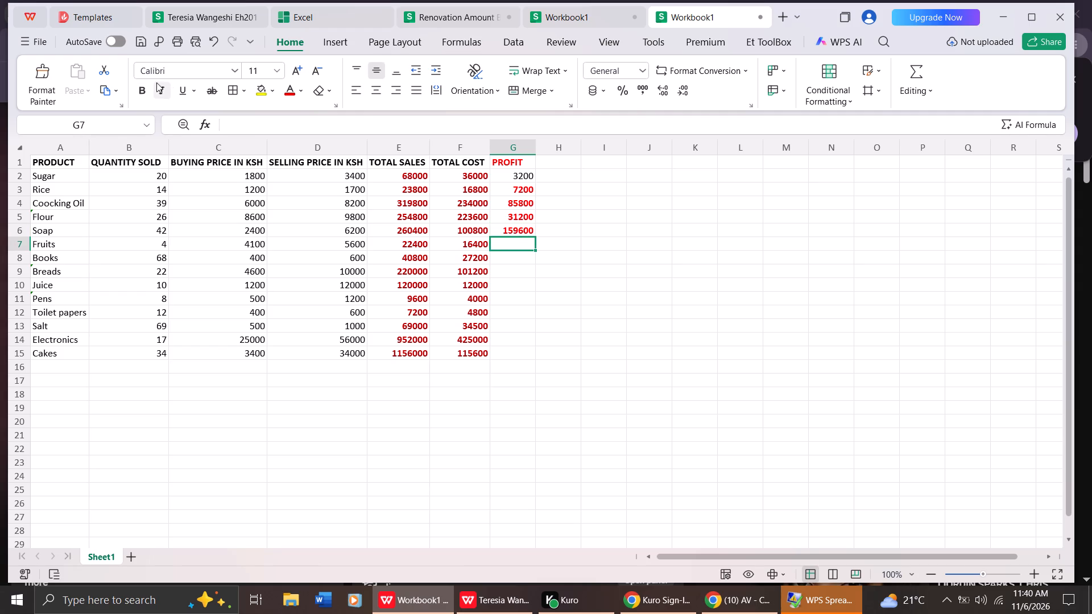
click(137, 83)
click(299, 95)
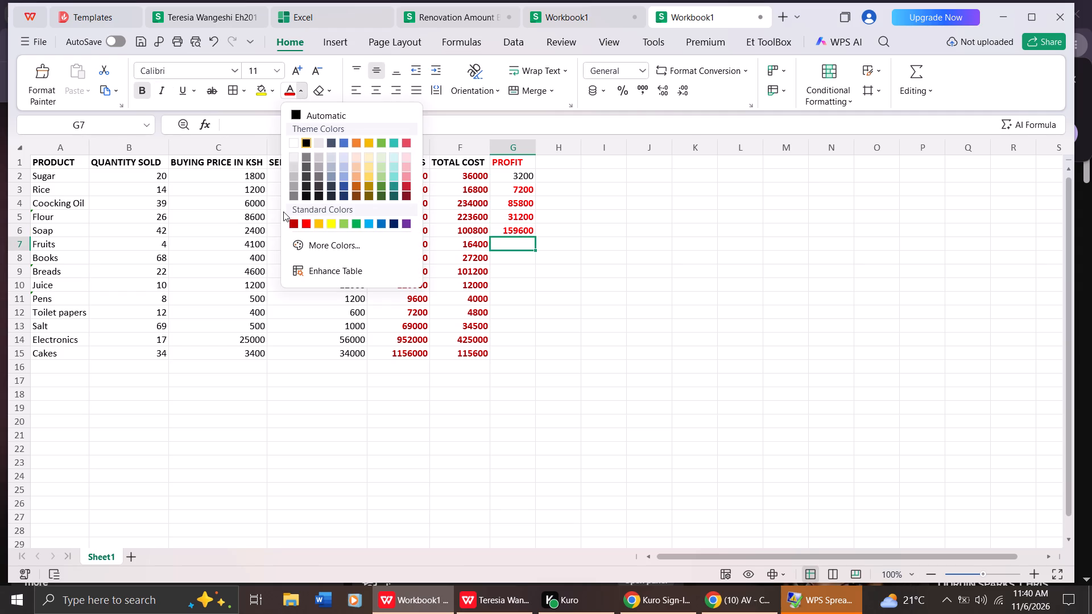
click(308, 226)
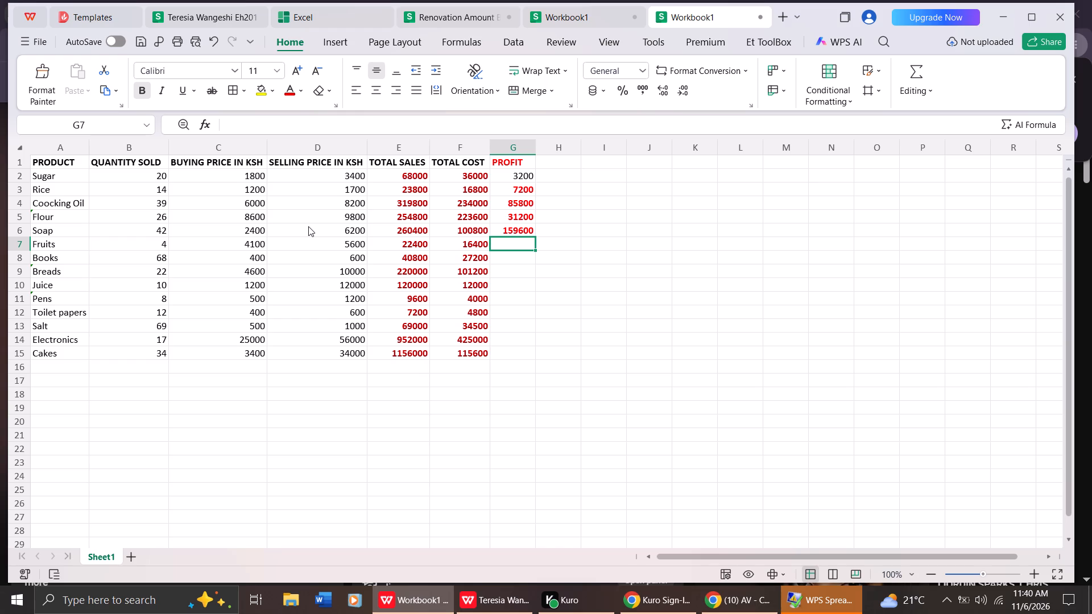
key(6)
key(0)
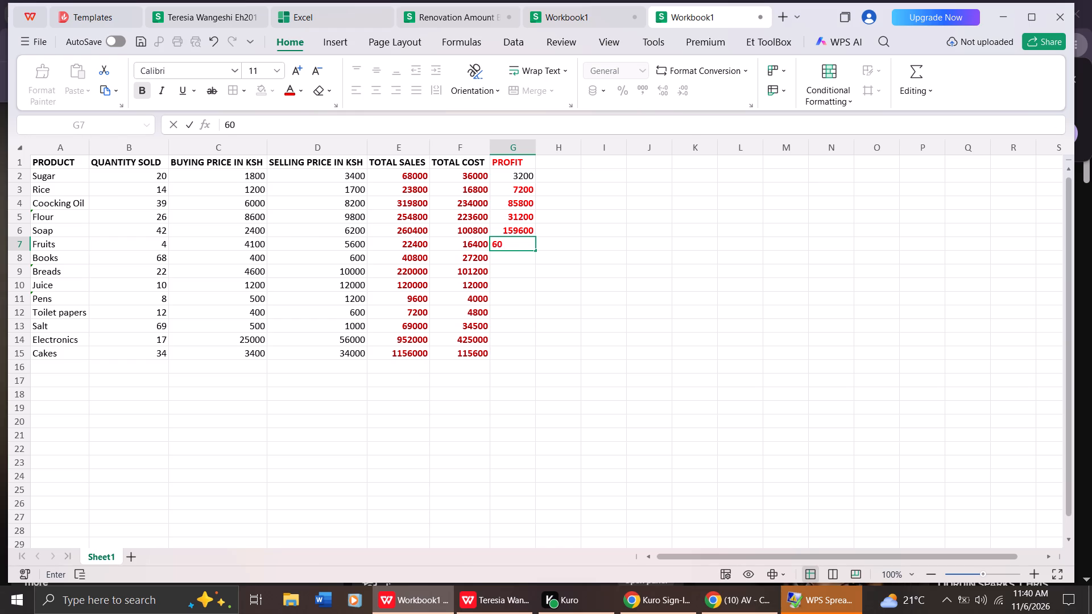
text(00)
Format G8 as bold with the standard red font colour and enter 13600 as the Books profit.
click(497, 258)
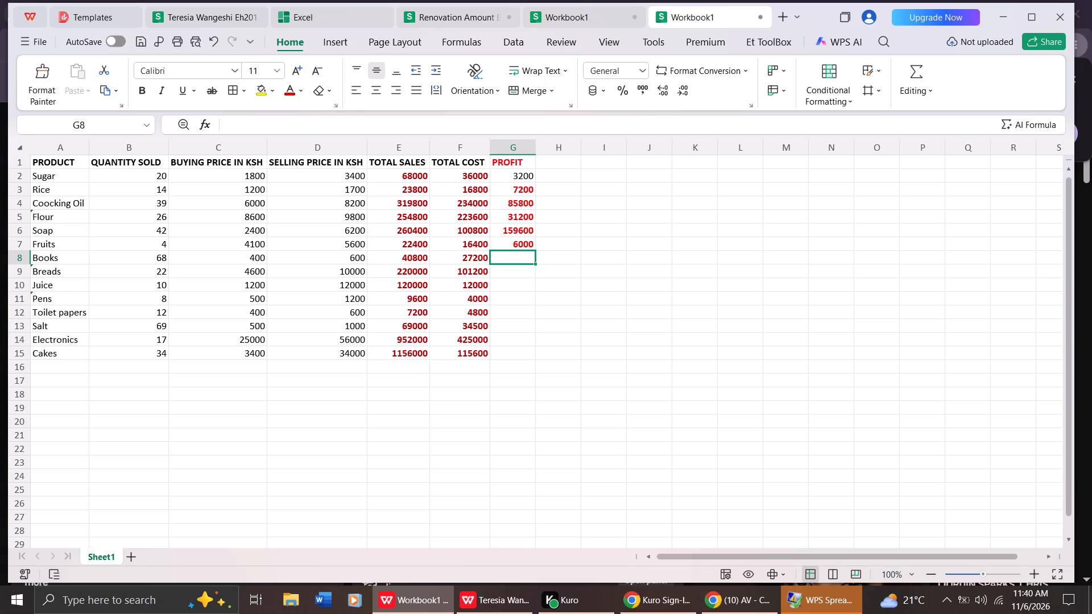
click(146, 90)
click(300, 88)
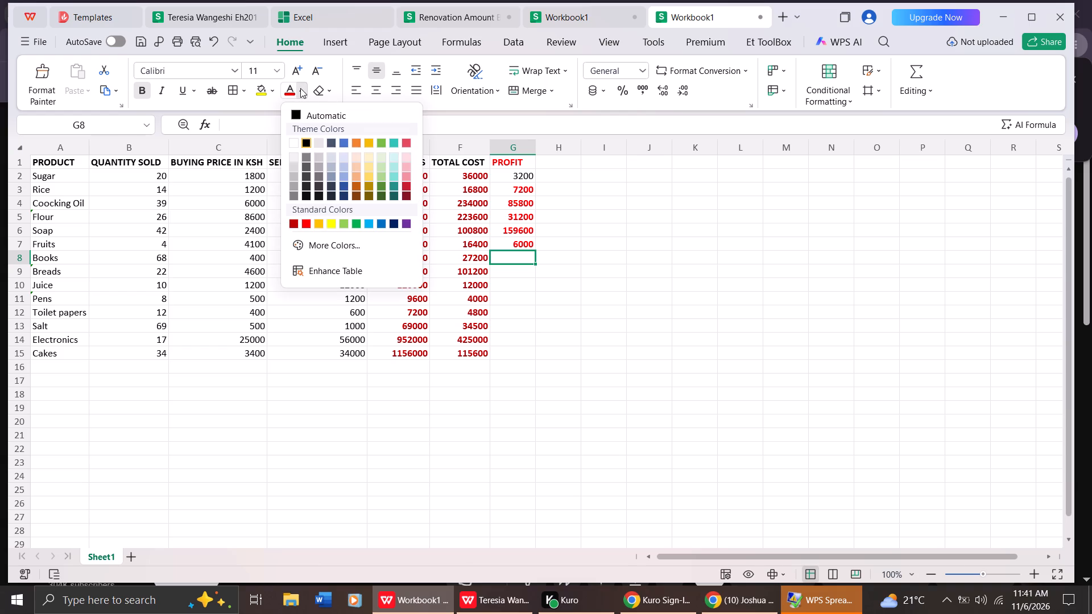
click(303, 222)
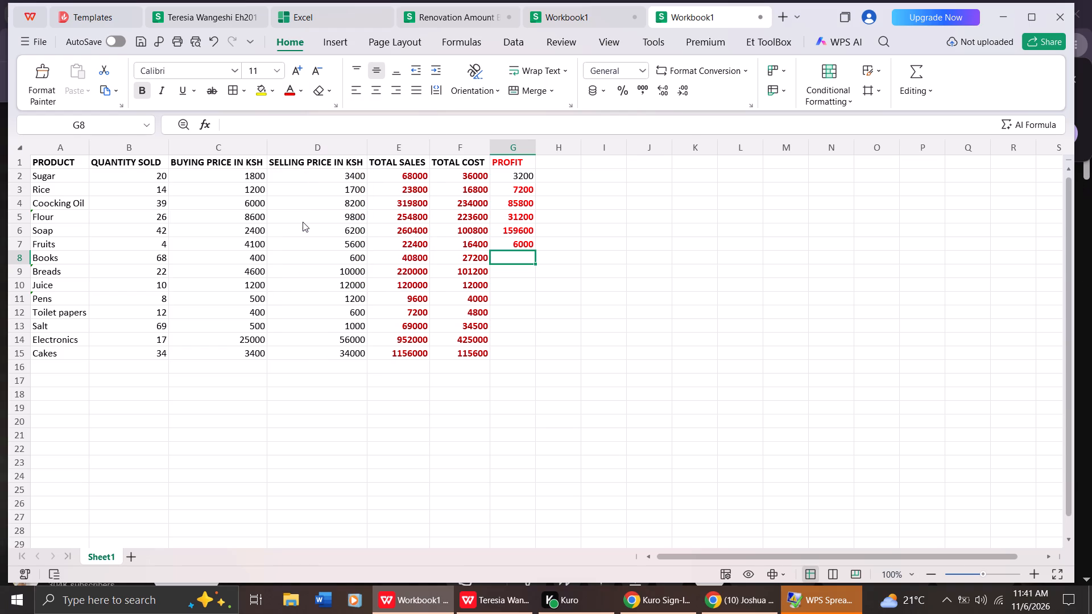
key(1)
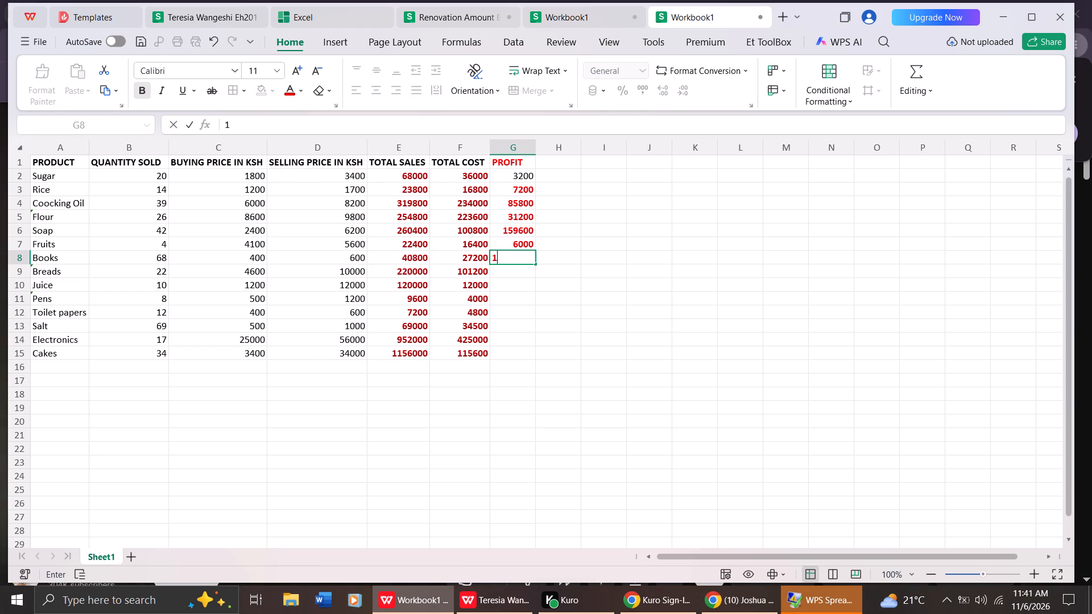
text(36)
text(00)
Format G9 as bold with the standard red font colour and enter 118800 as the Breads profit.
click(505, 273)
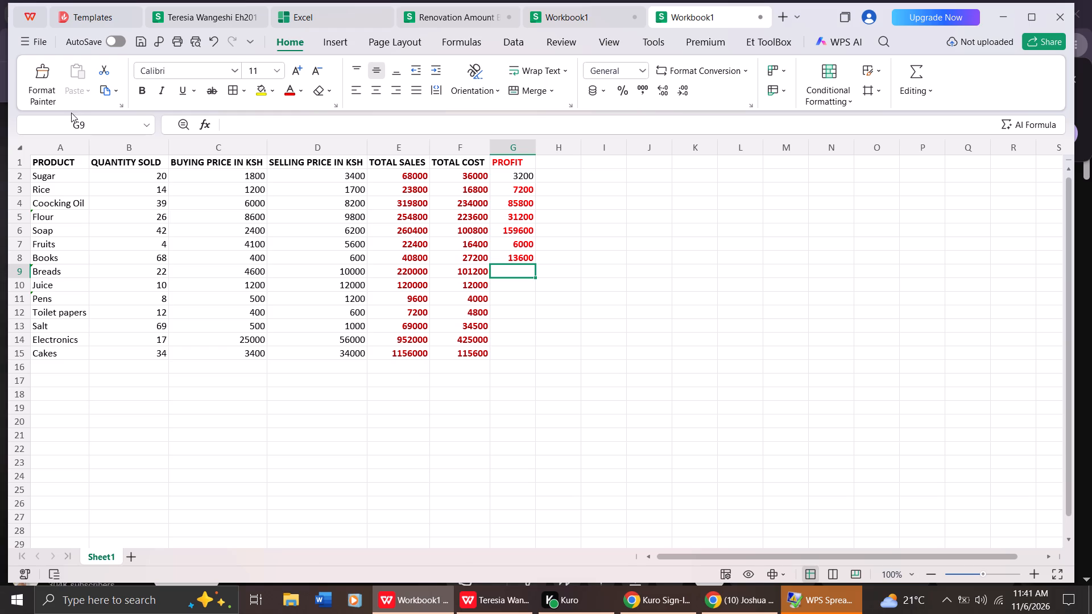
click(141, 90)
click(300, 90)
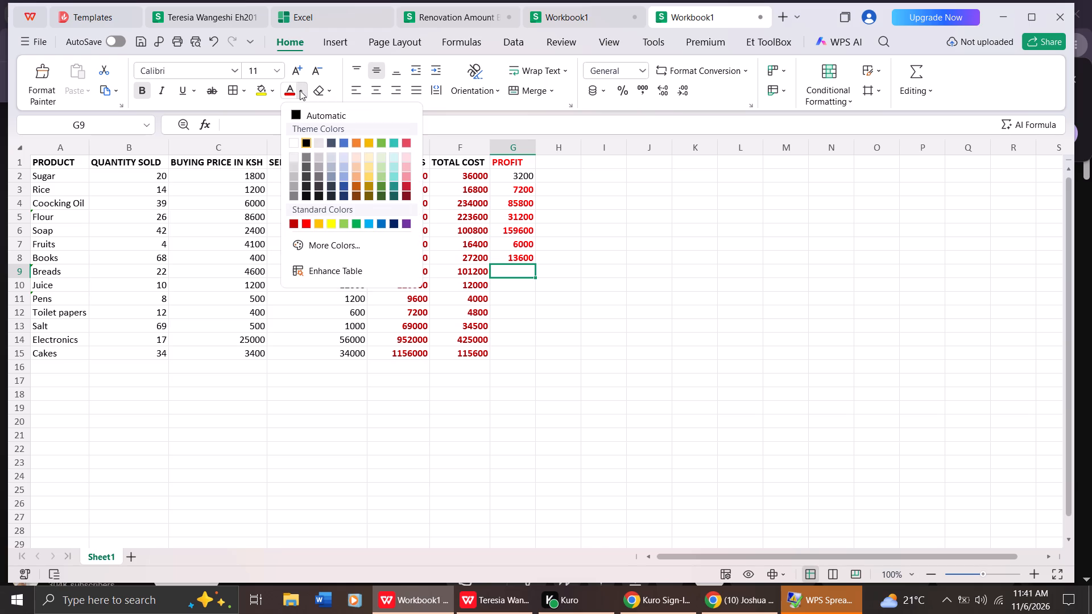
click(309, 227)
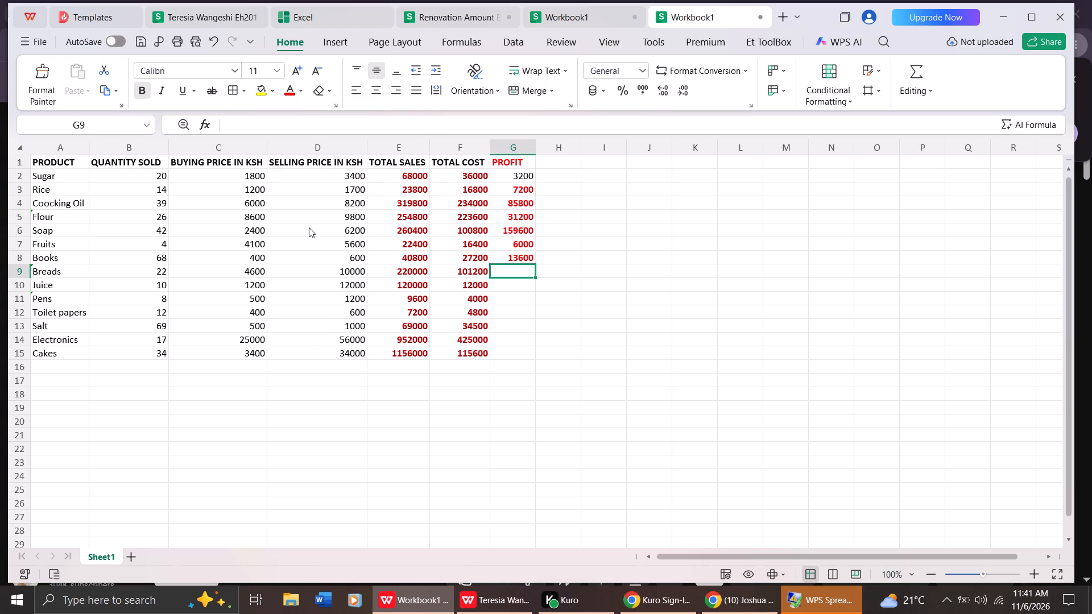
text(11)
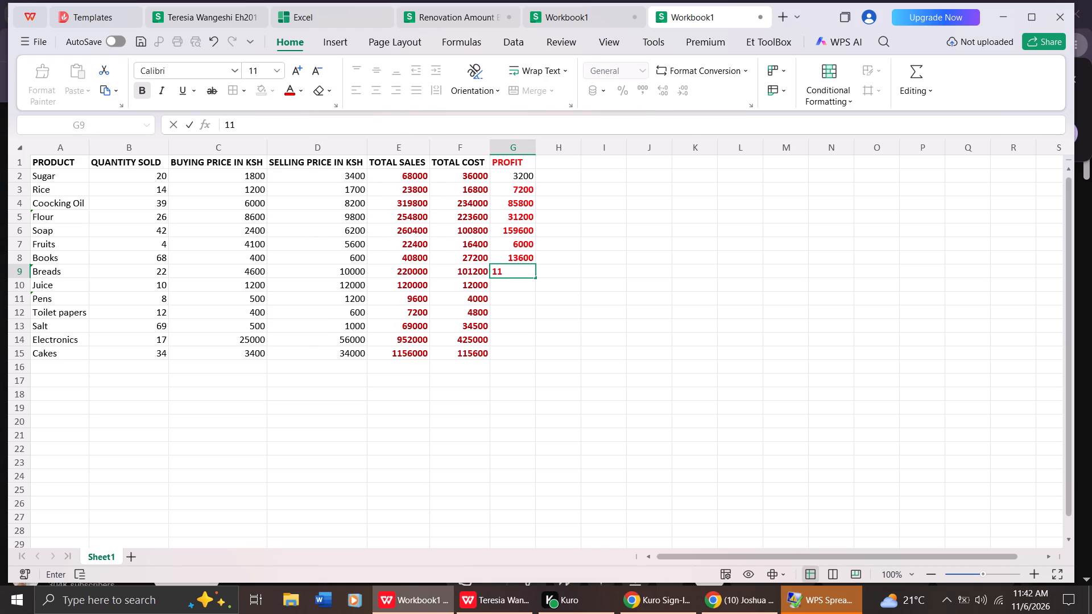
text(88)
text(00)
Format G10 as bold with the standard red font colour and enter 108000 as the Juice profit.
click(503, 287)
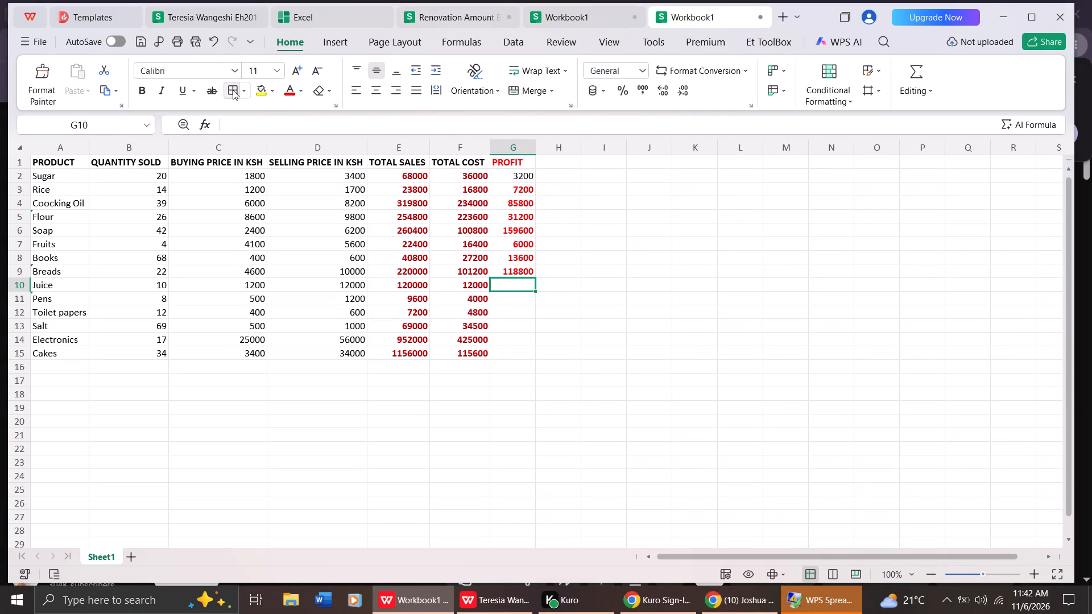
click(142, 85)
click(298, 94)
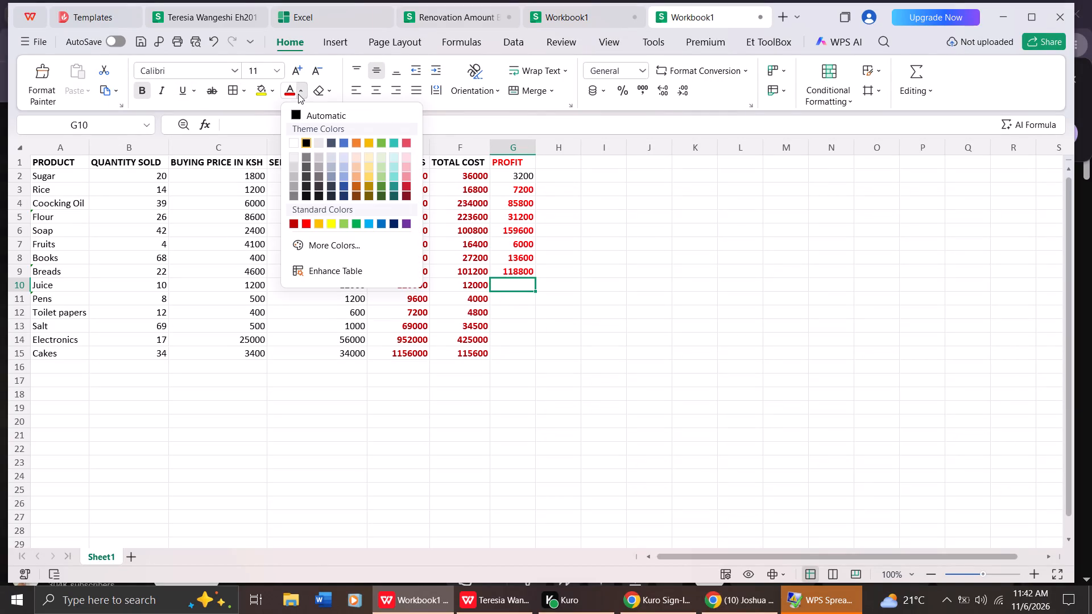
click(305, 226)
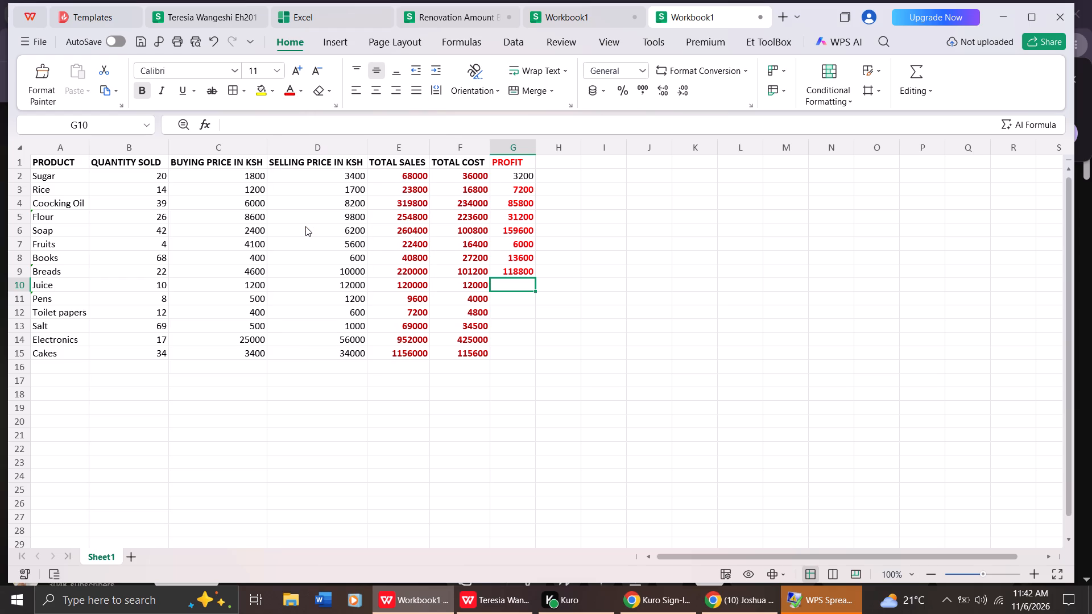
click(507, 284)
key(1)
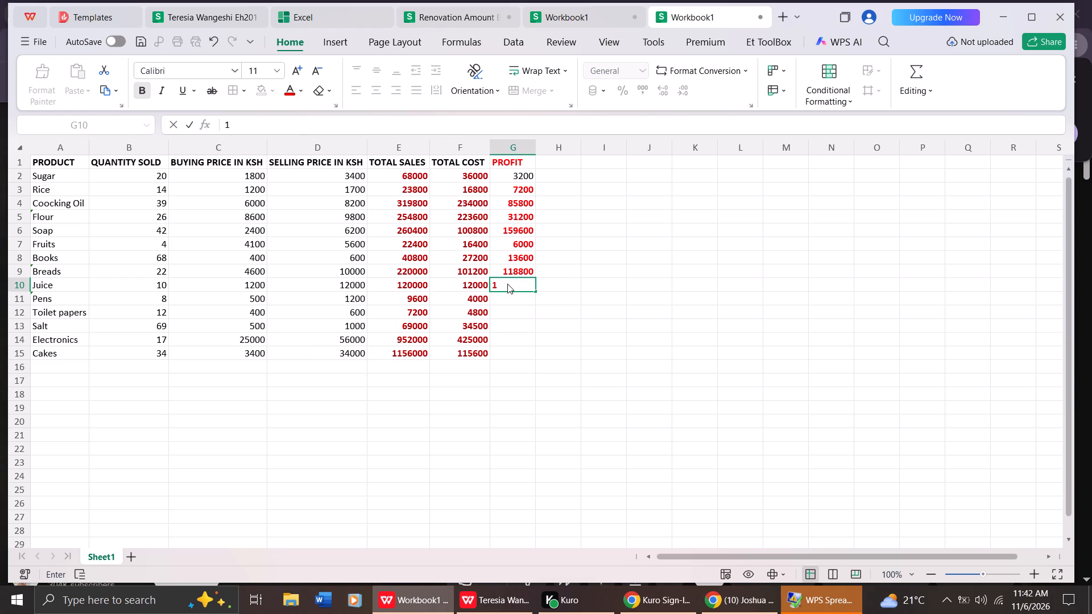
text(08)
text(000)
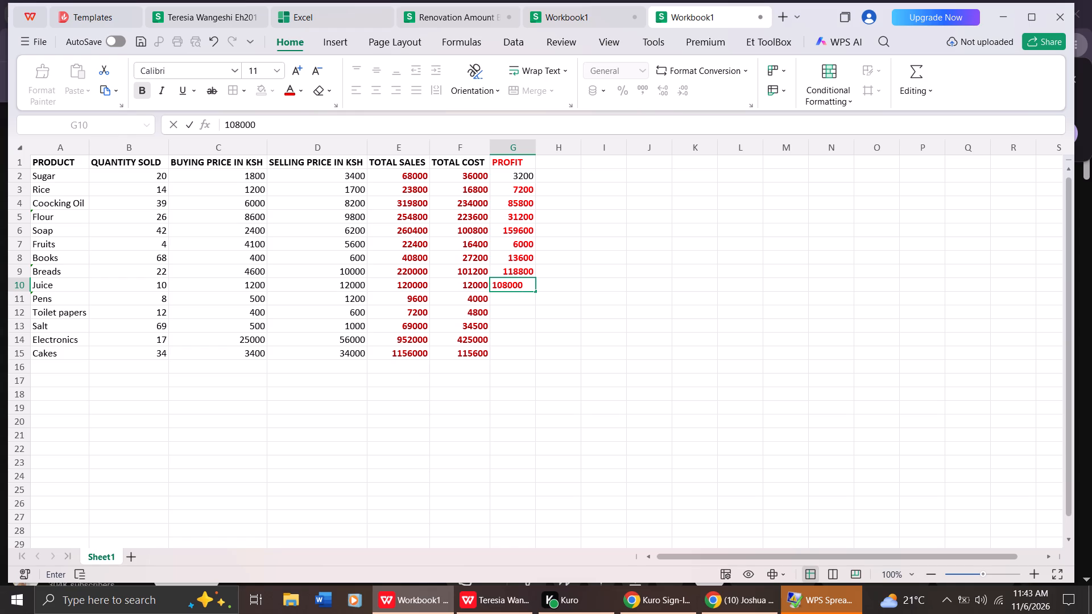
Format G11 as bold with the standard red font colour and enter 5600 as the Pens profit.
click(527, 296)
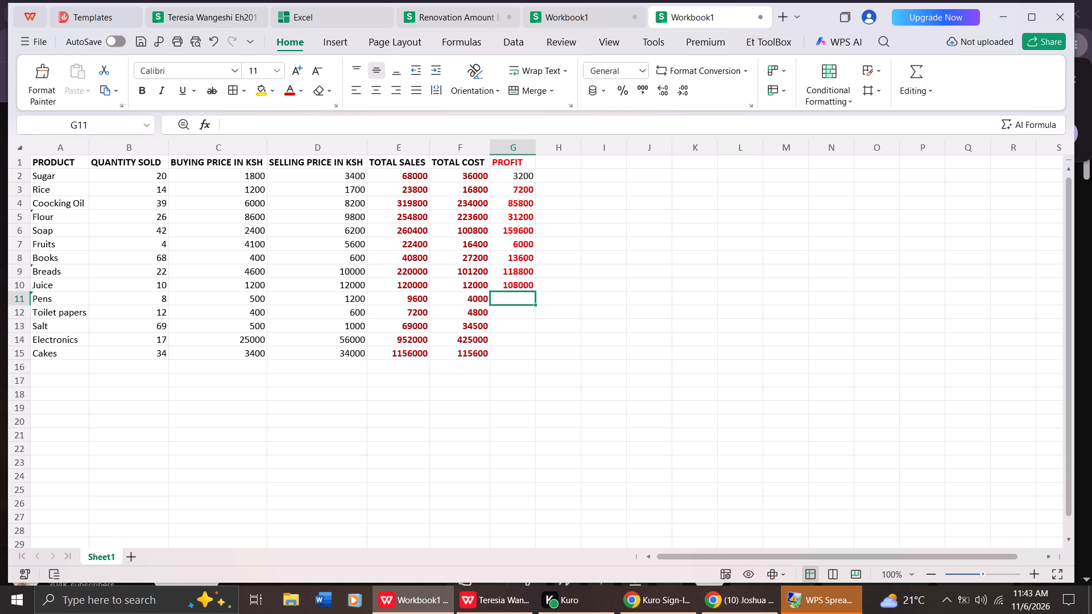
click(146, 92)
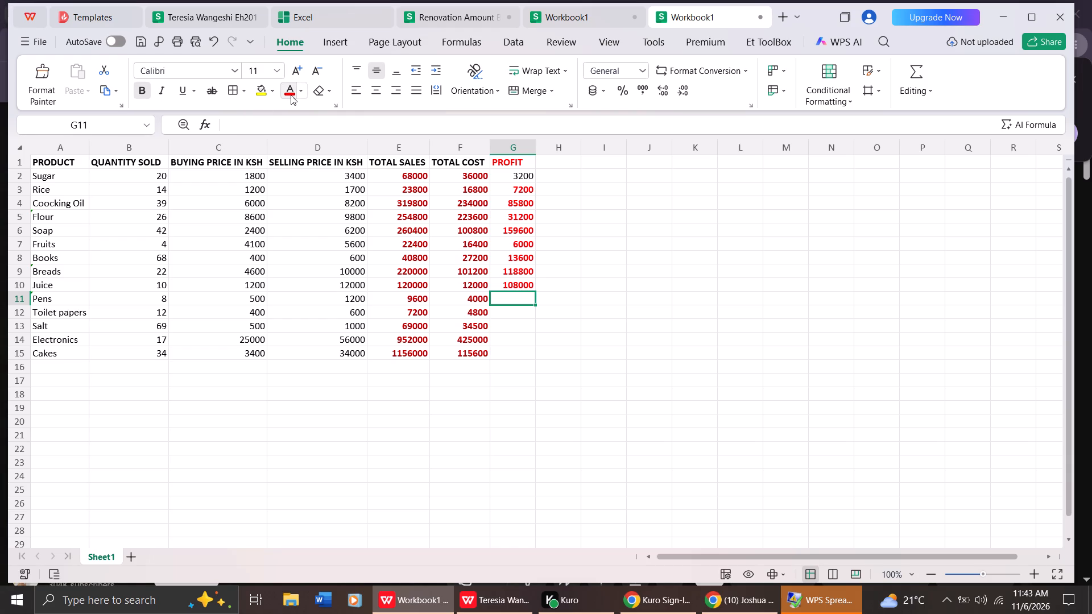
click(304, 95)
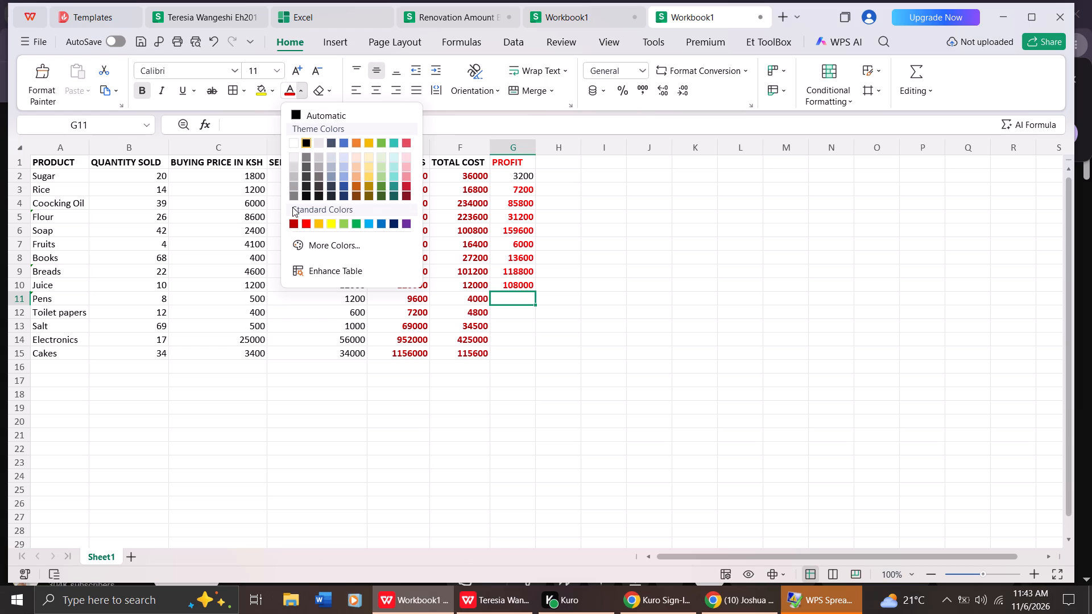
click(304, 223)
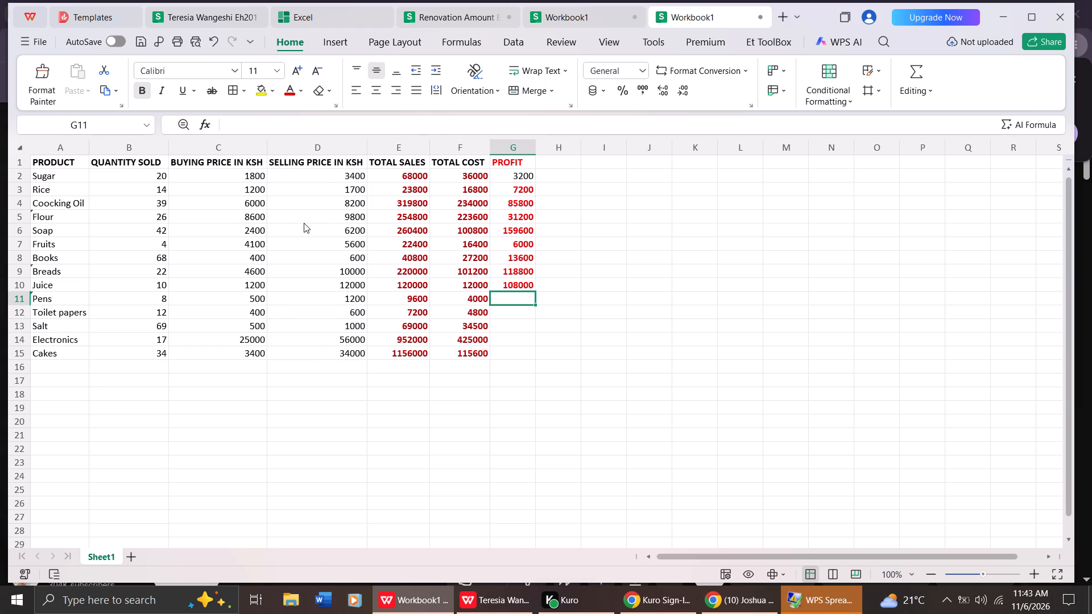
text(56)
text(00)
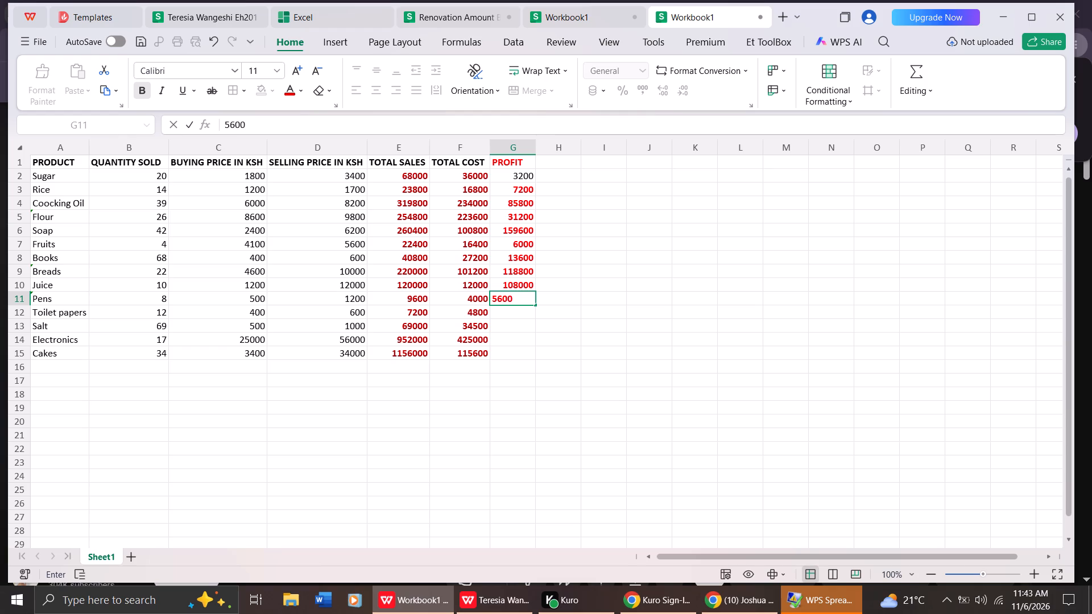
Format G12 as bold with the standard red font colour and enter 2400 as the Toilet papers profit.
click(499, 315)
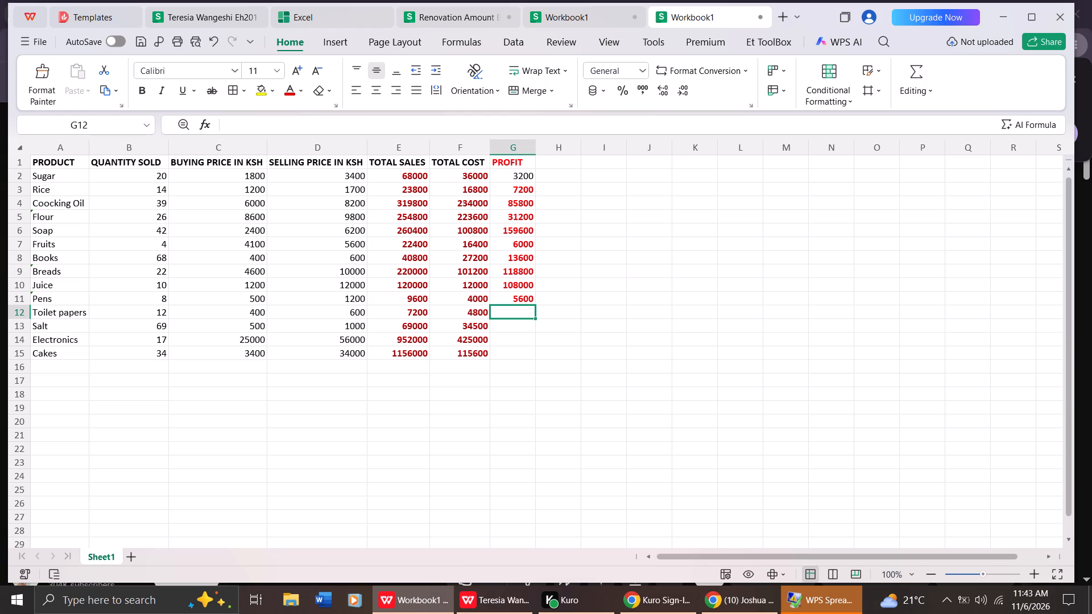
click(141, 92)
click(298, 93)
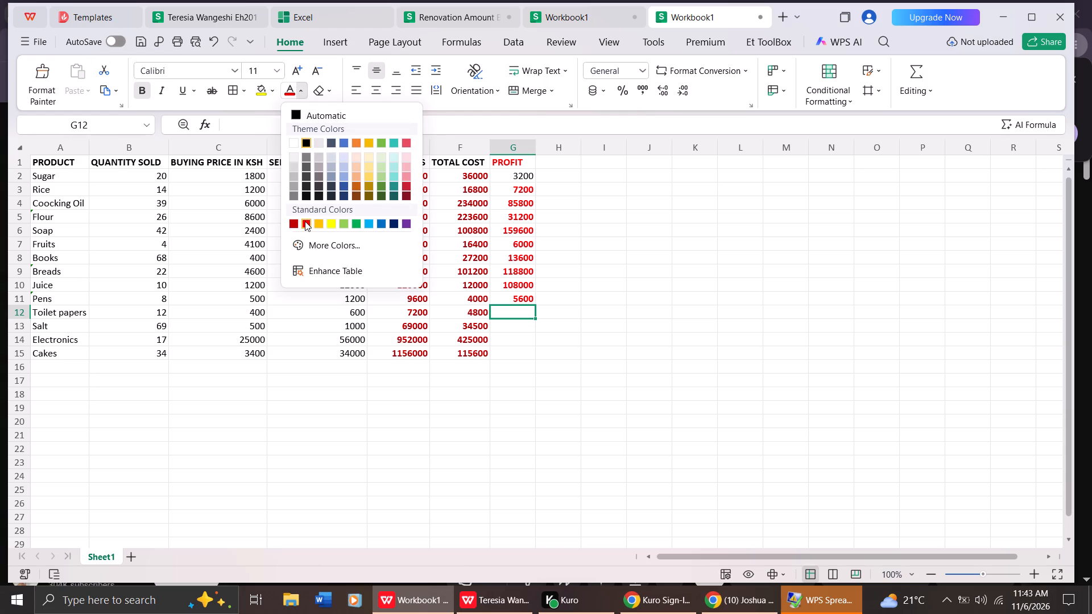
click(305, 221)
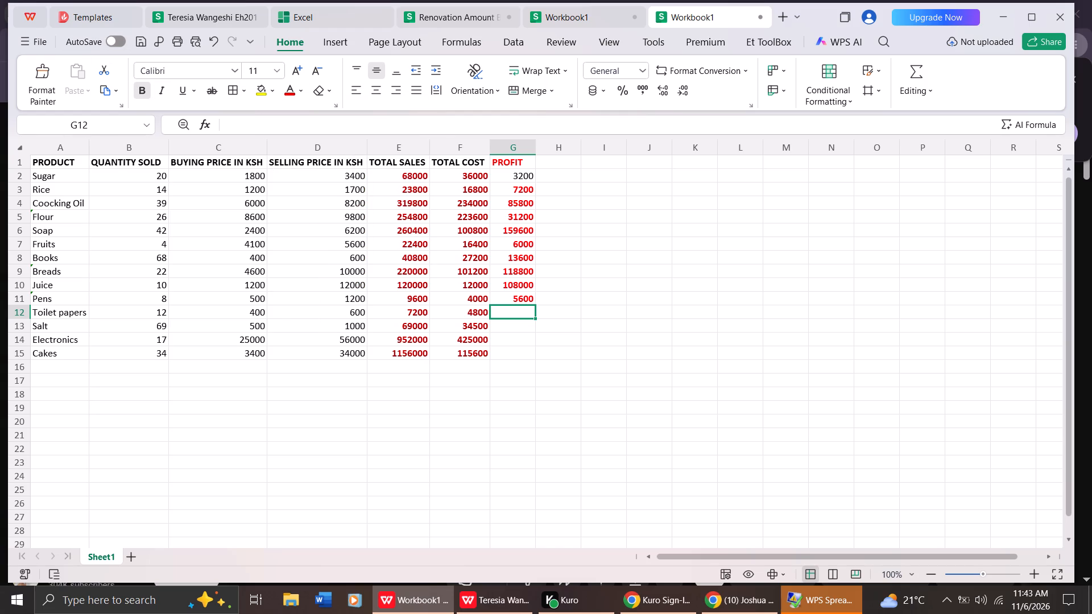
key(2)
key(4)
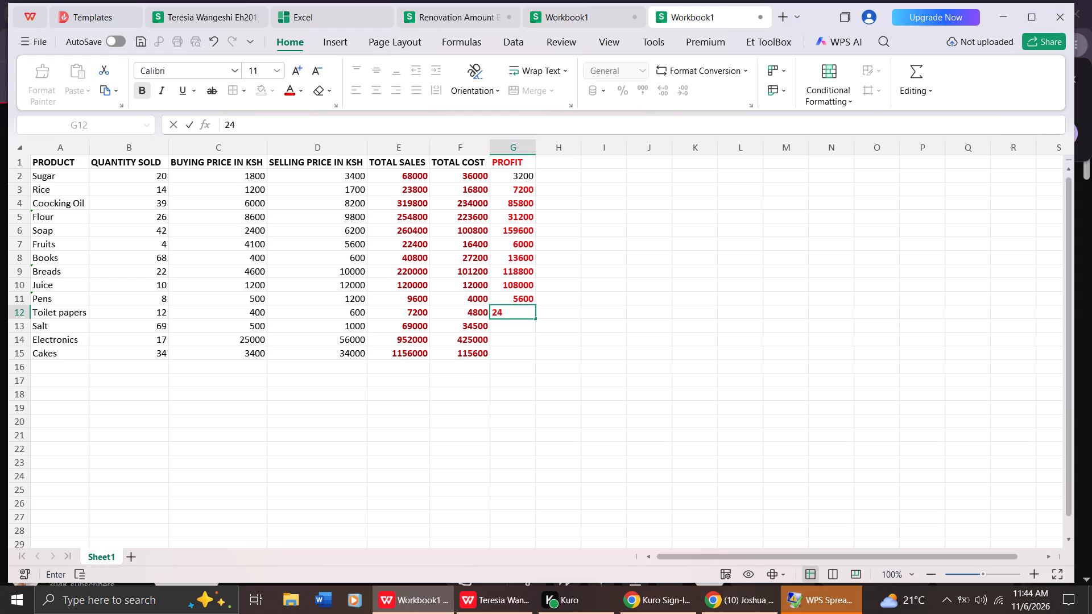
text(00)
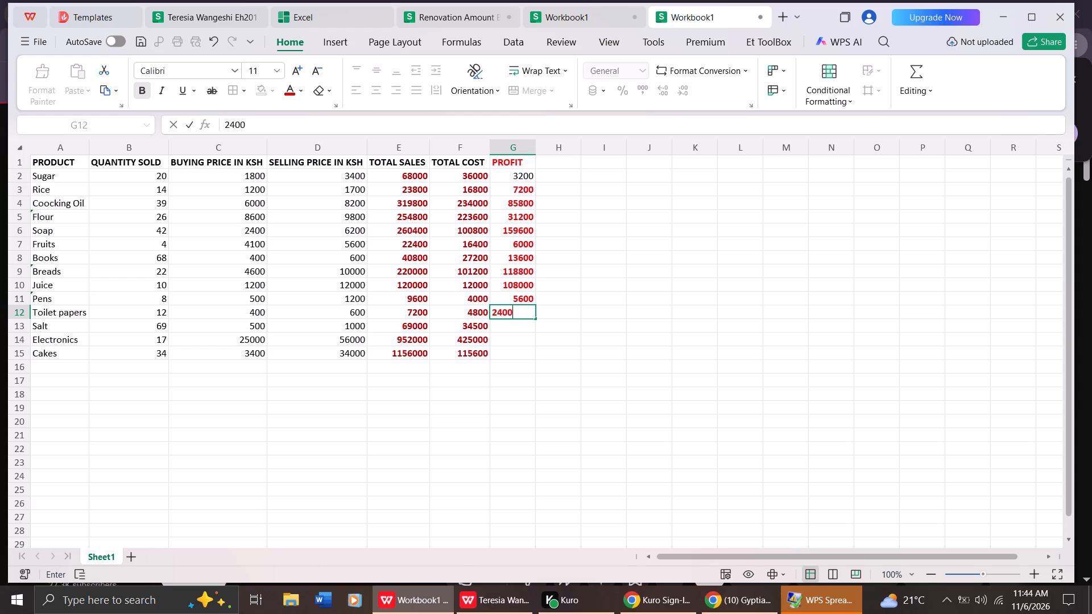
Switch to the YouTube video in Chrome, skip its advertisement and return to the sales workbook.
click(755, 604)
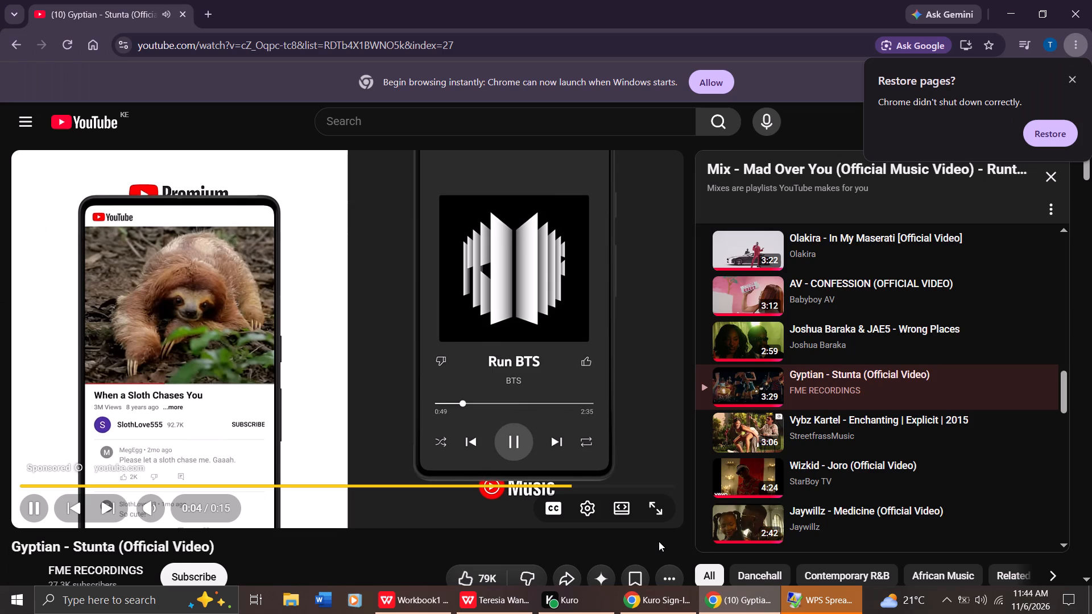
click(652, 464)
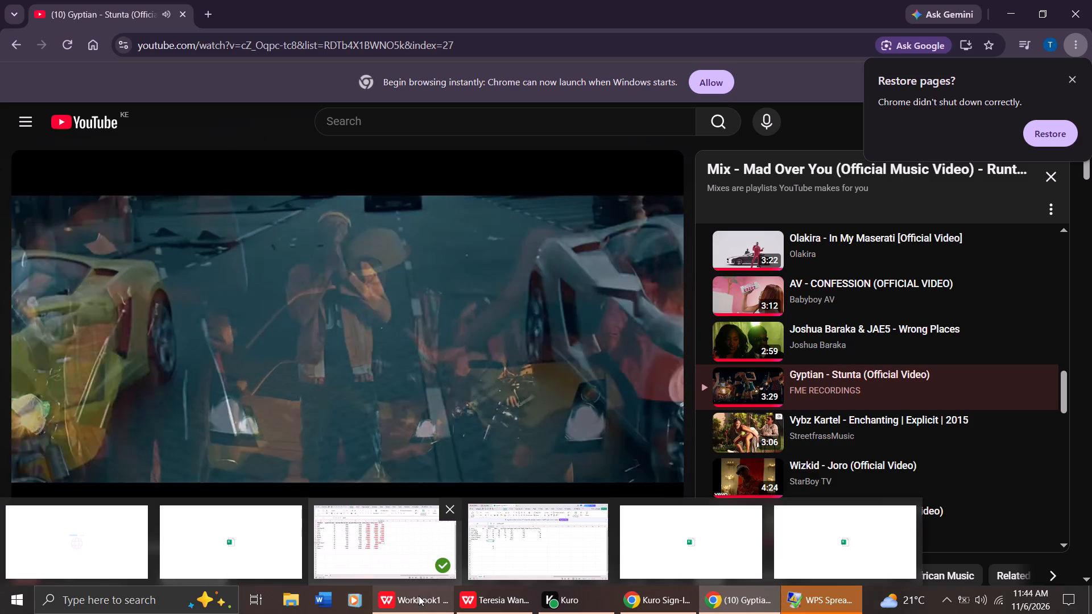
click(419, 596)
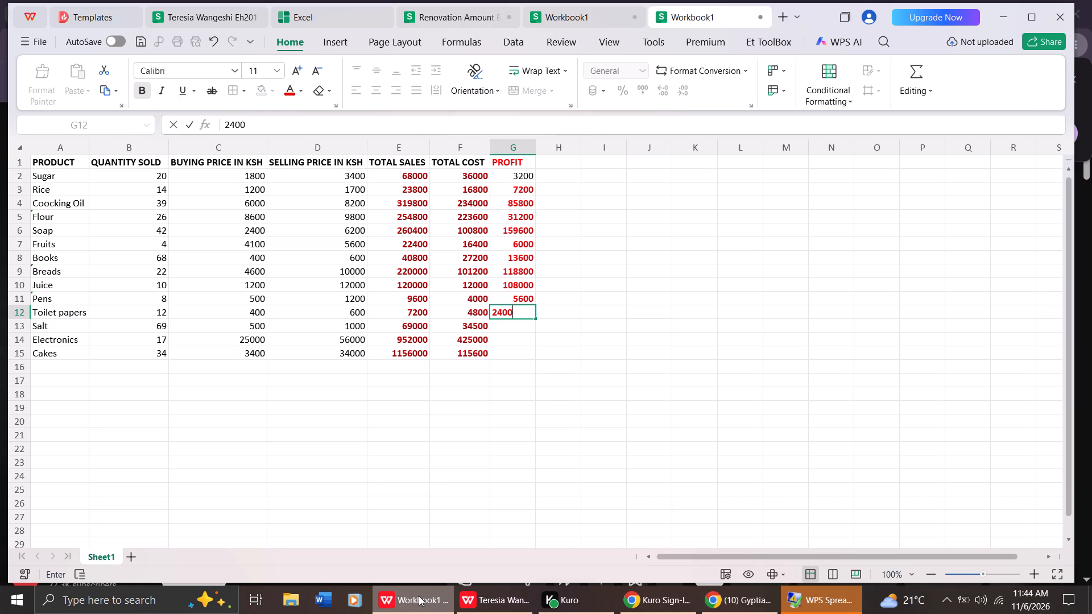
Format G13 as bold with the standard red font colour and enter 34500 as the Salt profit.
click(522, 323)
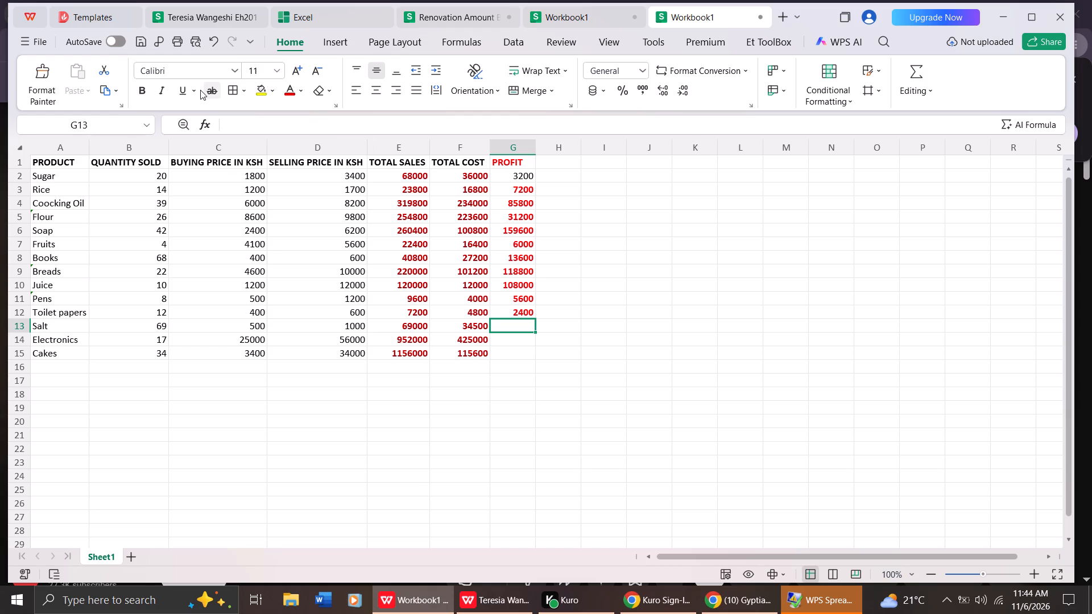
click(142, 86)
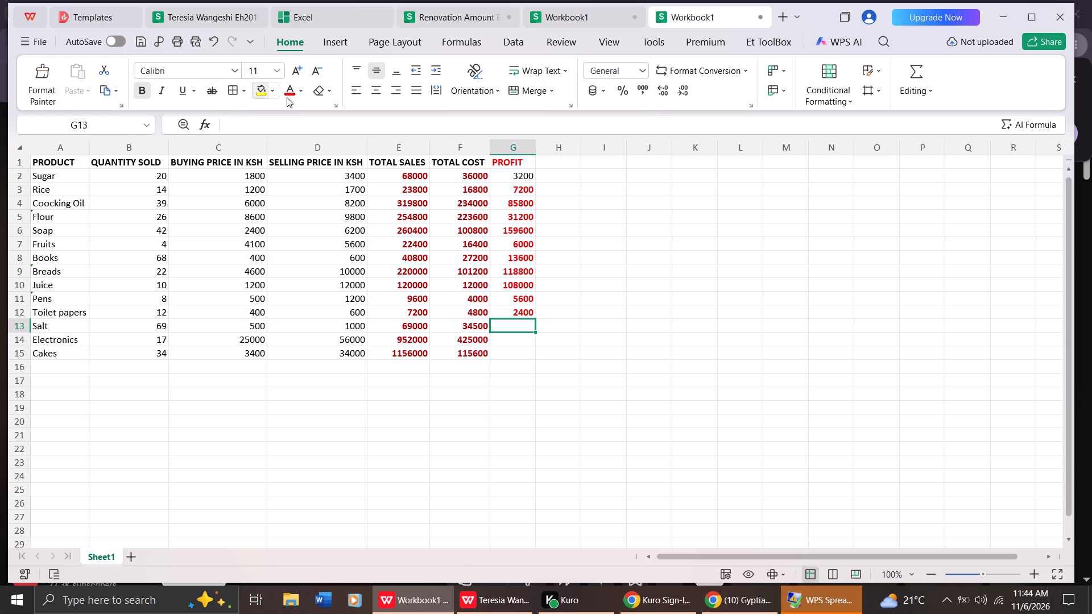
click(300, 96)
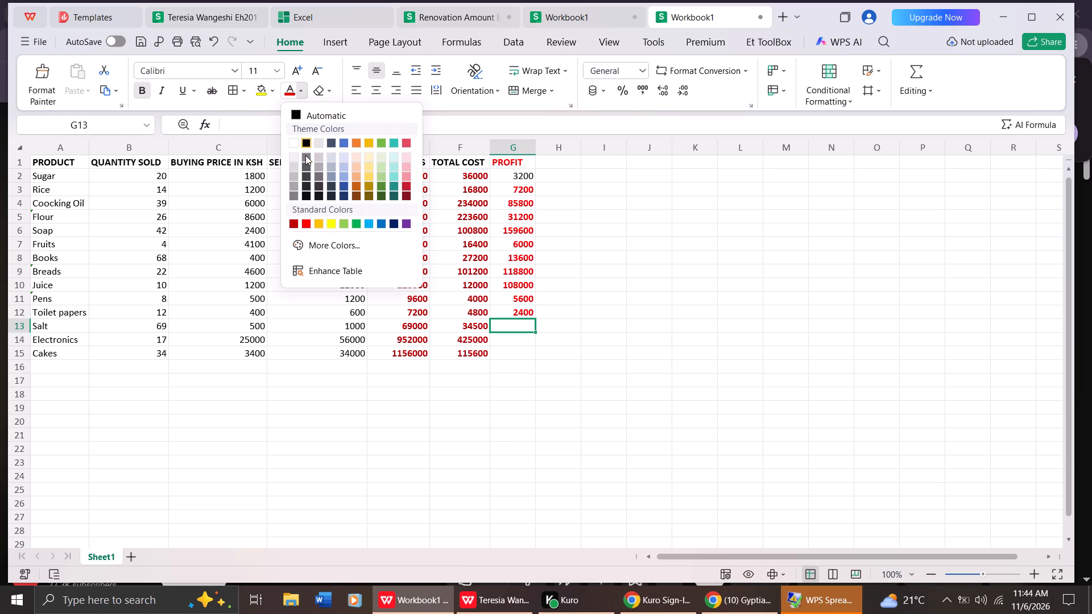
click(307, 226)
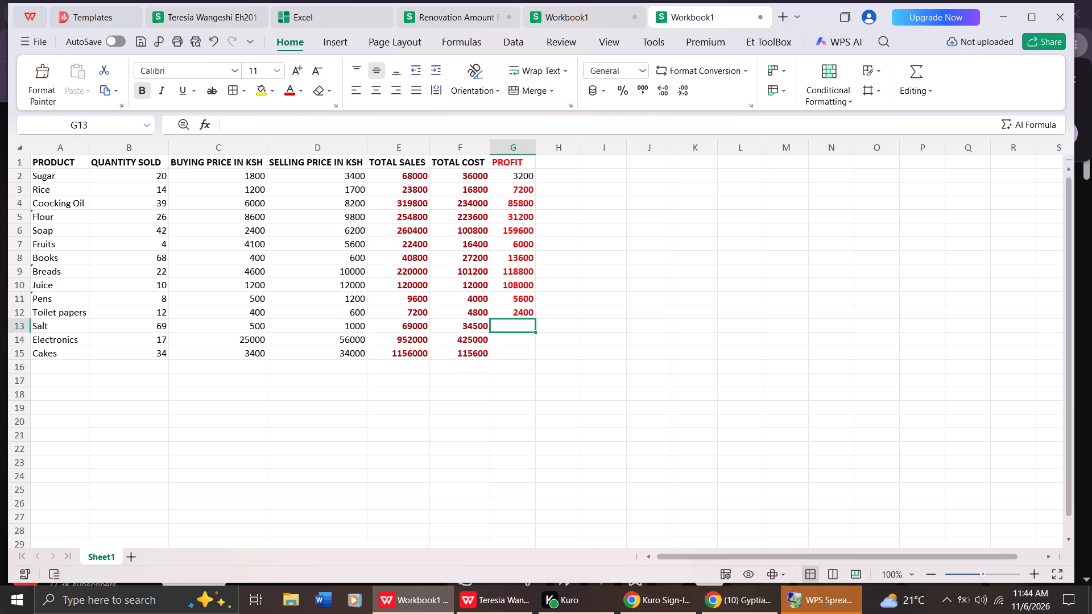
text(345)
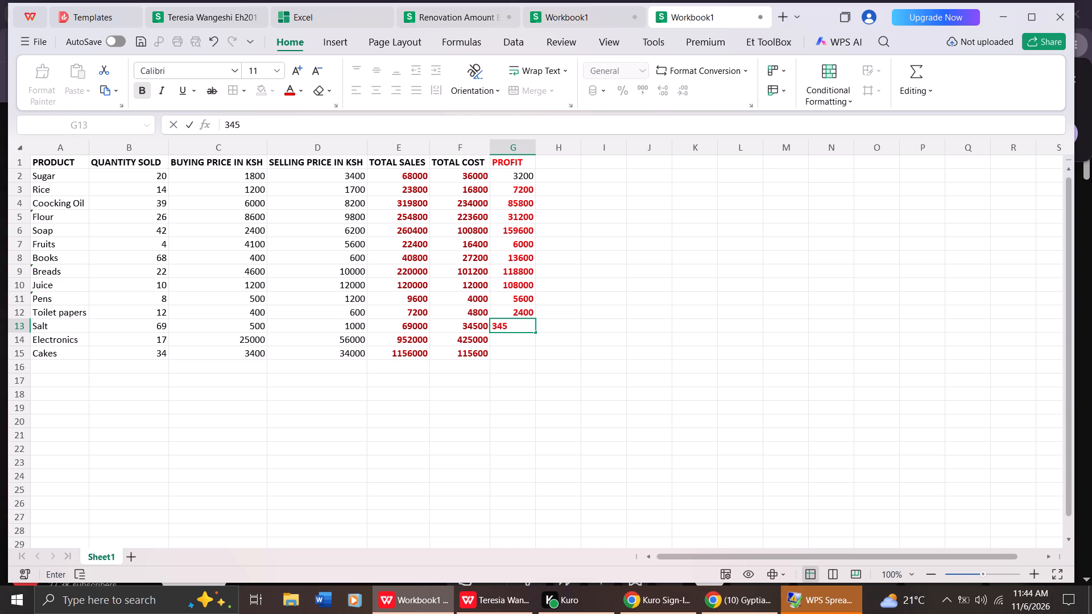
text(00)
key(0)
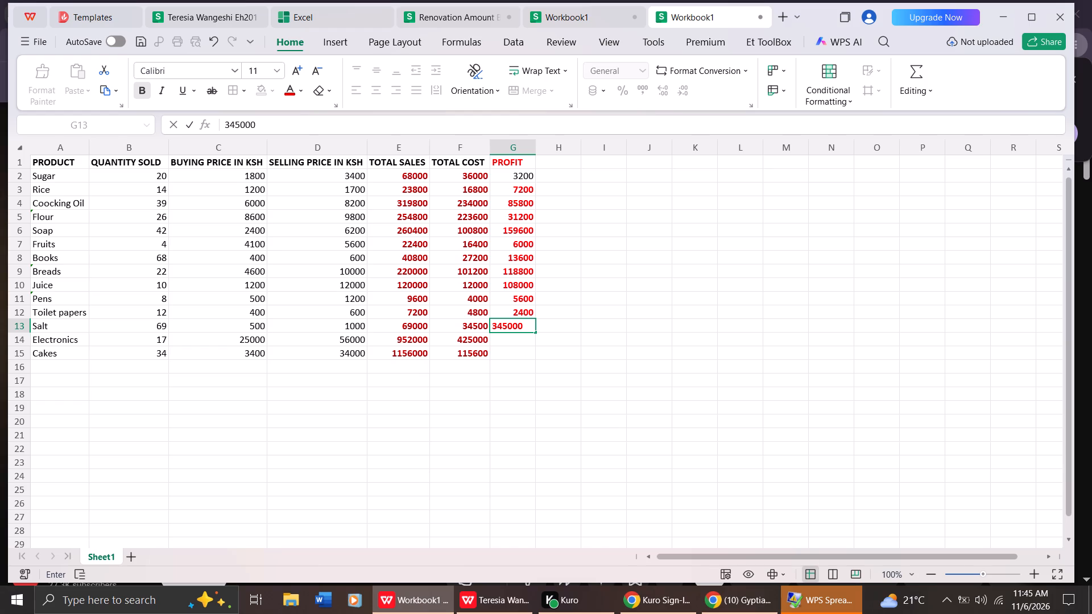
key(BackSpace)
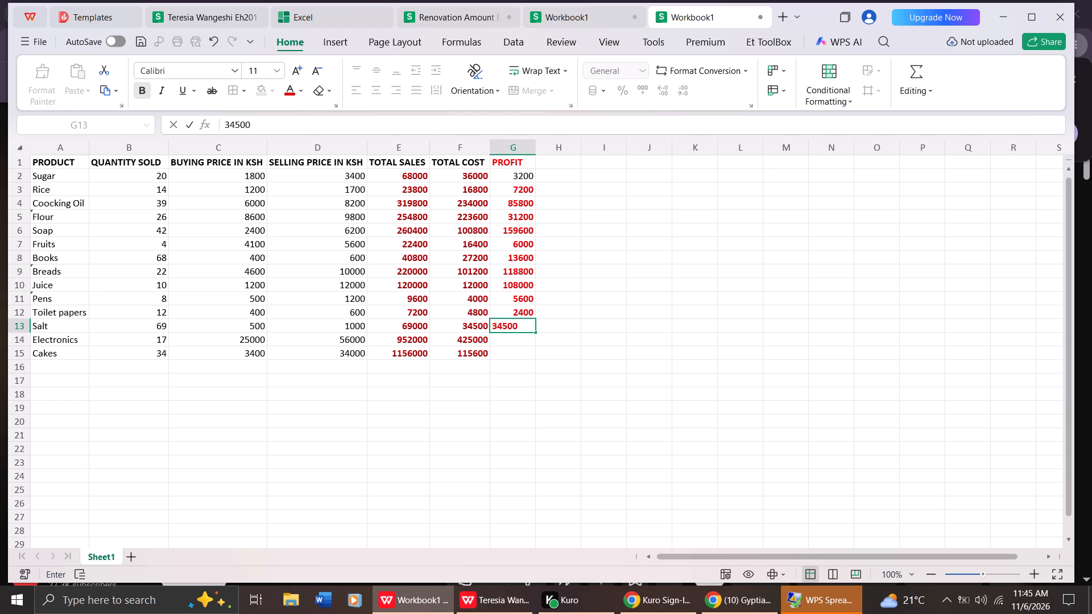
Format G14 as bold with the standard red font colour and enter 527000 as the Electronics profit.
click(530, 343)
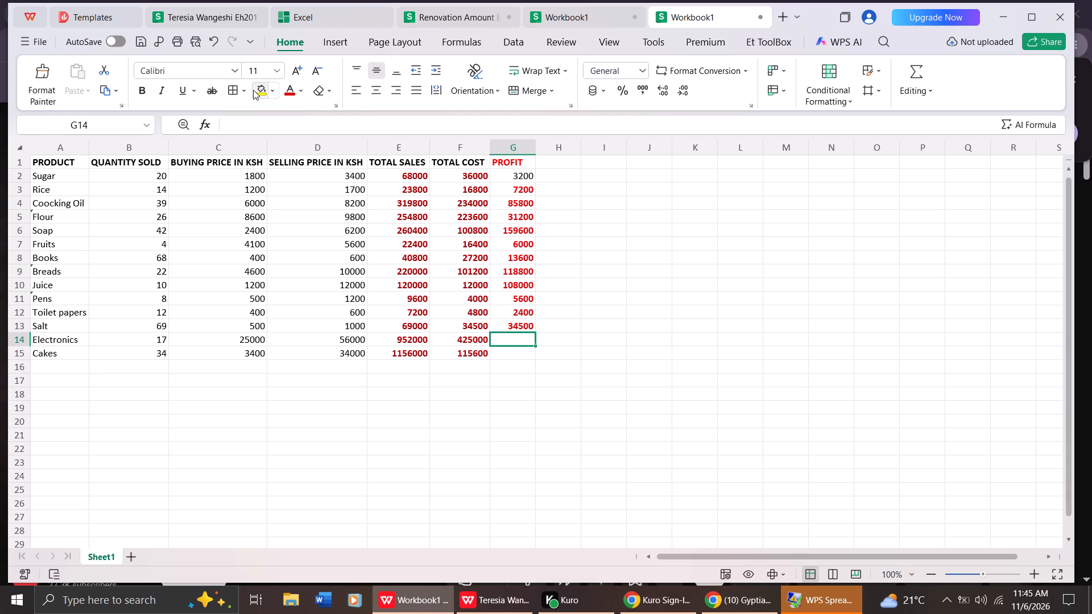
click(139, 90)
click(303, 90)
click(305, 220)
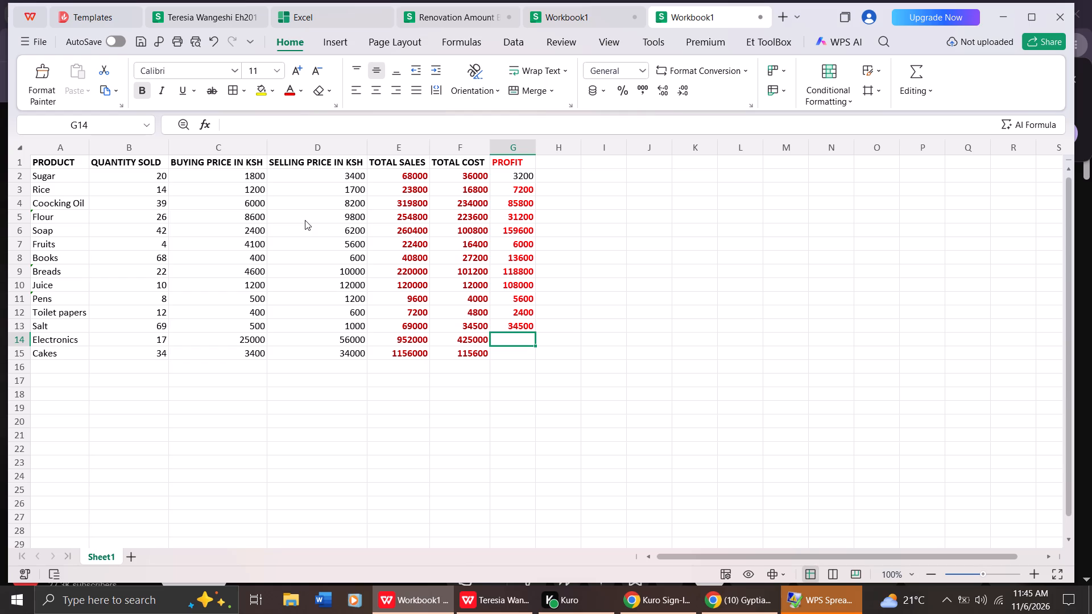
key(5)
key(2)
key(7)
text(000)
click(510, 351)
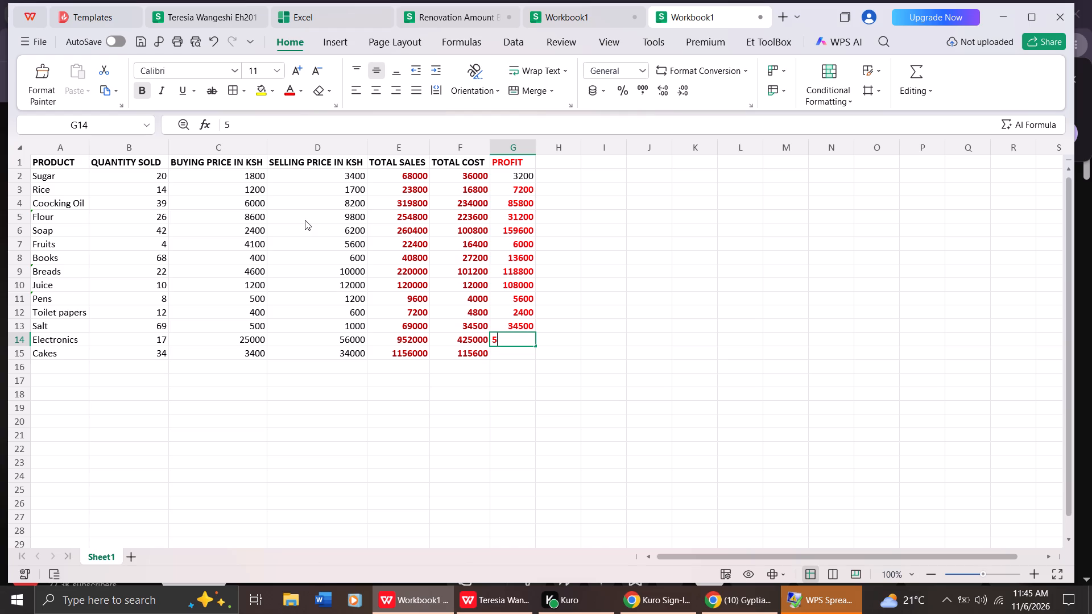
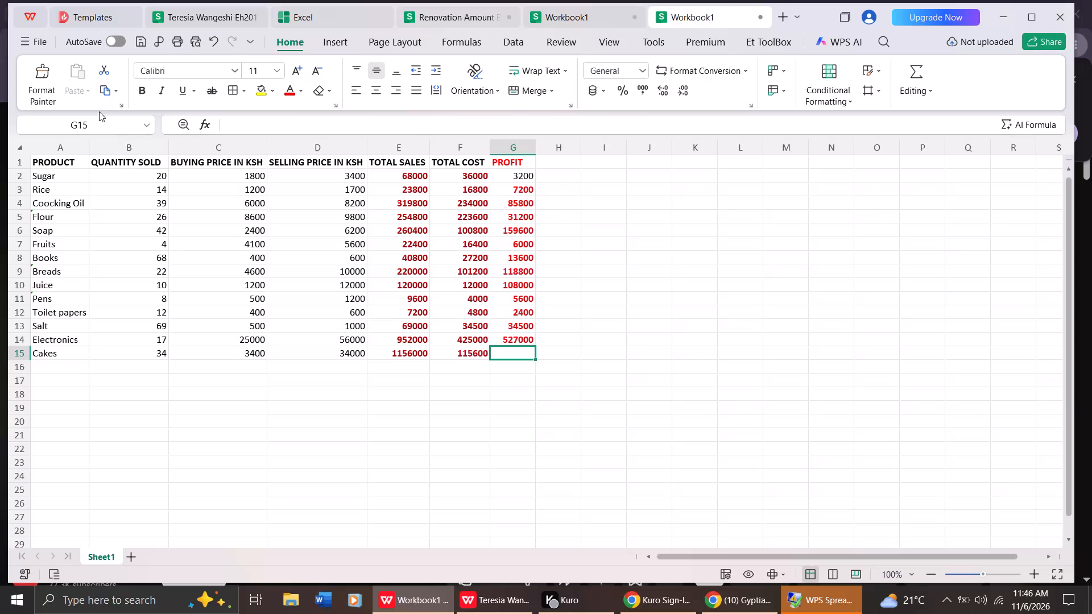
Format G15 as bold with the standard red font colour and enter 1040400 as the Cakes profit.
click(143, 84)
click(300, 86)
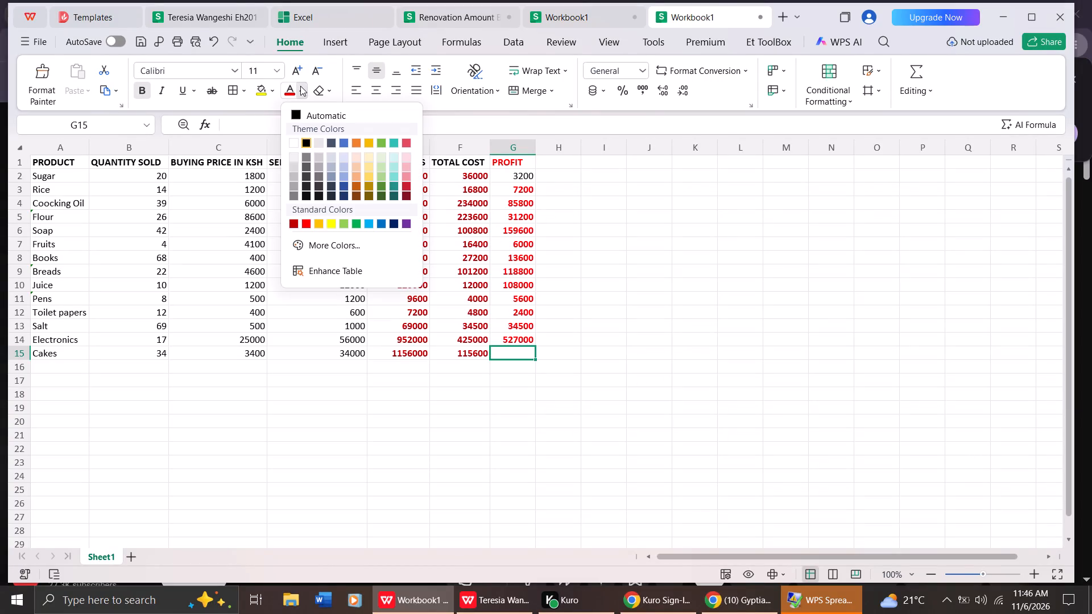
click(308, 226)
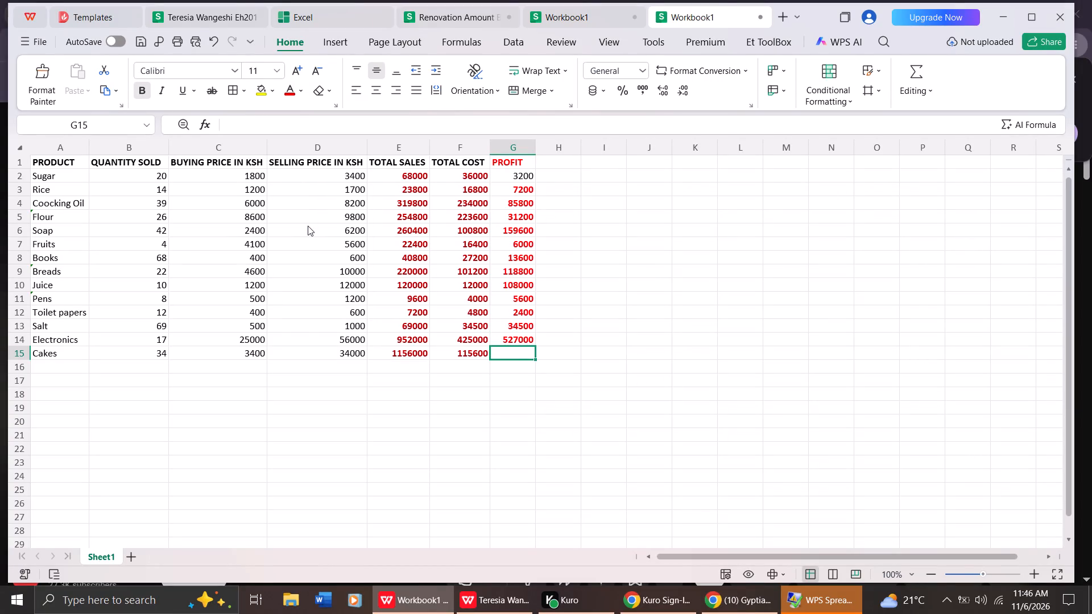
key(1)
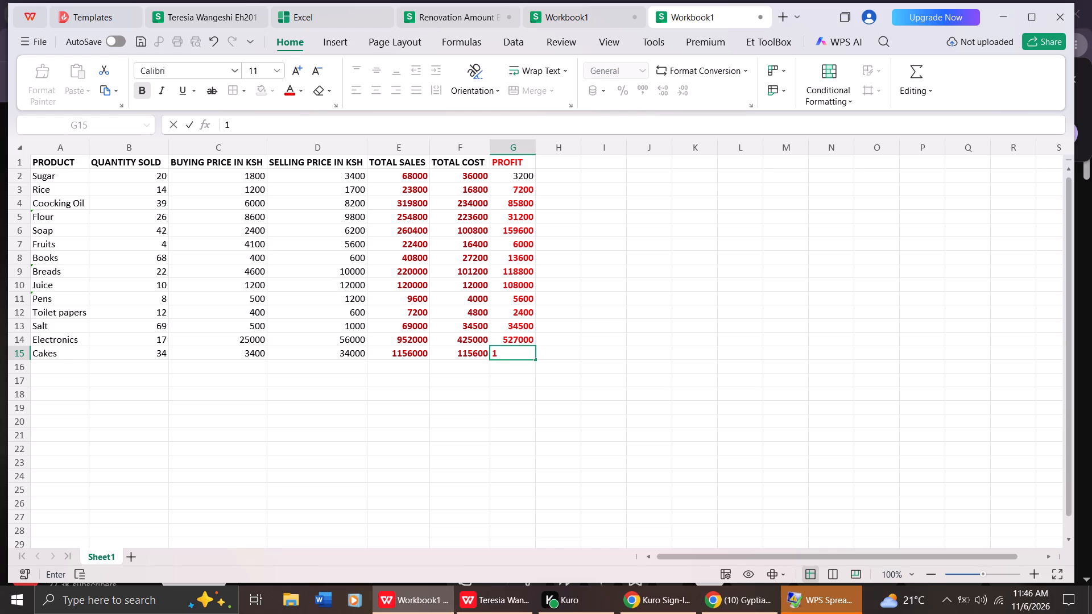
key(0)
key(4)
text(04)
text(00)
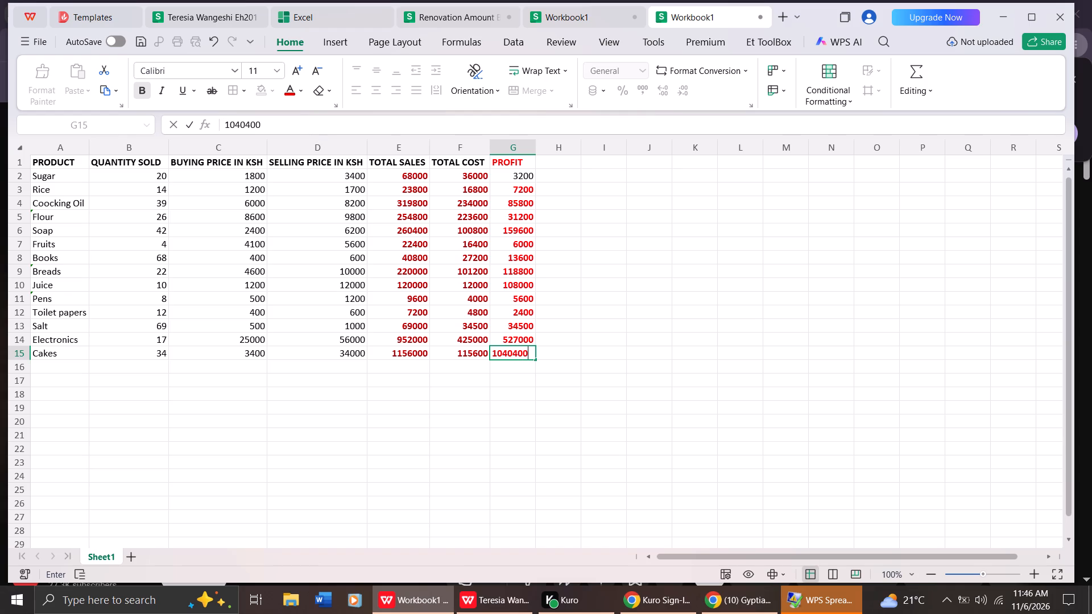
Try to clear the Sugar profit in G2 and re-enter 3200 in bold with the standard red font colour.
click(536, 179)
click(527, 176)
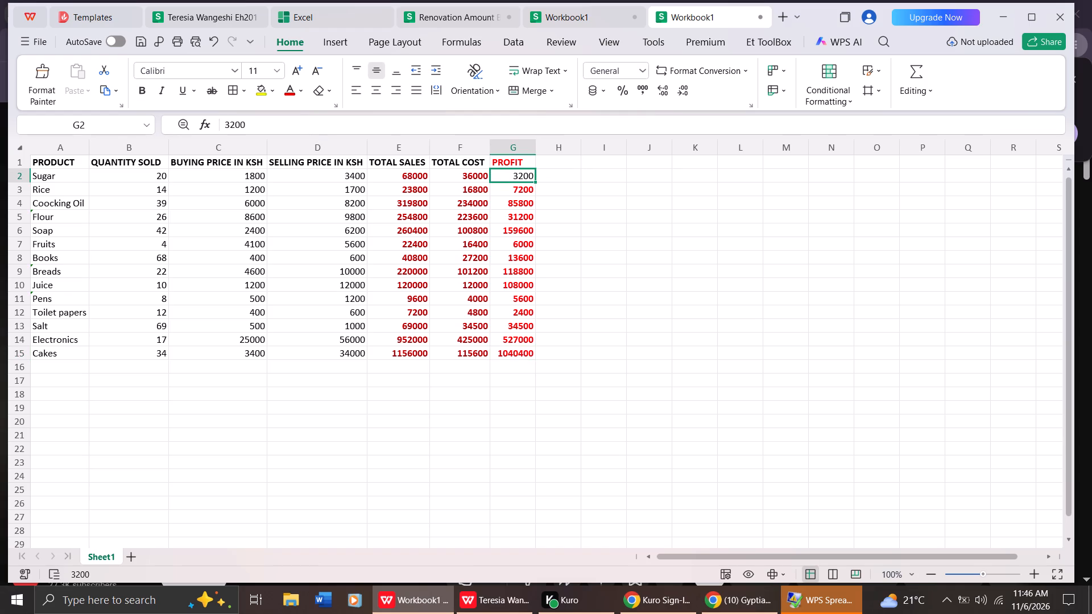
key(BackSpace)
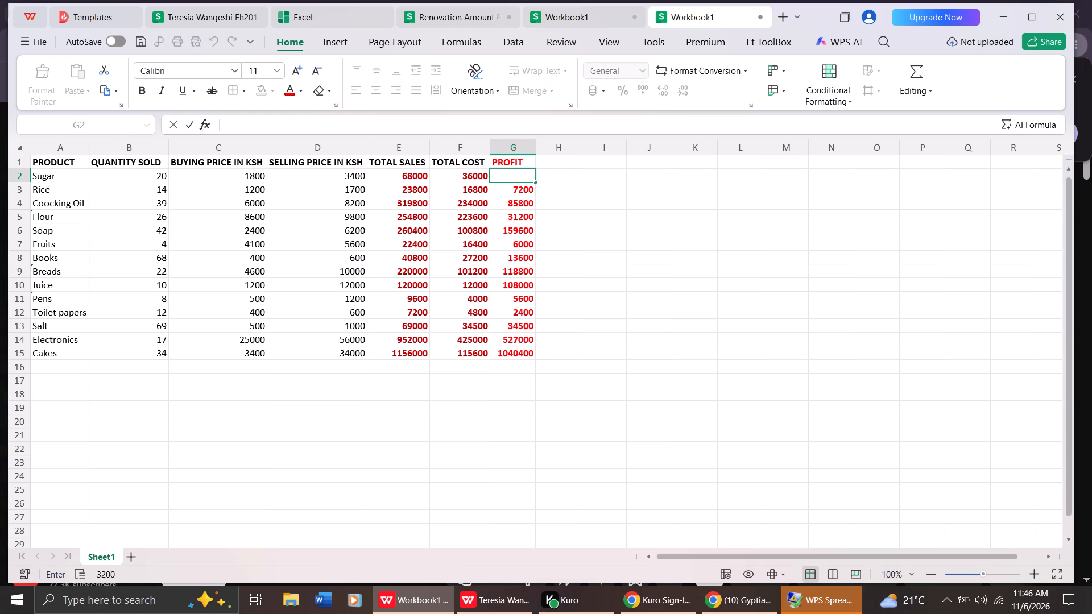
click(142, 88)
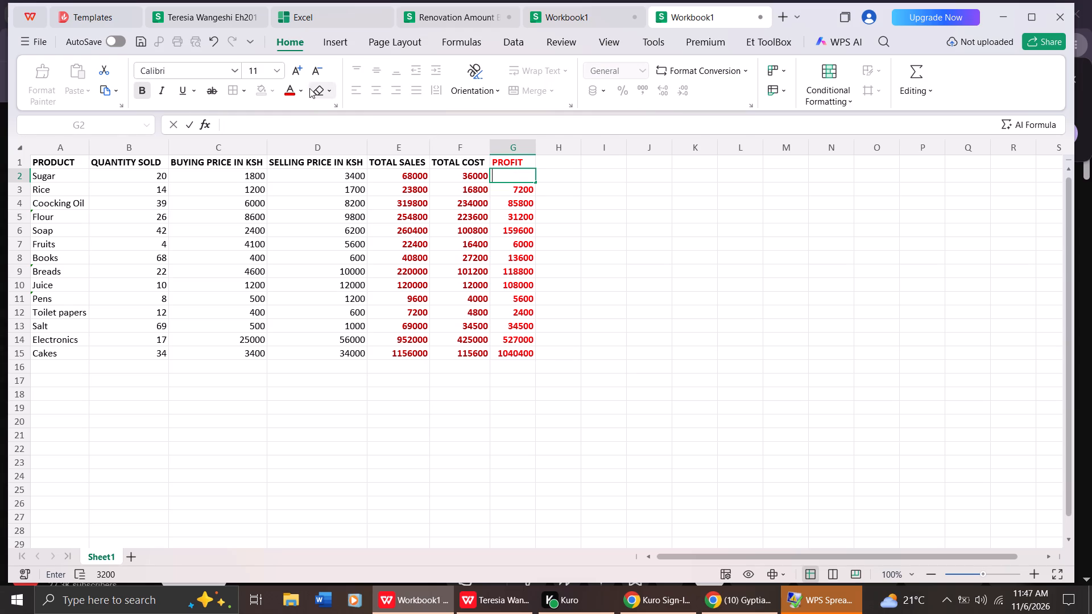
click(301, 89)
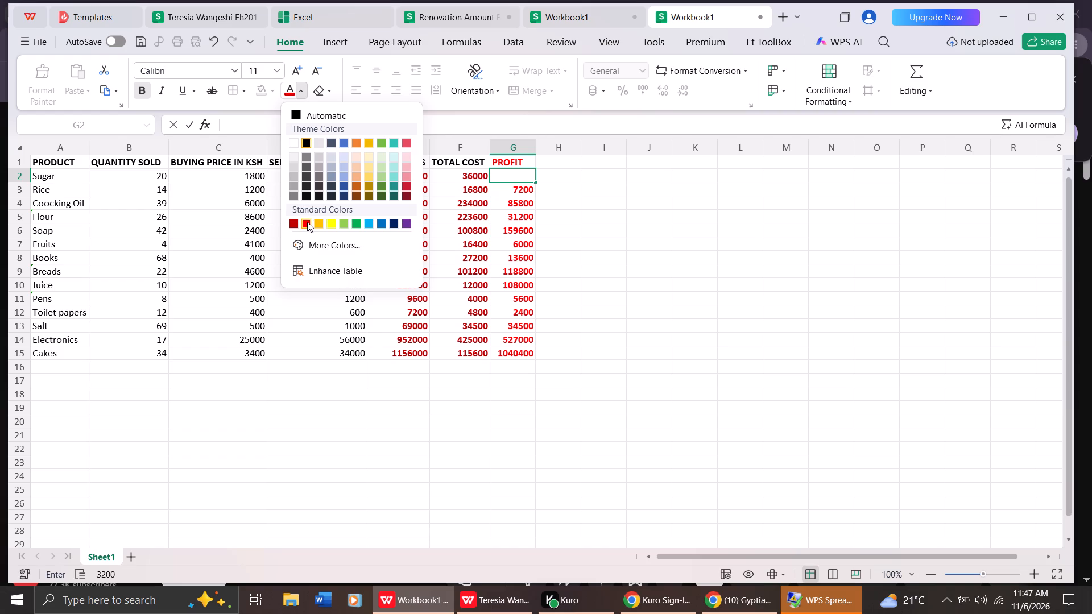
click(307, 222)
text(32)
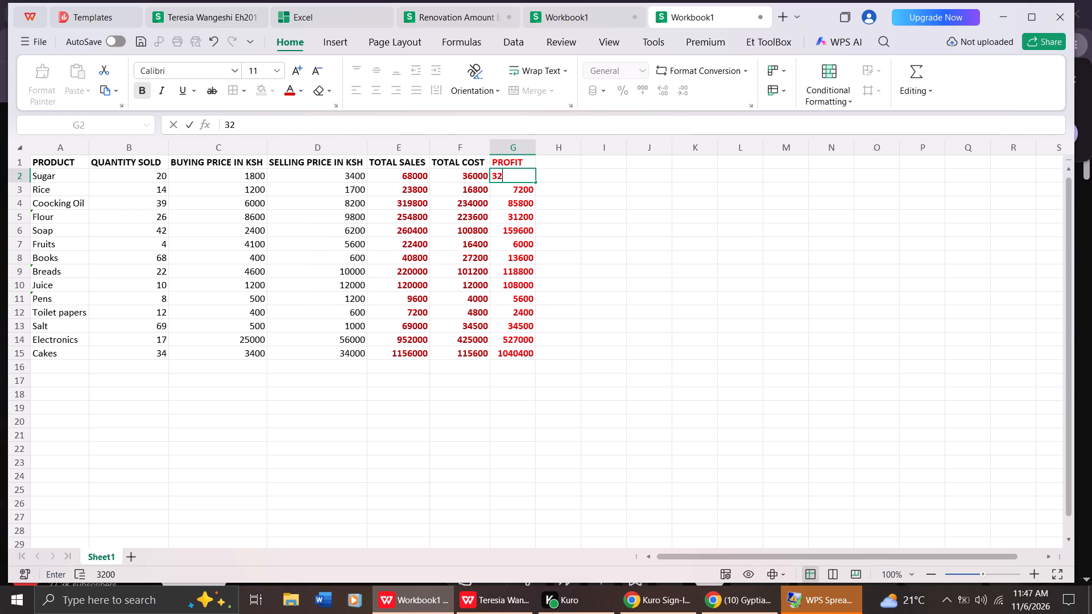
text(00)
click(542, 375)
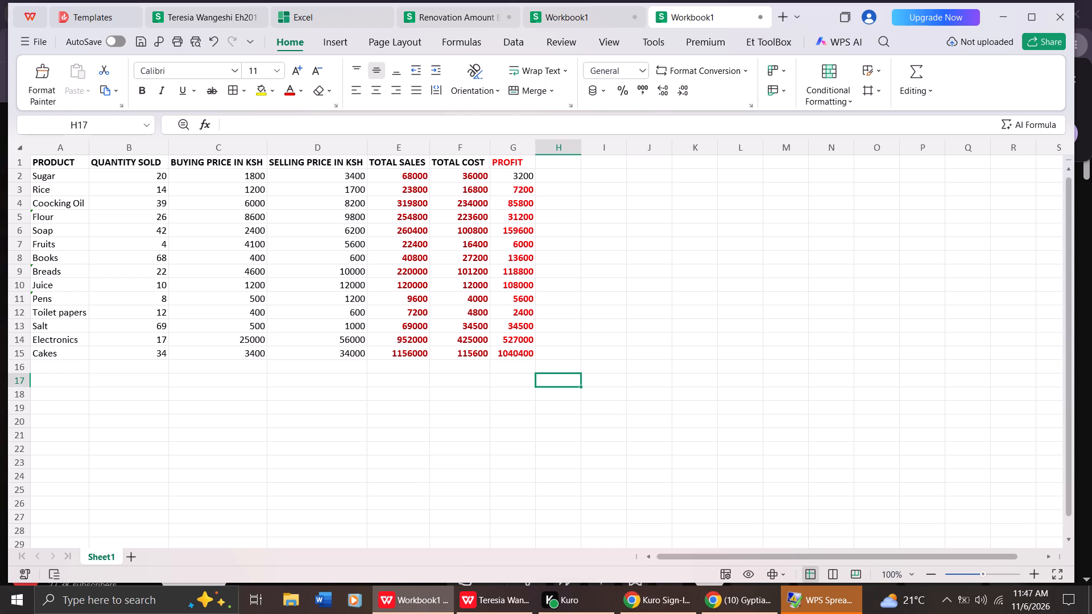
Format the existing Sugar profit in G2 as bold with the standard red font colour.
click(514, 179)
click(147, 90)
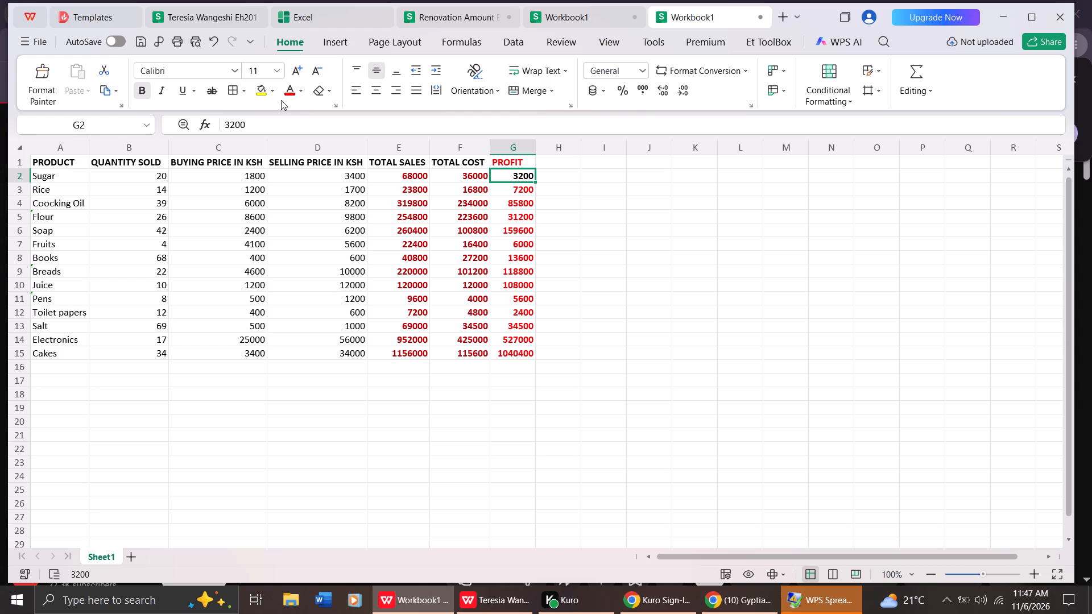
click(326, 88)
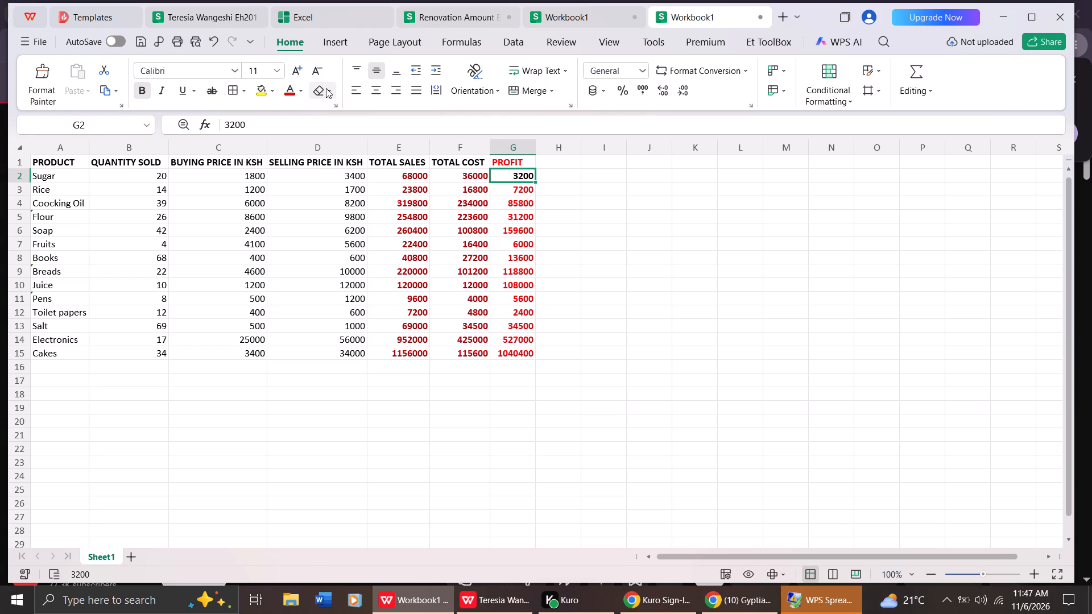
click(326, 88)
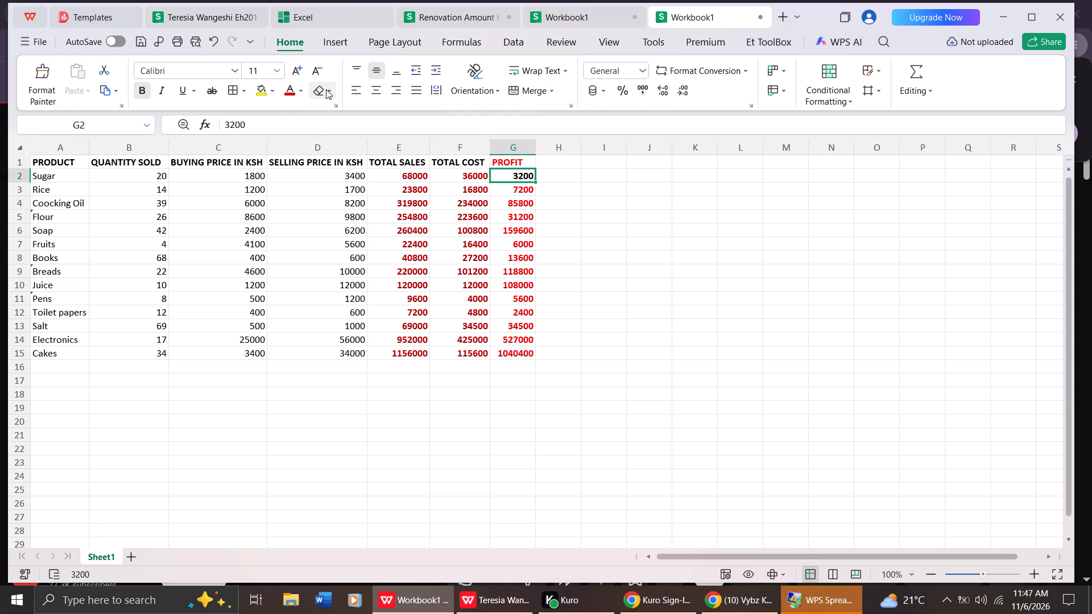
click(326, 89)
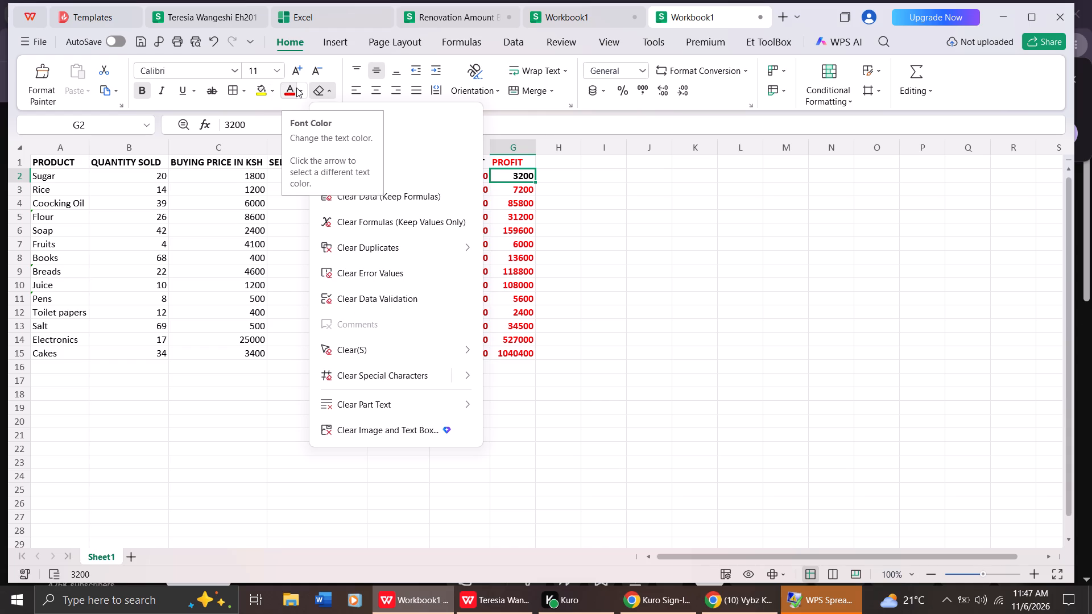
double_click(296, 88)
click(299, 89)
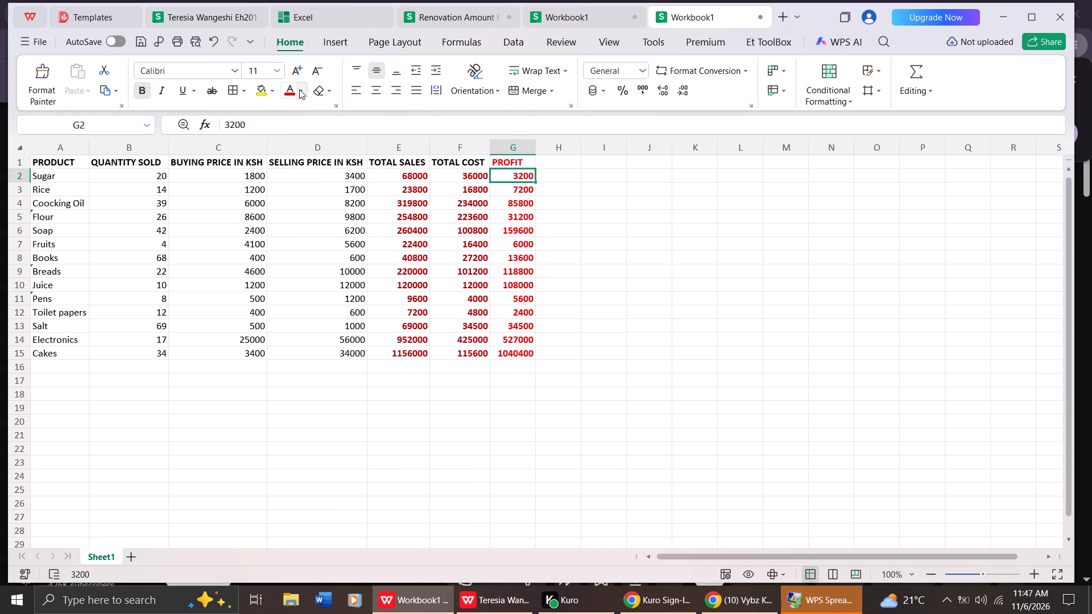
click(299, 89)
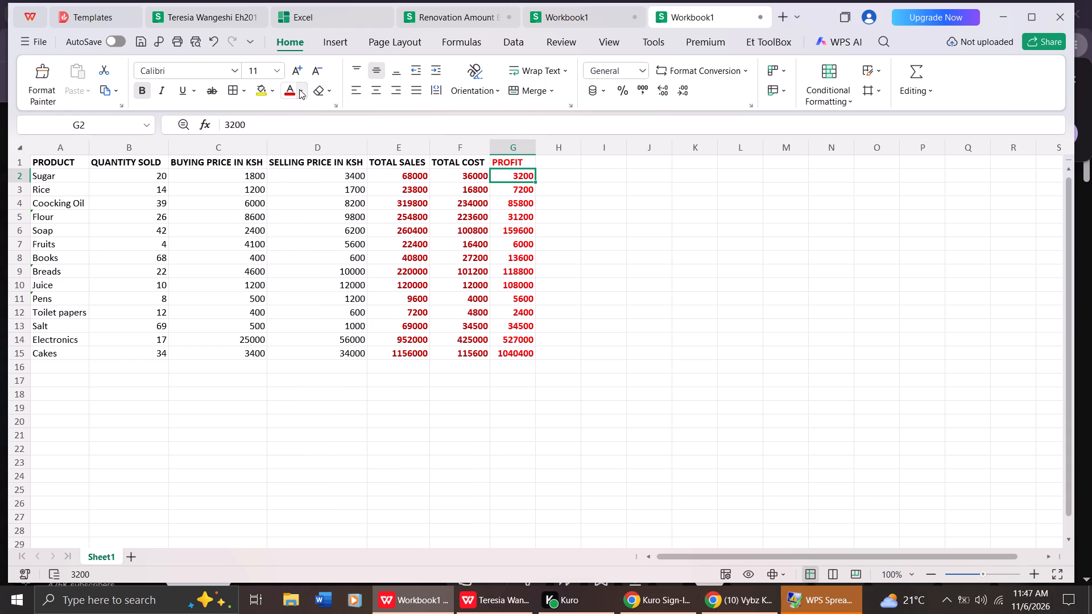
click(299, 89)
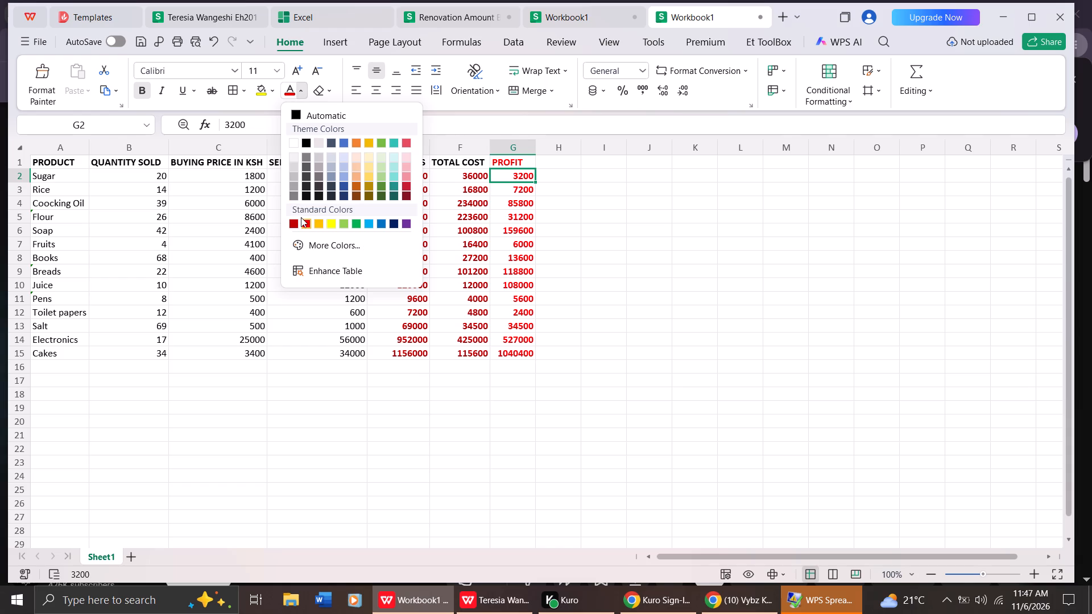
click(303, 222)
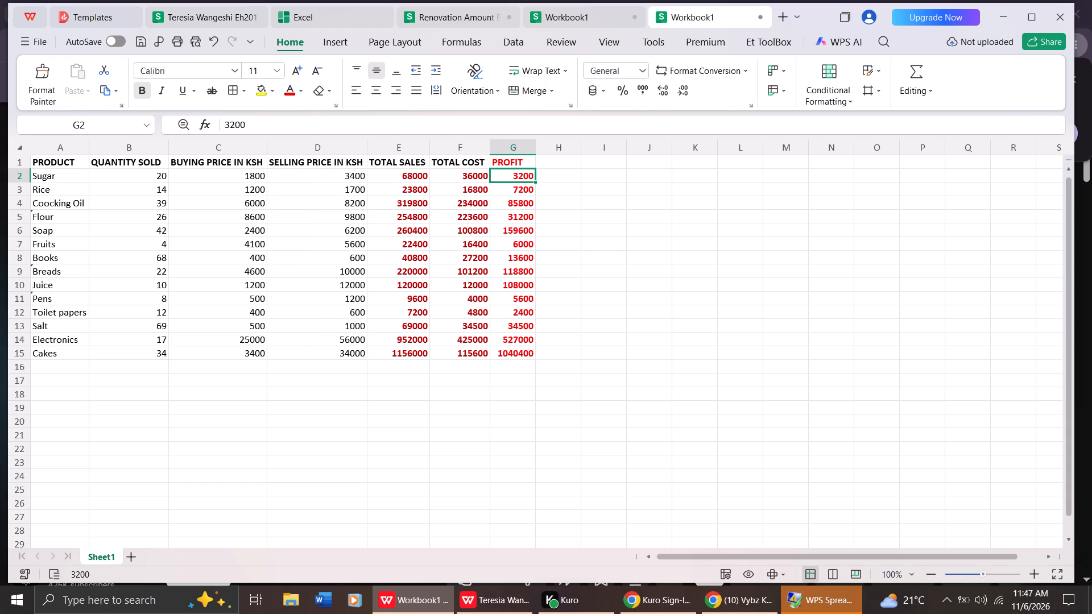
Start a Save As for the sales workbook and clear the default file name.
click(26, 39)
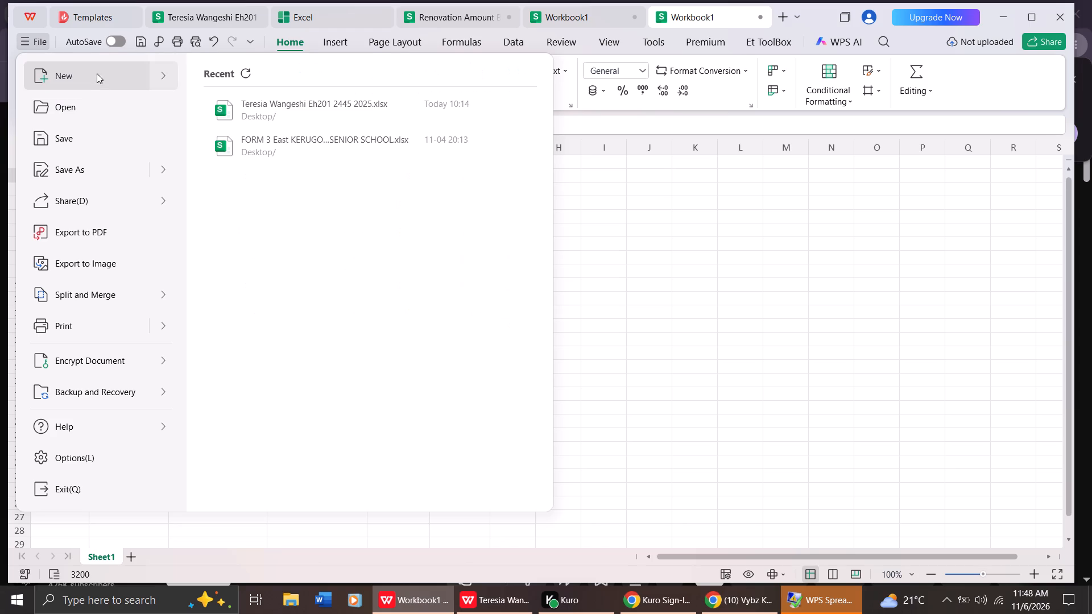
click(89, 167)
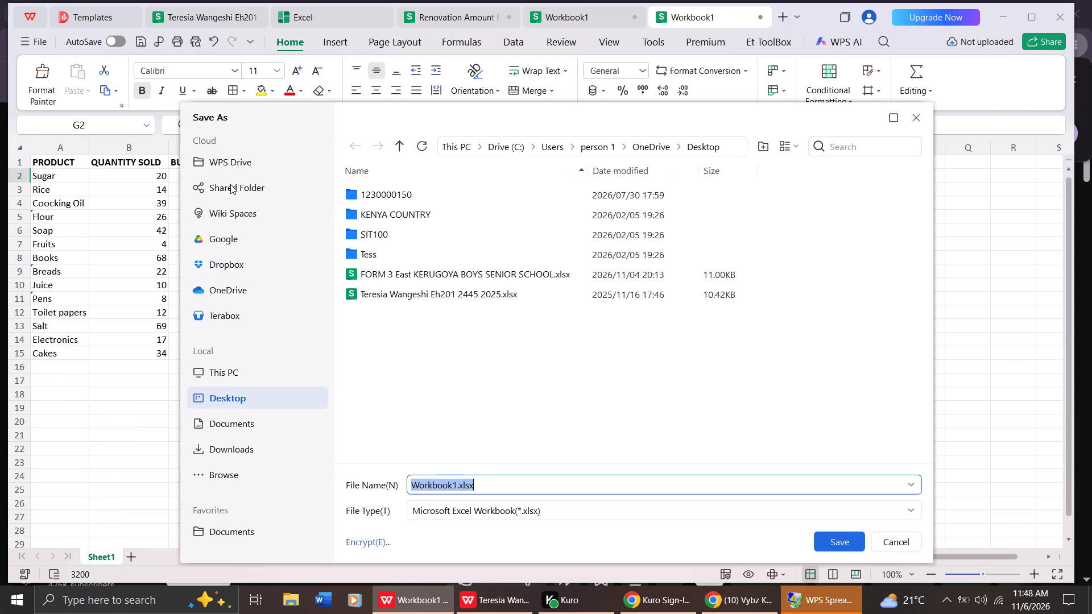
click(589, 484)
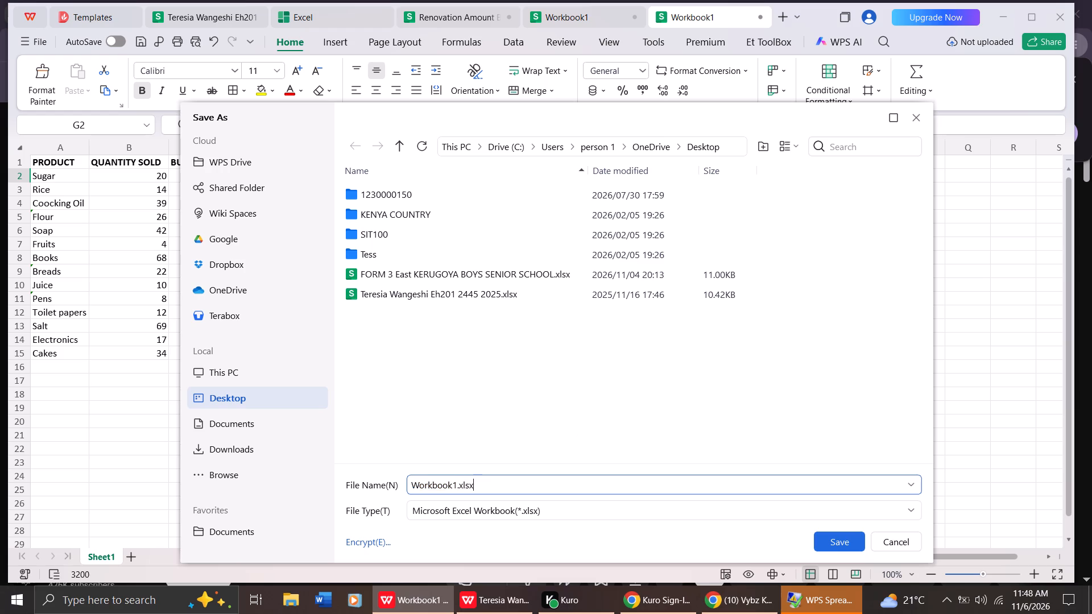
key(BackSpace)
key(BackSpace)
key(BackSpace)
key(BackSpace)
key(BackSpace)
key(BackSpace)
key(BackSpace)
key(BackSpace)
key(BackSpace)
key(BackSpace)
key(BackSpace)
key(BackSpace)
key(BackSpace)
key(BackSpace)
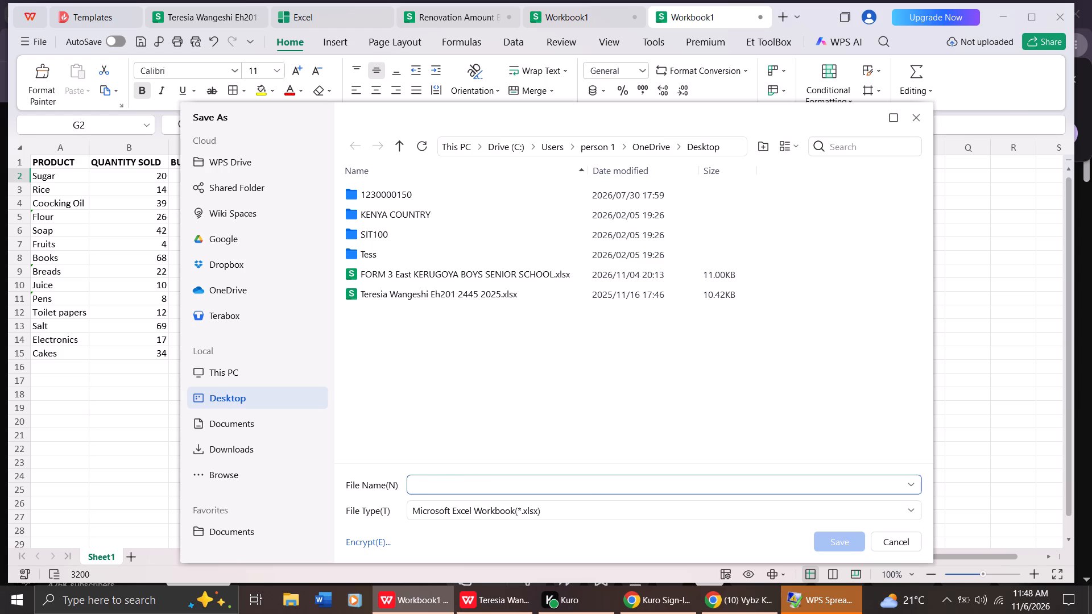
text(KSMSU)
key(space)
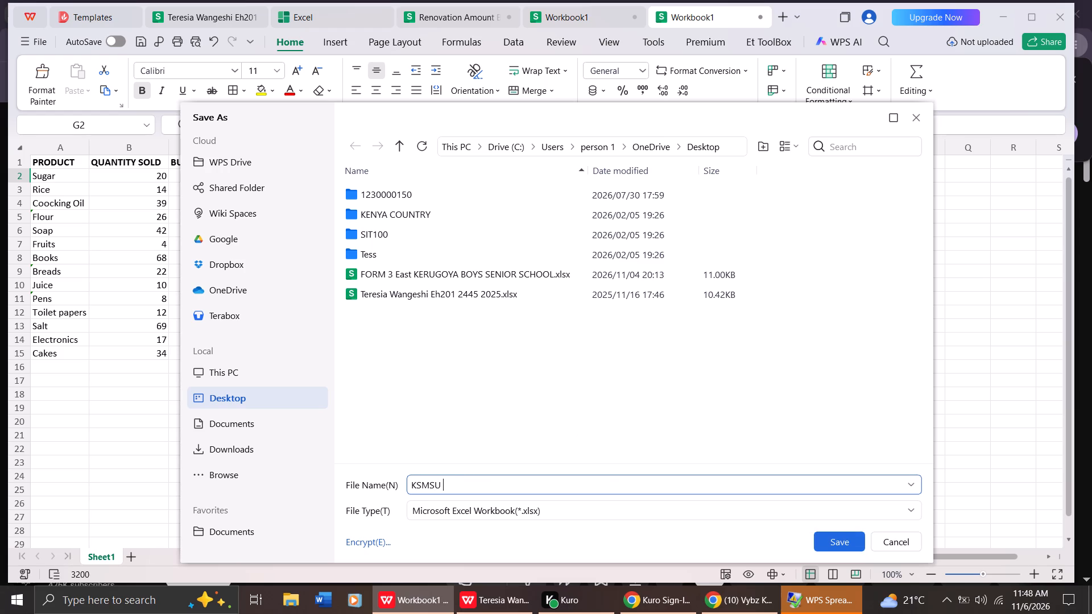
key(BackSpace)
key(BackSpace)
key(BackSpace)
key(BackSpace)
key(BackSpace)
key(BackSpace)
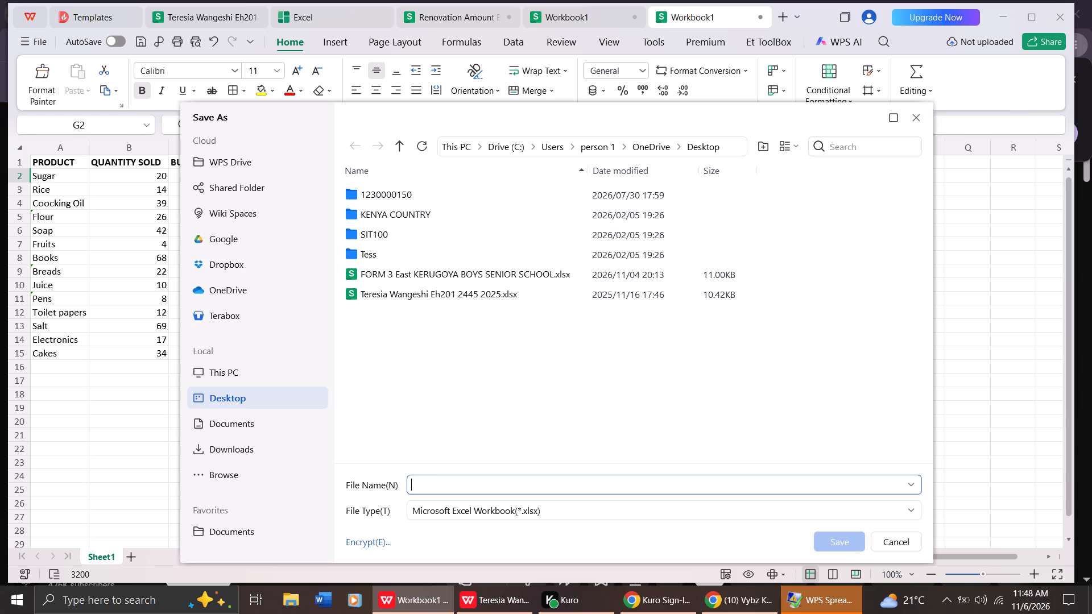
Name the file BARCOLA ROUND ABOUT ENTREPRENUER LTD and save it to the Desktop as a Microsoft Excel Workbook (*.xlsx).
text(BARCOLA)
key(space)
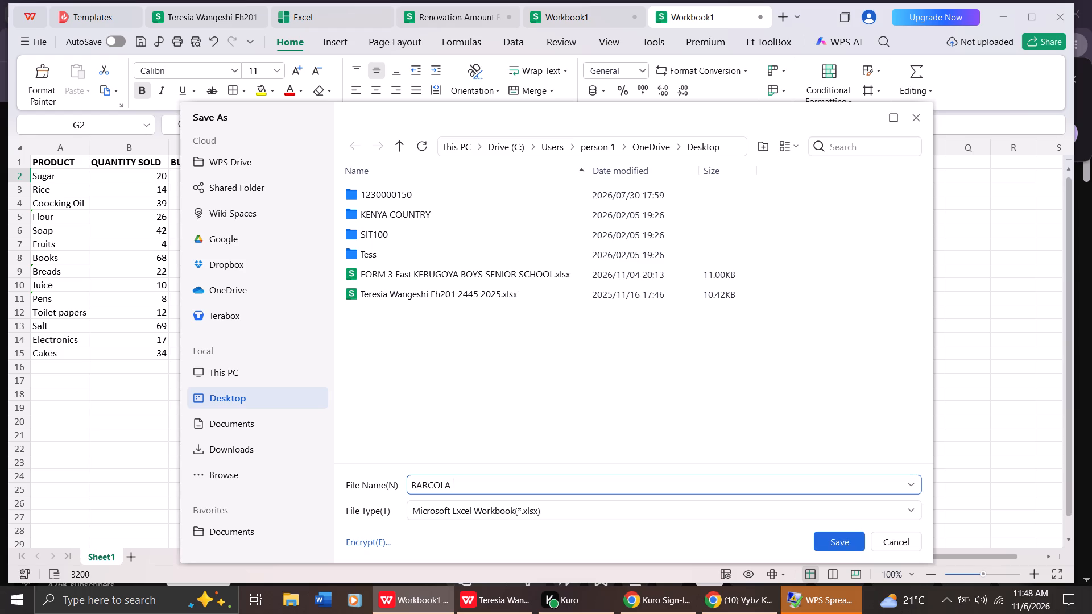
text(ROU)
text(ND)
key(space)
text(ABOUT)
key(space)
text(EN)
text(TR)
key(e)
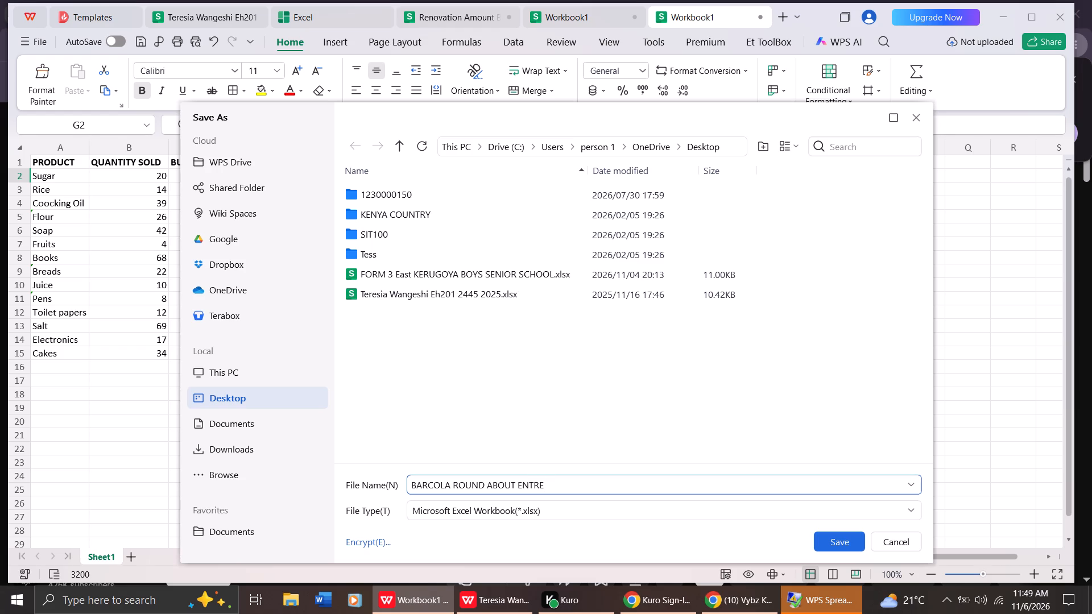
key(p)
key(r)
text(EN)
text(UER)
key(l)
text(TD)
click(581, 487)
key(space)
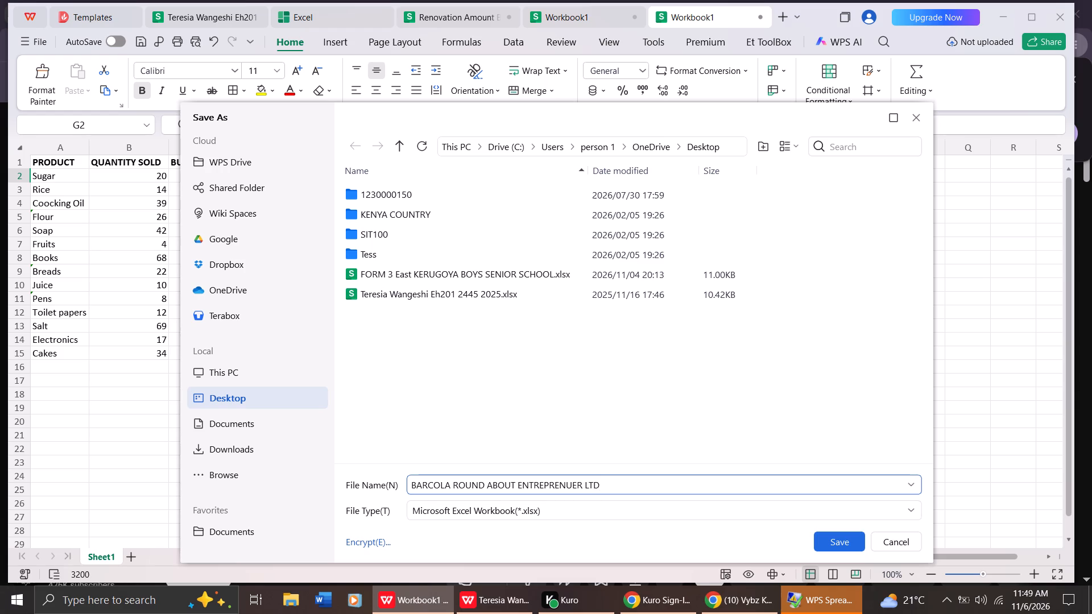
click(841, 543)
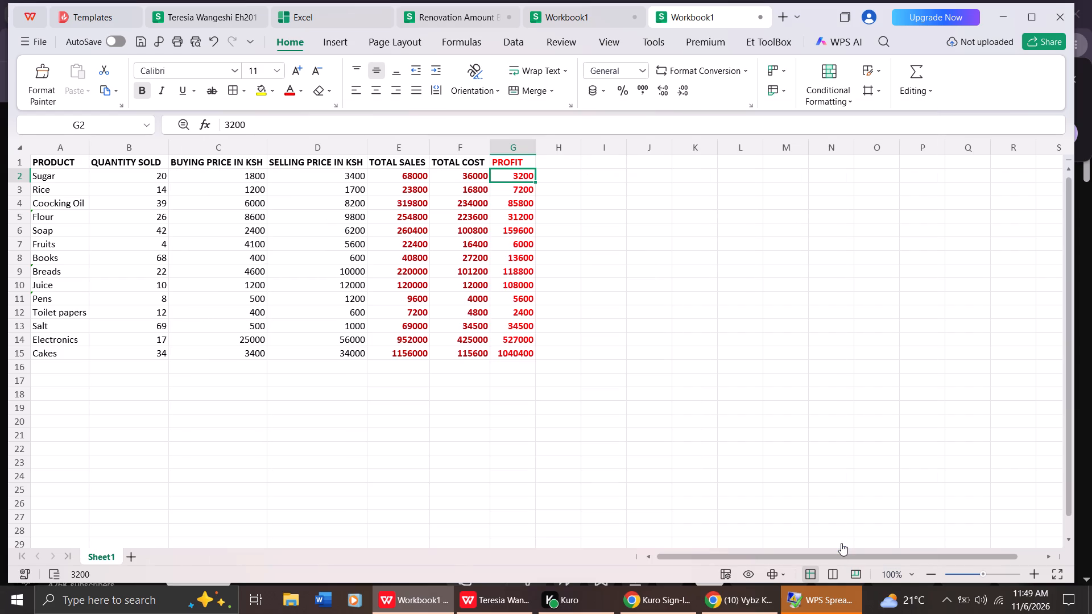